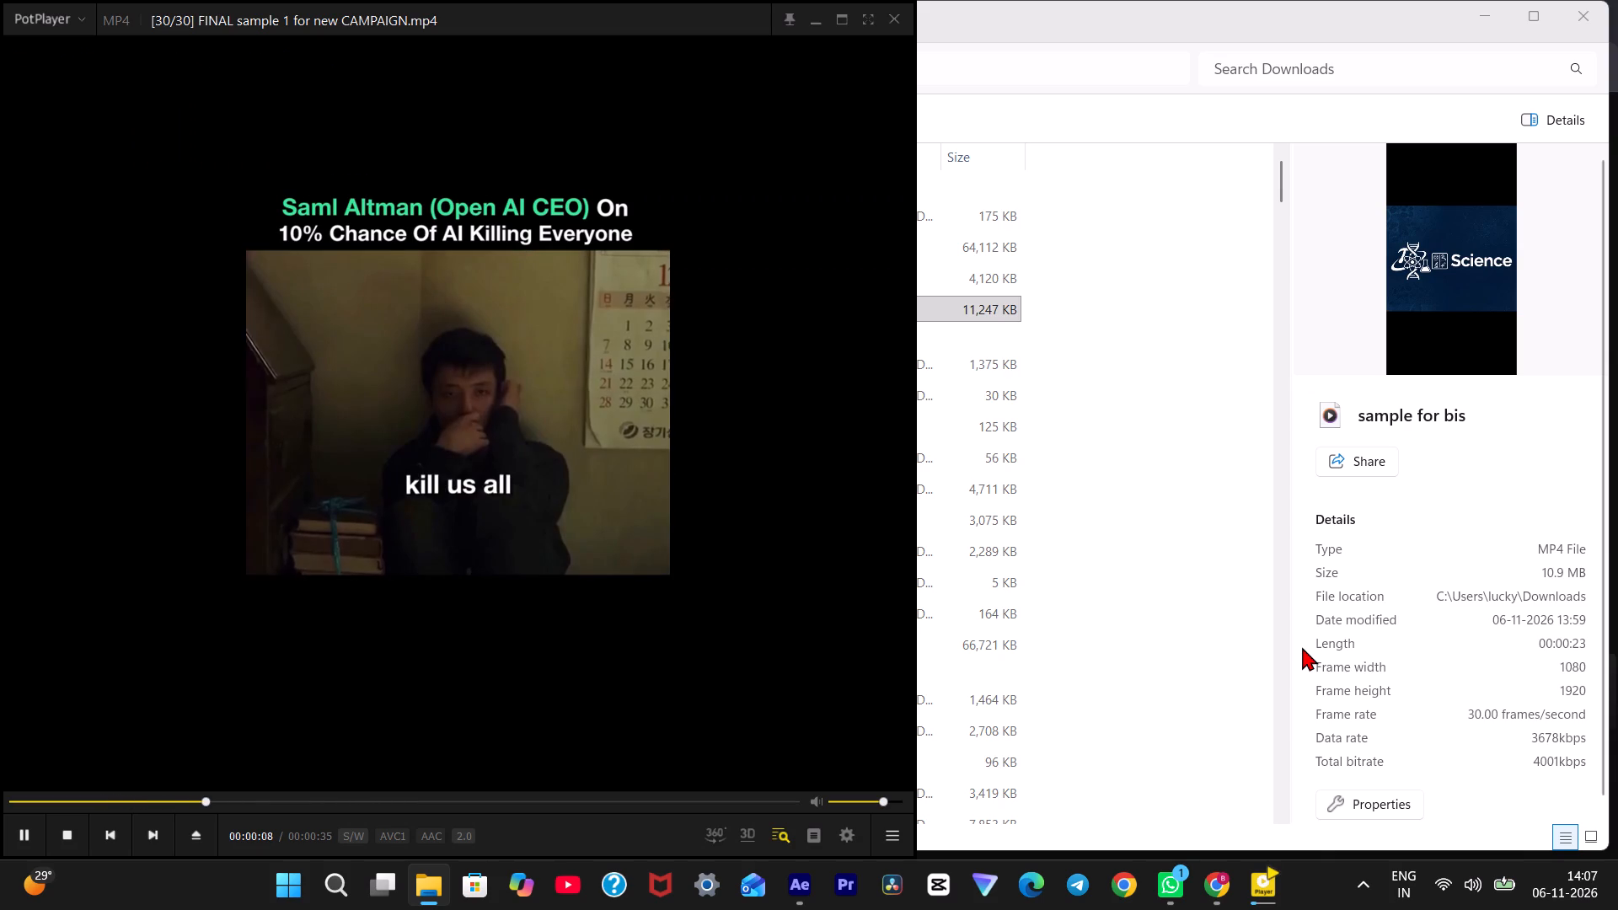
# Pause the video FINAL sample 1 for new CAMPAIGN and bring the Downloads folder window in File Explorer to the front.
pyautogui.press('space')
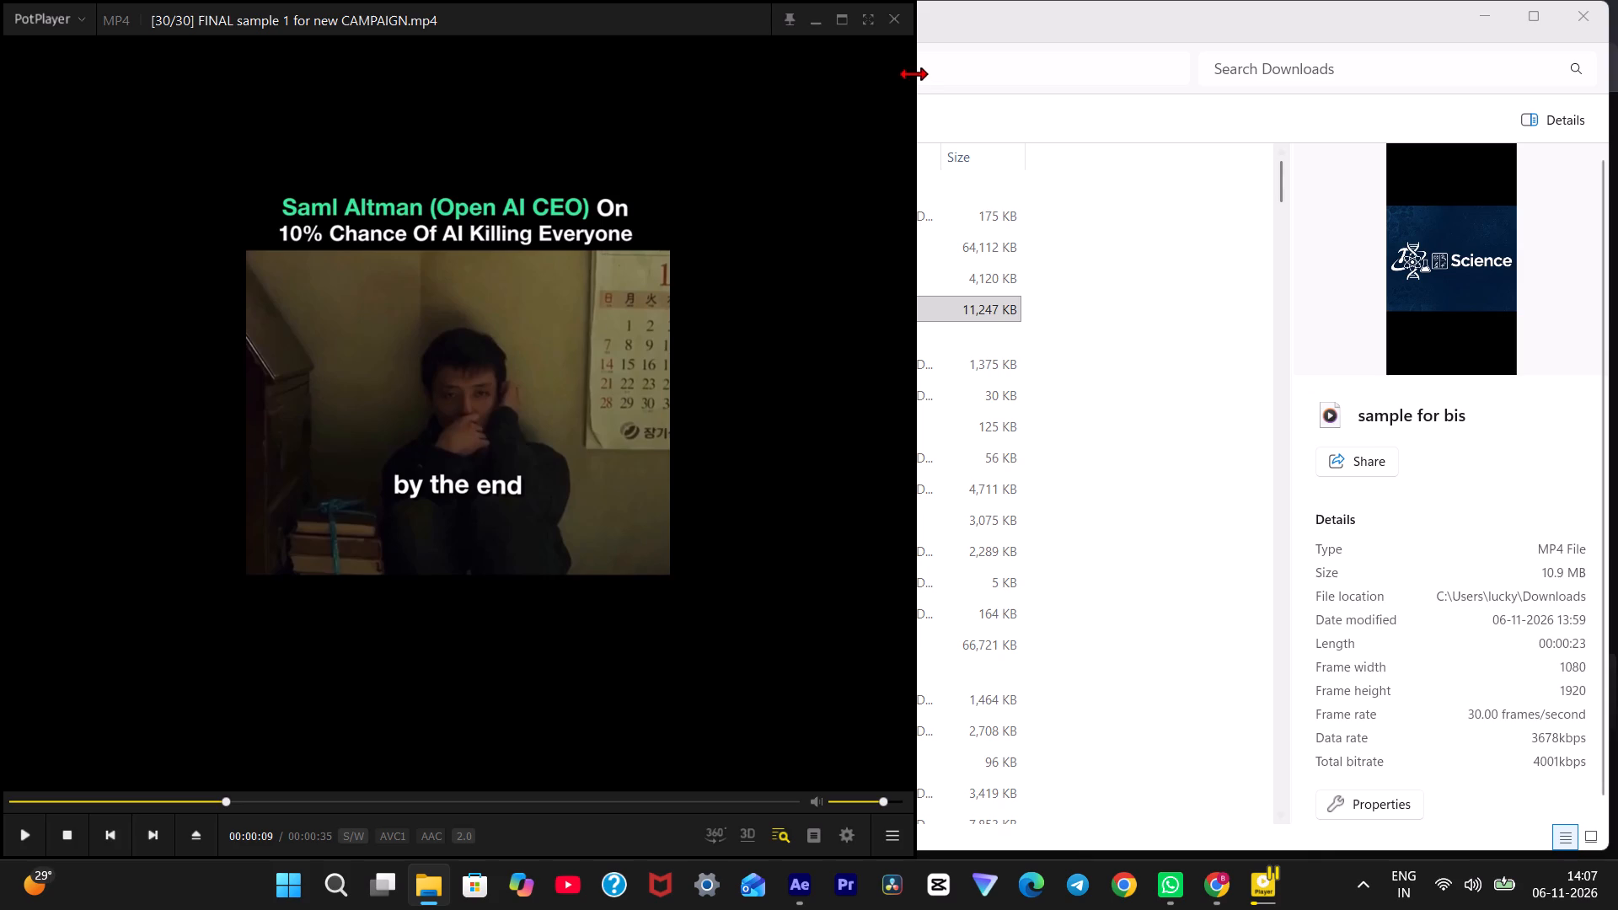
pyautogui.moveTo(919, 104); pyautogui.dragTo(675, 313)
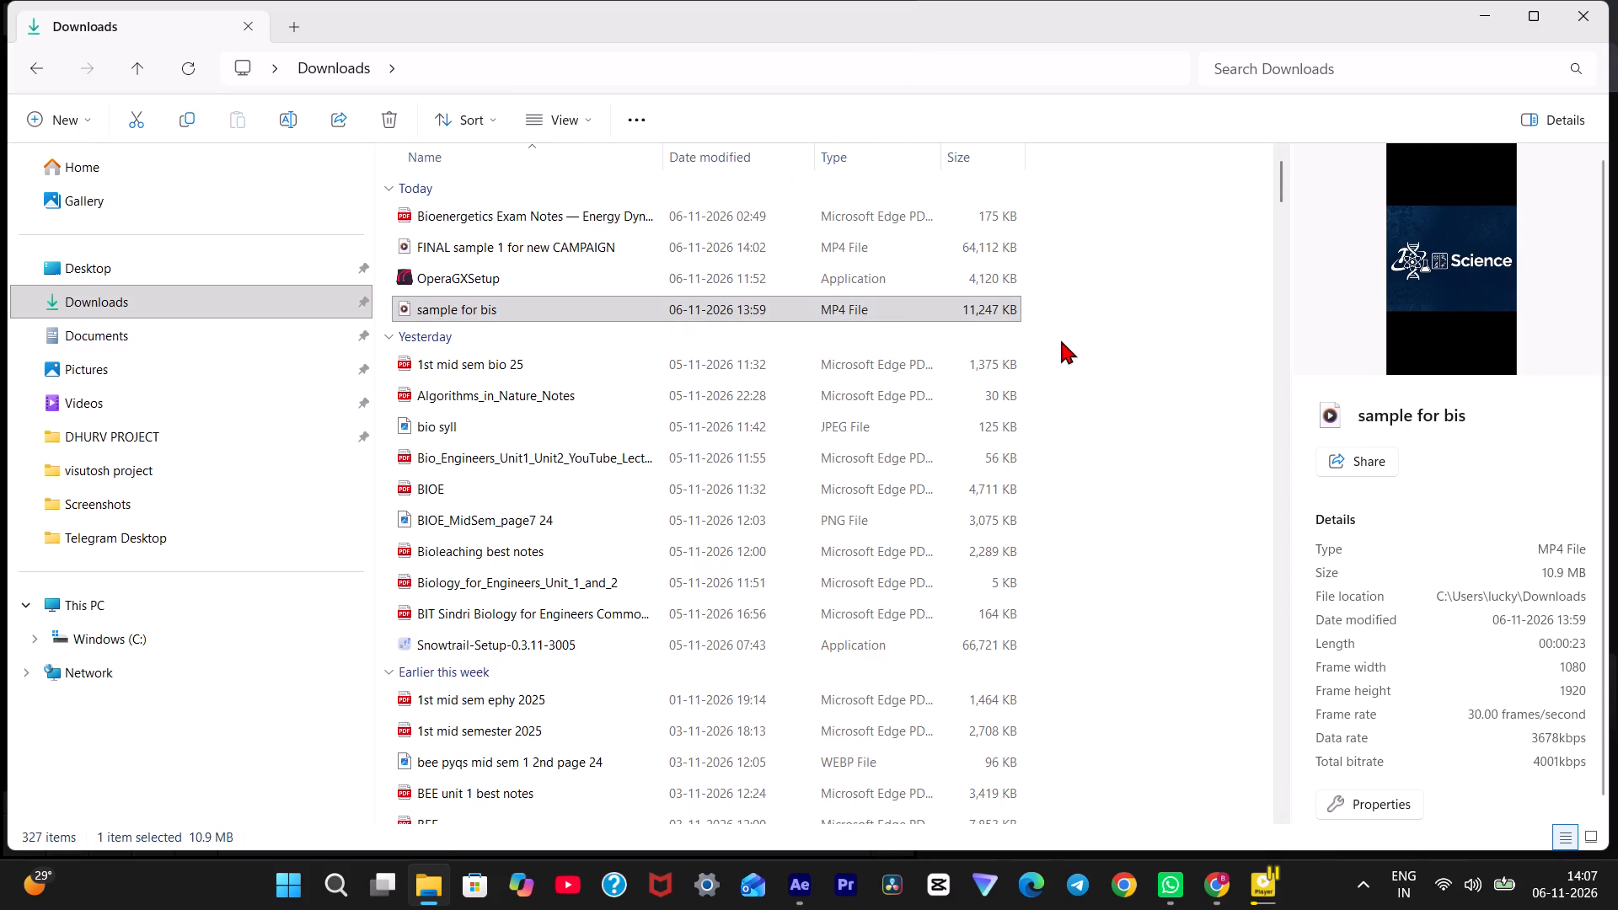
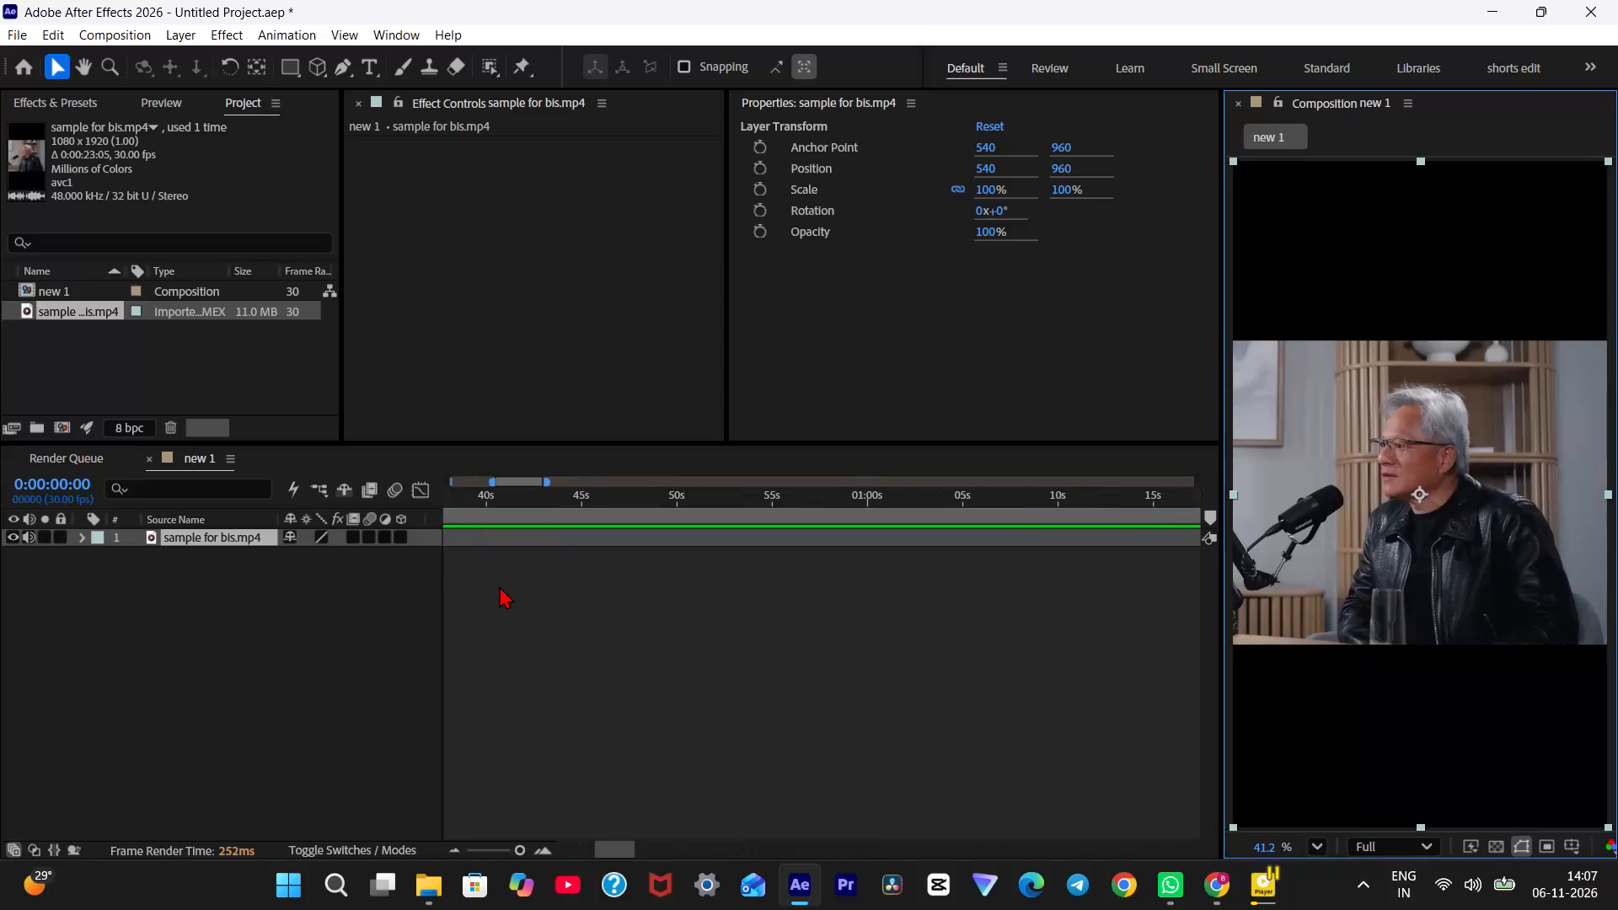
# Return the timeline view to the start of composition new 1 and reveal the audio waveform of the sample for bis.mp4 layer.
pyautogui.moveTo(545, 505); pyautogui.dragTo(96, 546)
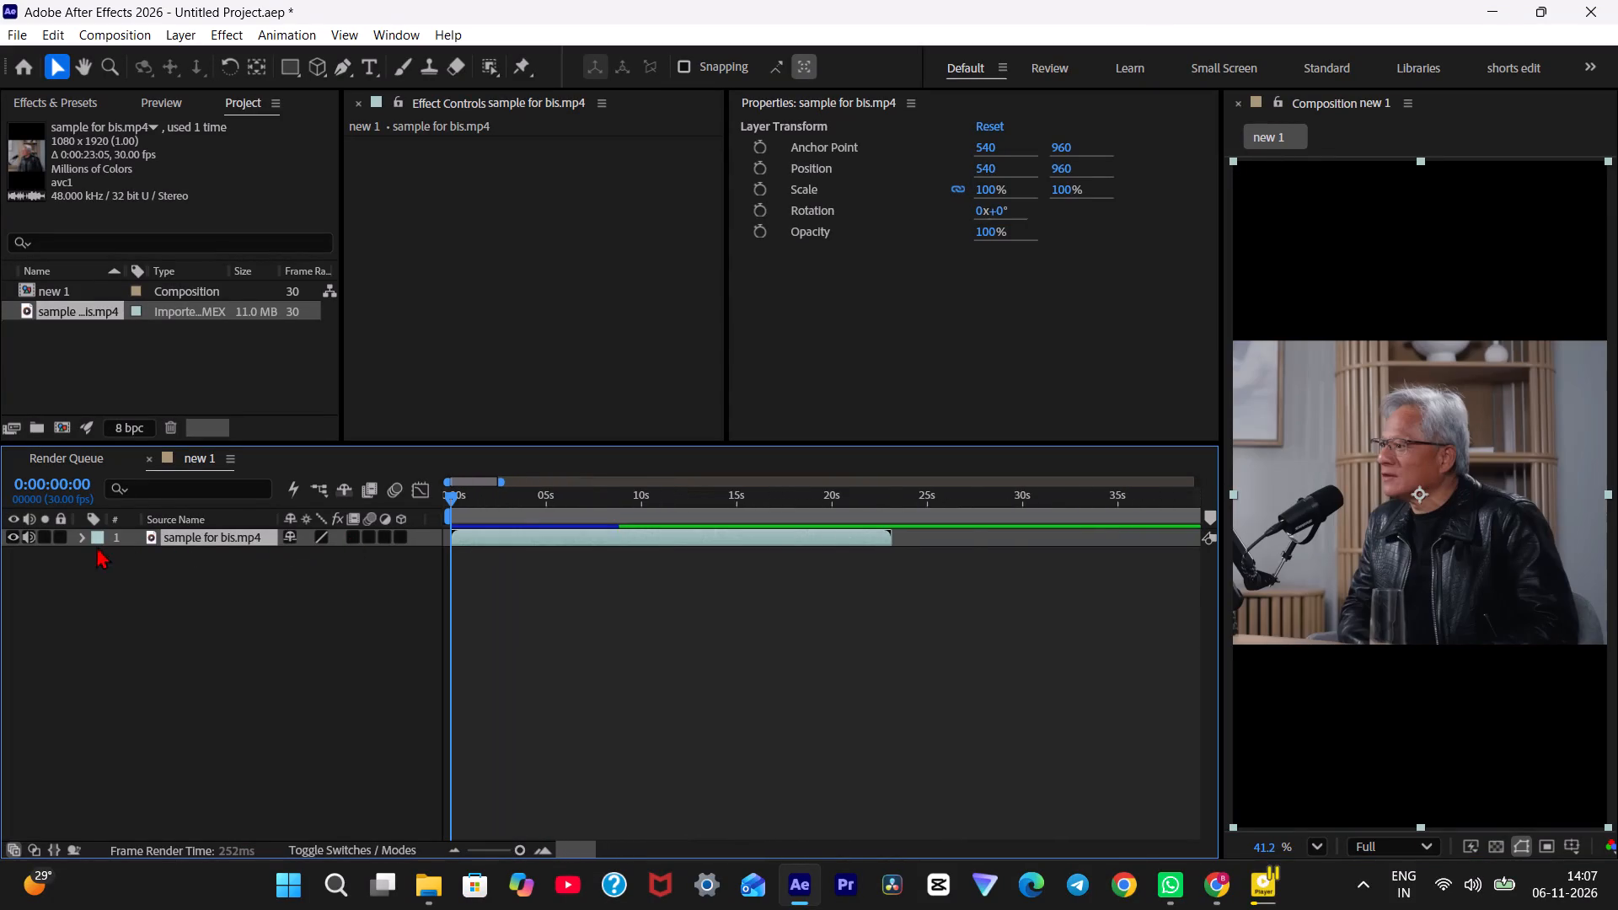
pyautogui.keyDown('alt'); pyautogui.scroll(3, 659, 579); pyautogui.keyUp('alt')
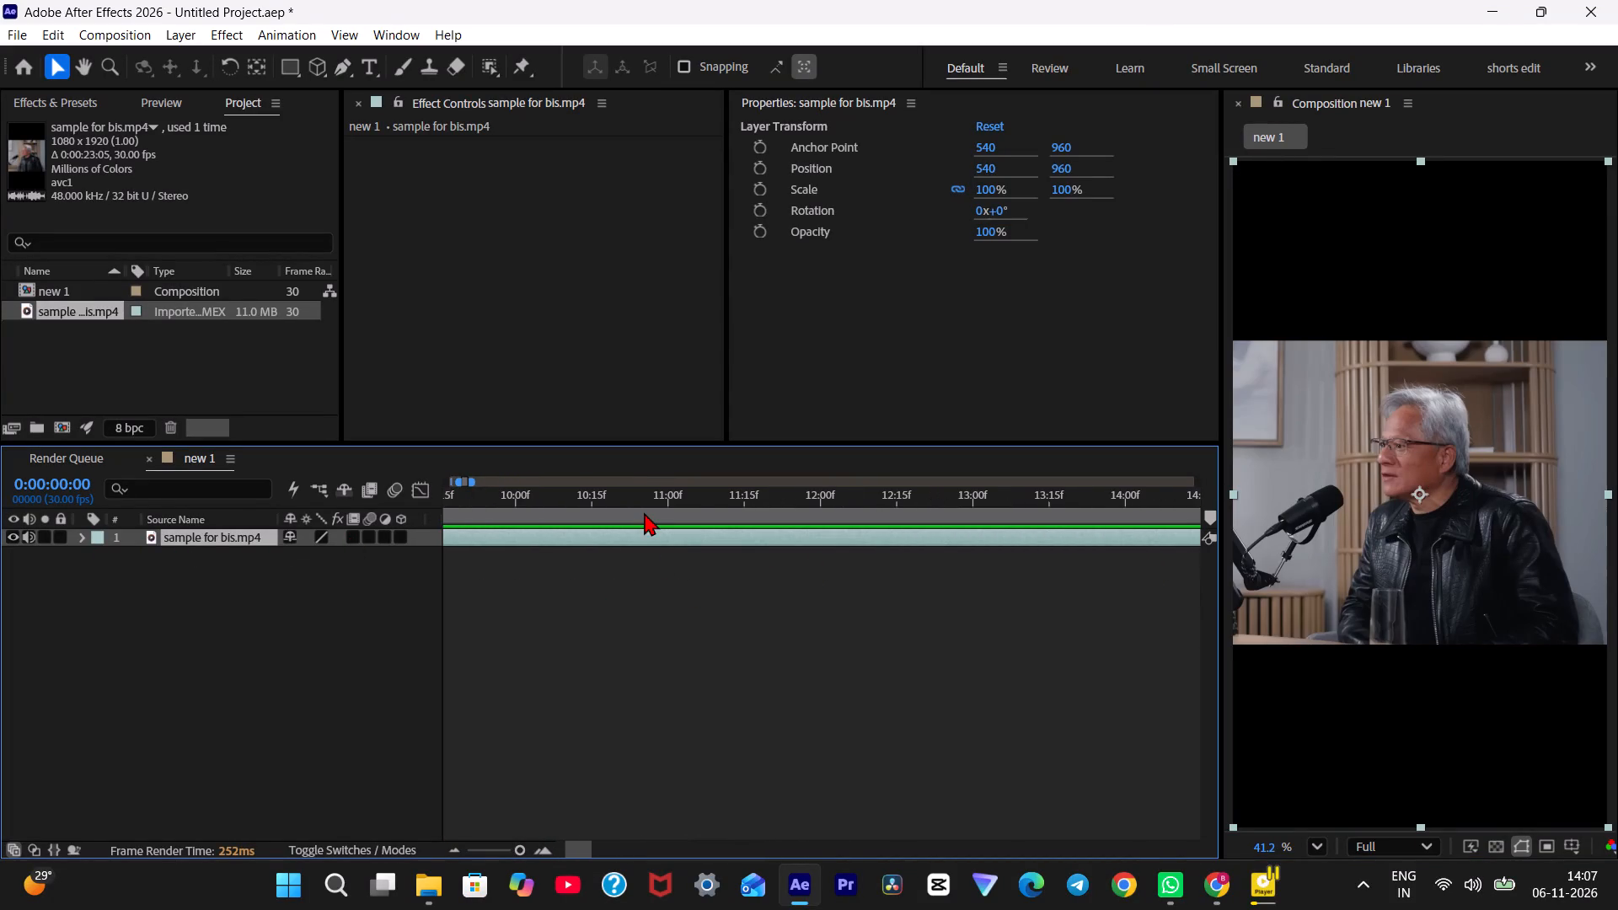
pyautogui.moveTo(643, 512); pyautogui.dragTo(89, 563)
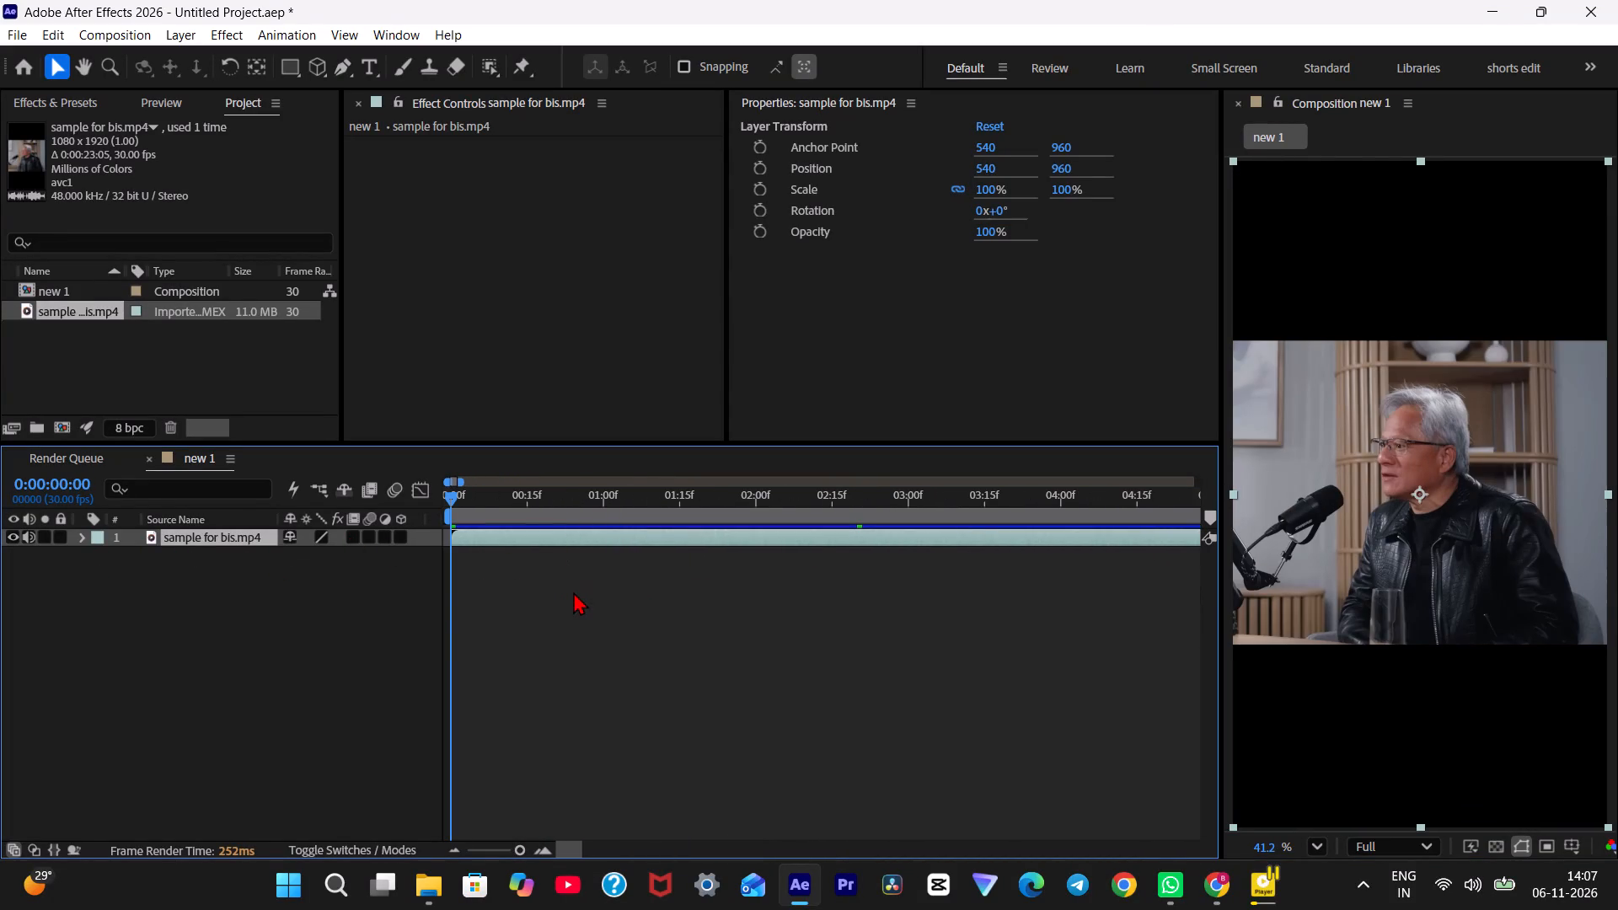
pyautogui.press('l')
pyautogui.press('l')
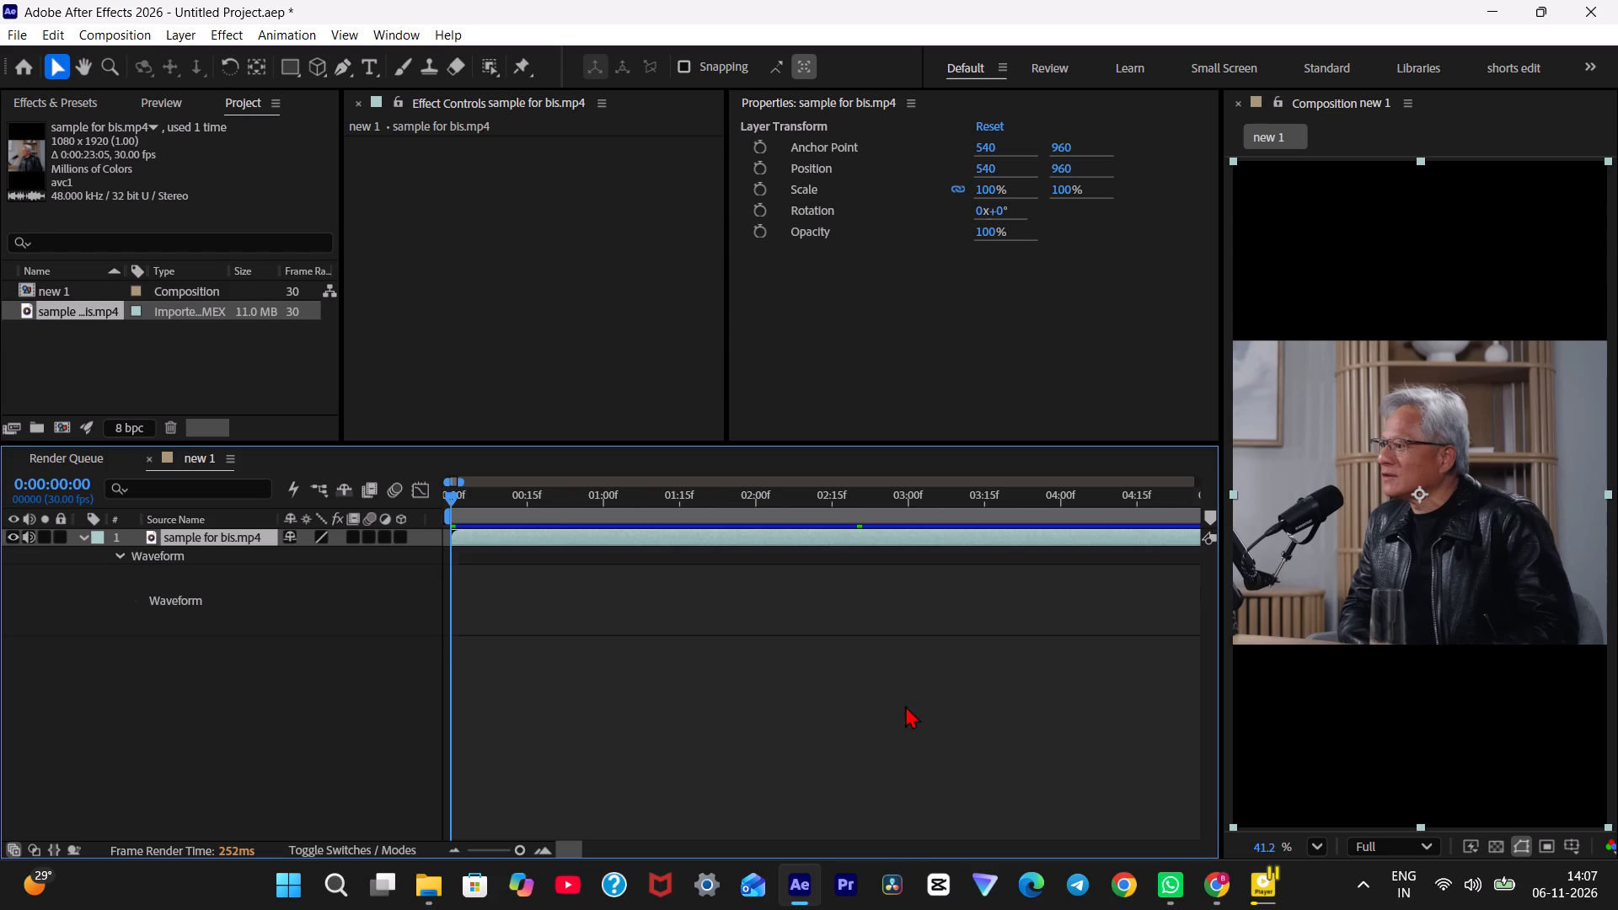
# Open the preview resolution choices for composition new 1.
pyautogui.click(1416, 836)
pyautogui.click(1410, 841)
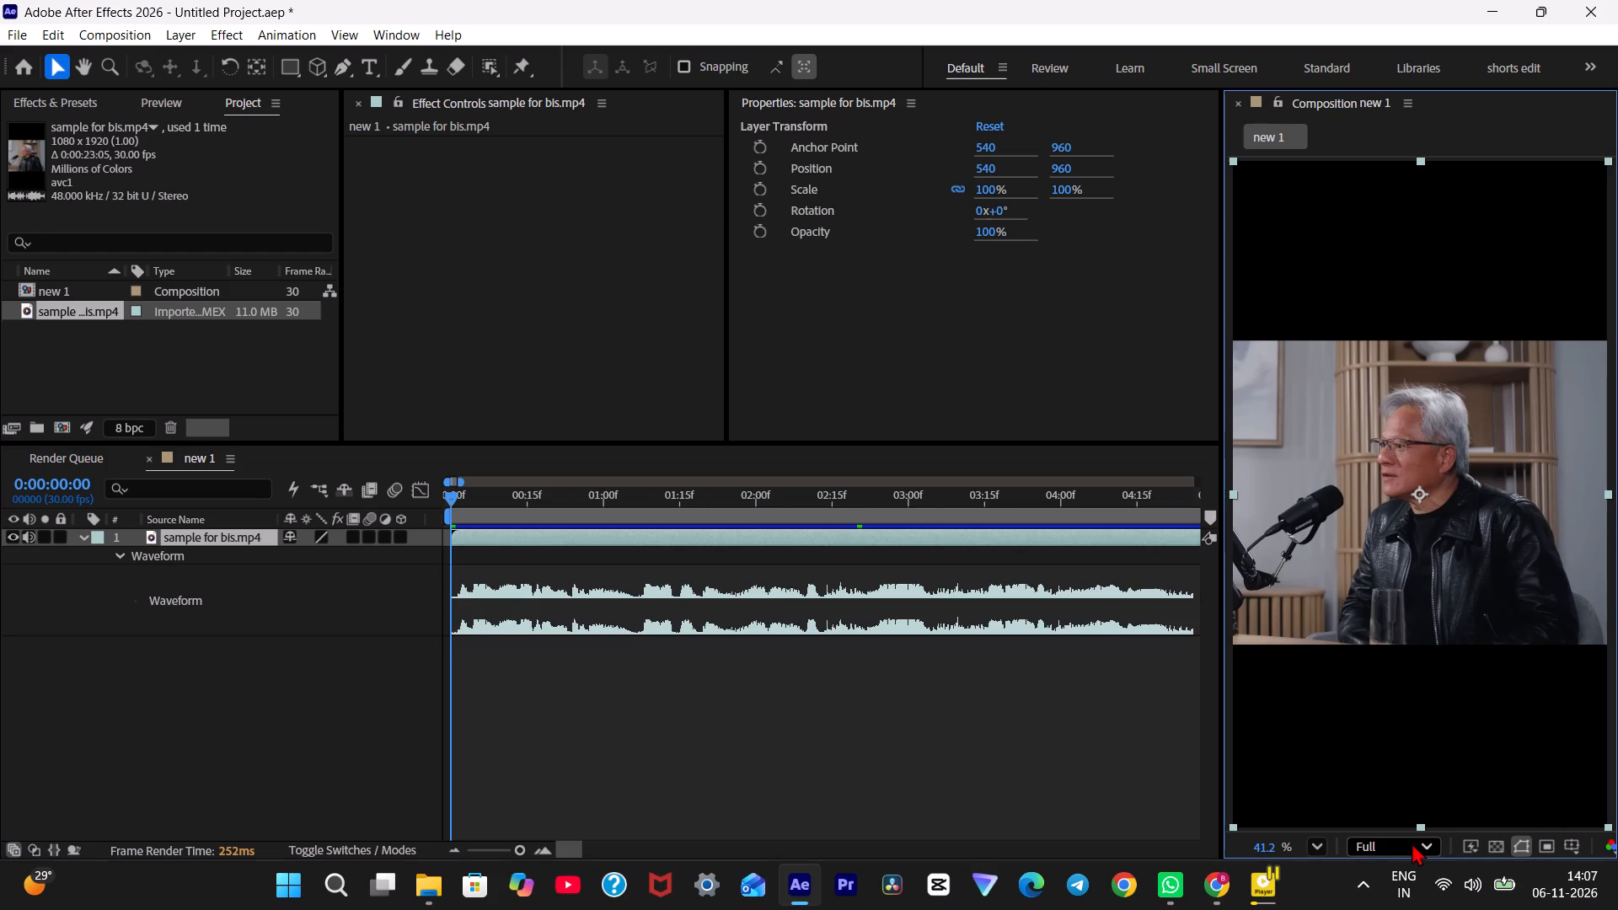
# Set the composition's preview resolution to Quarter.
pyautogui.click(1400, 779)
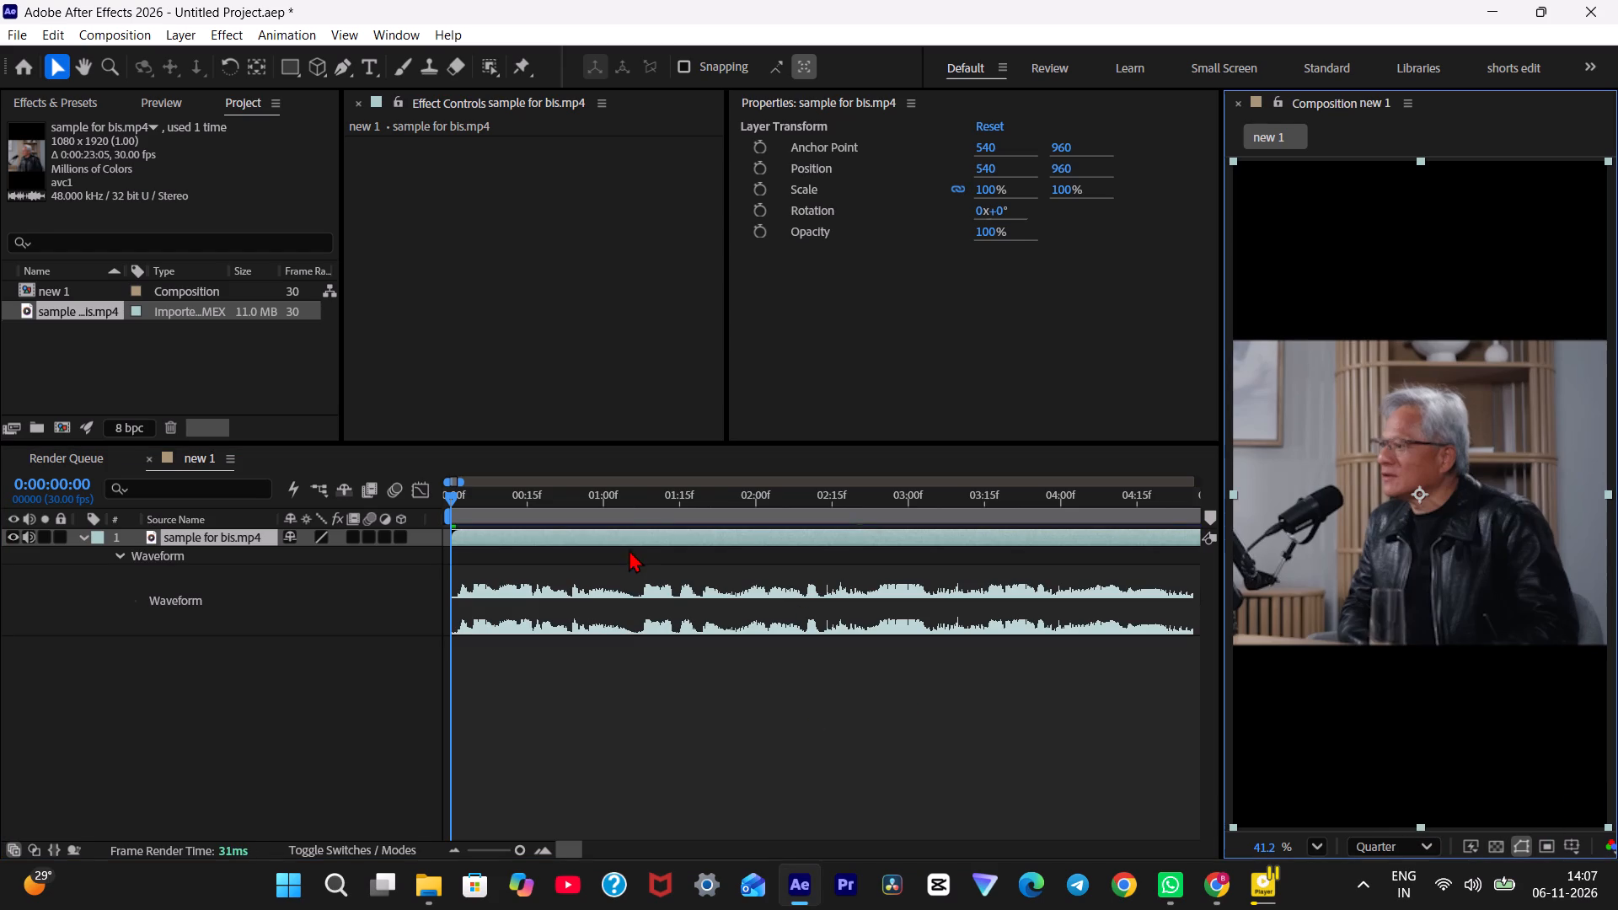
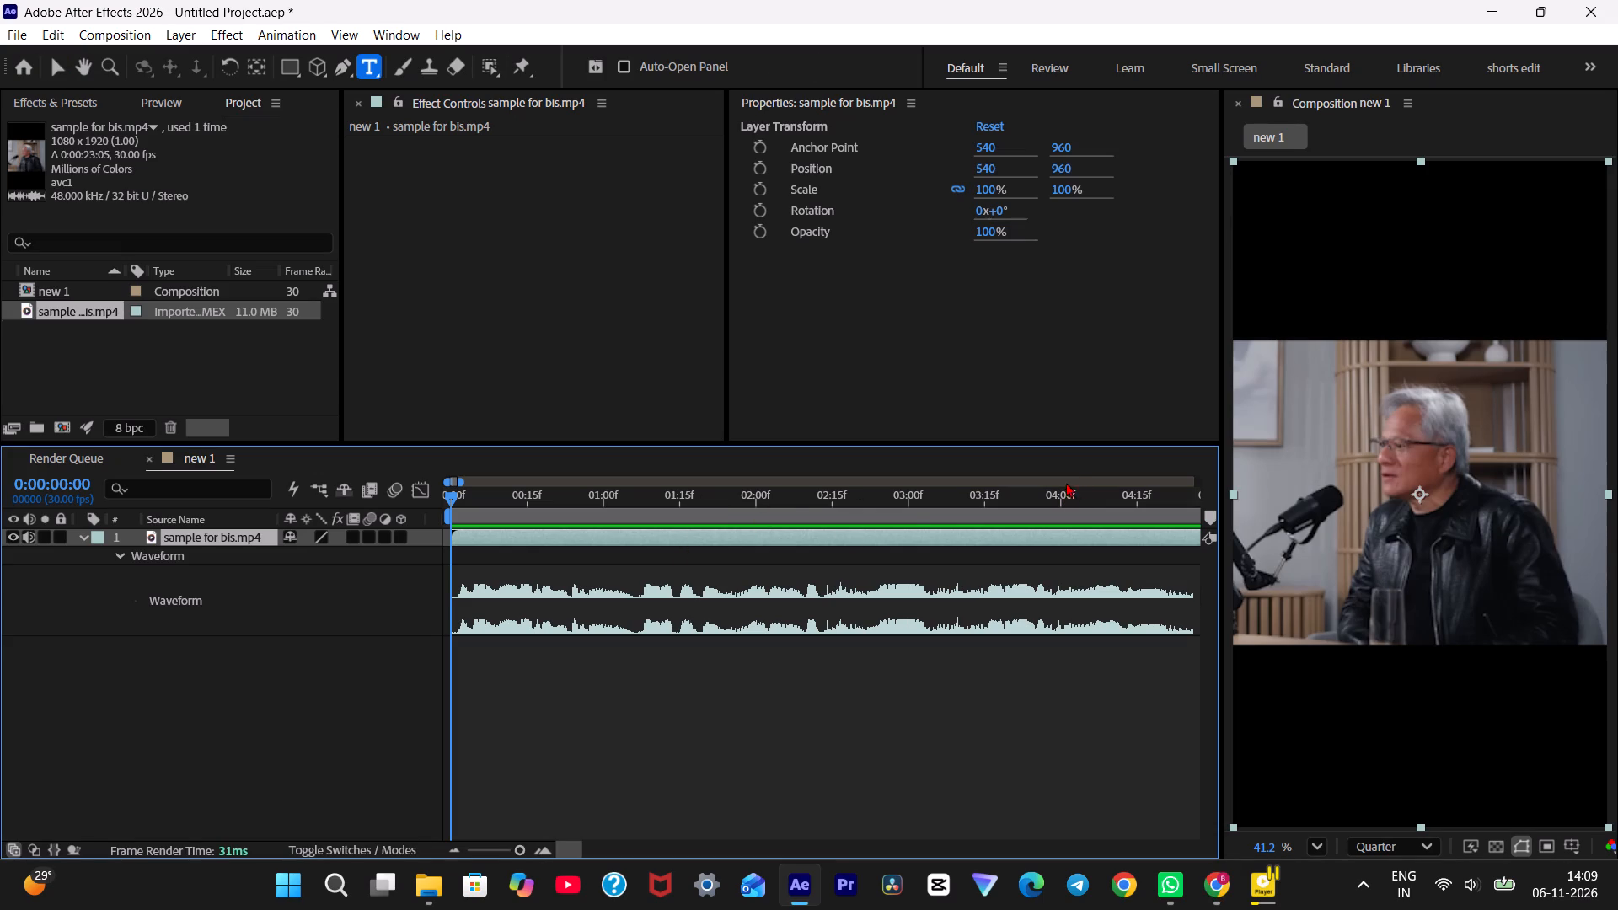
pyautogui.click(1354, 543)
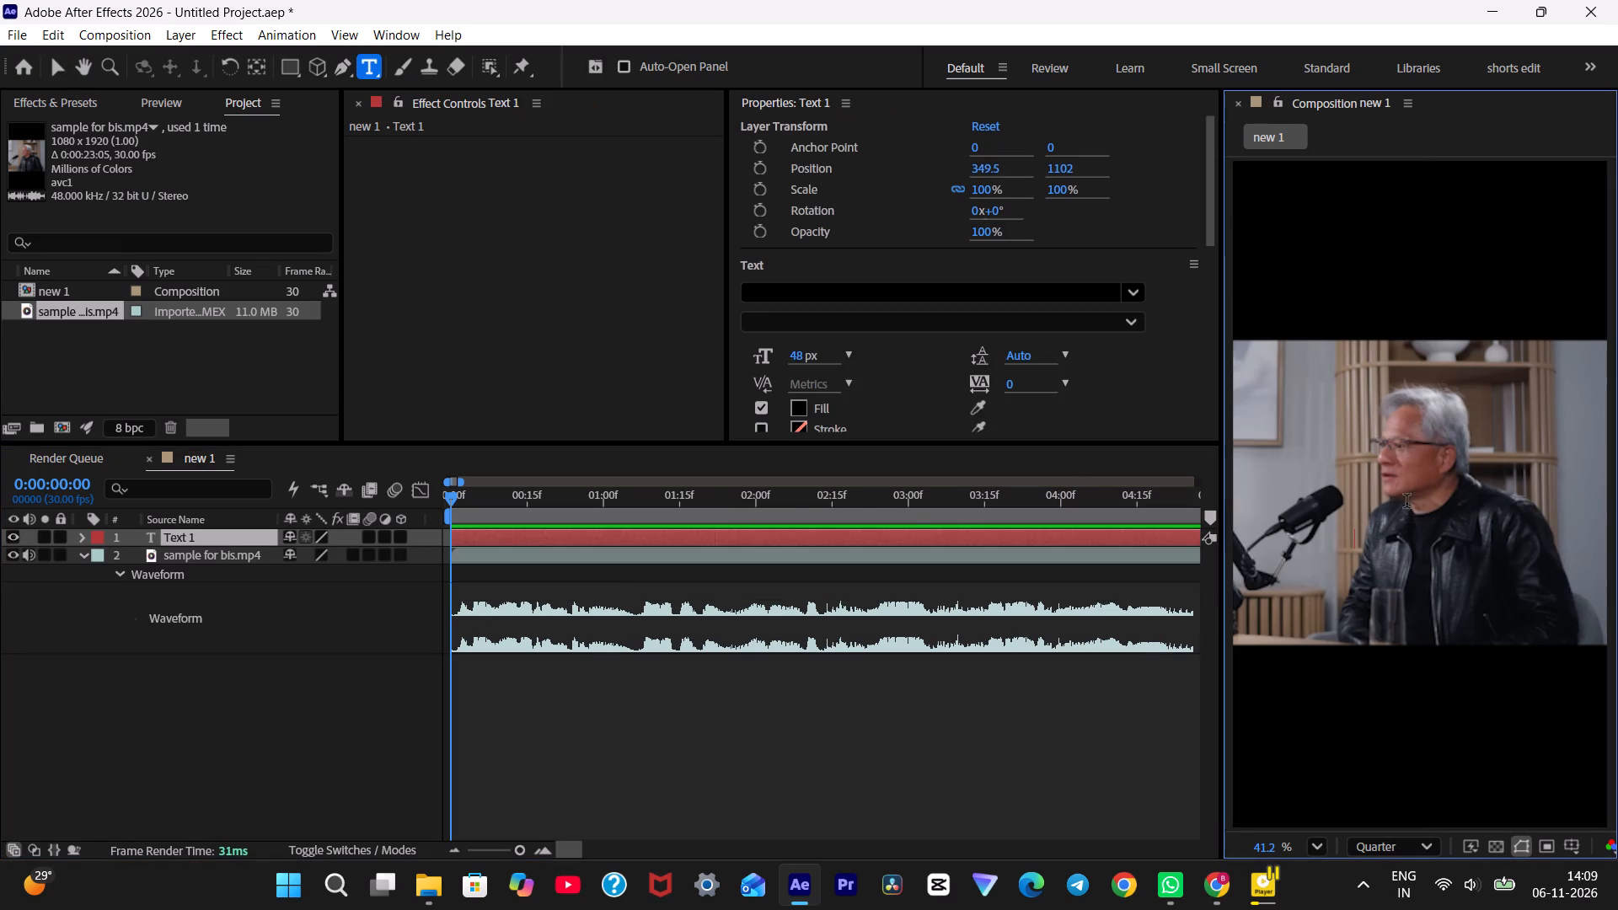
pyautogui.hotkey('ctrl', 'v')
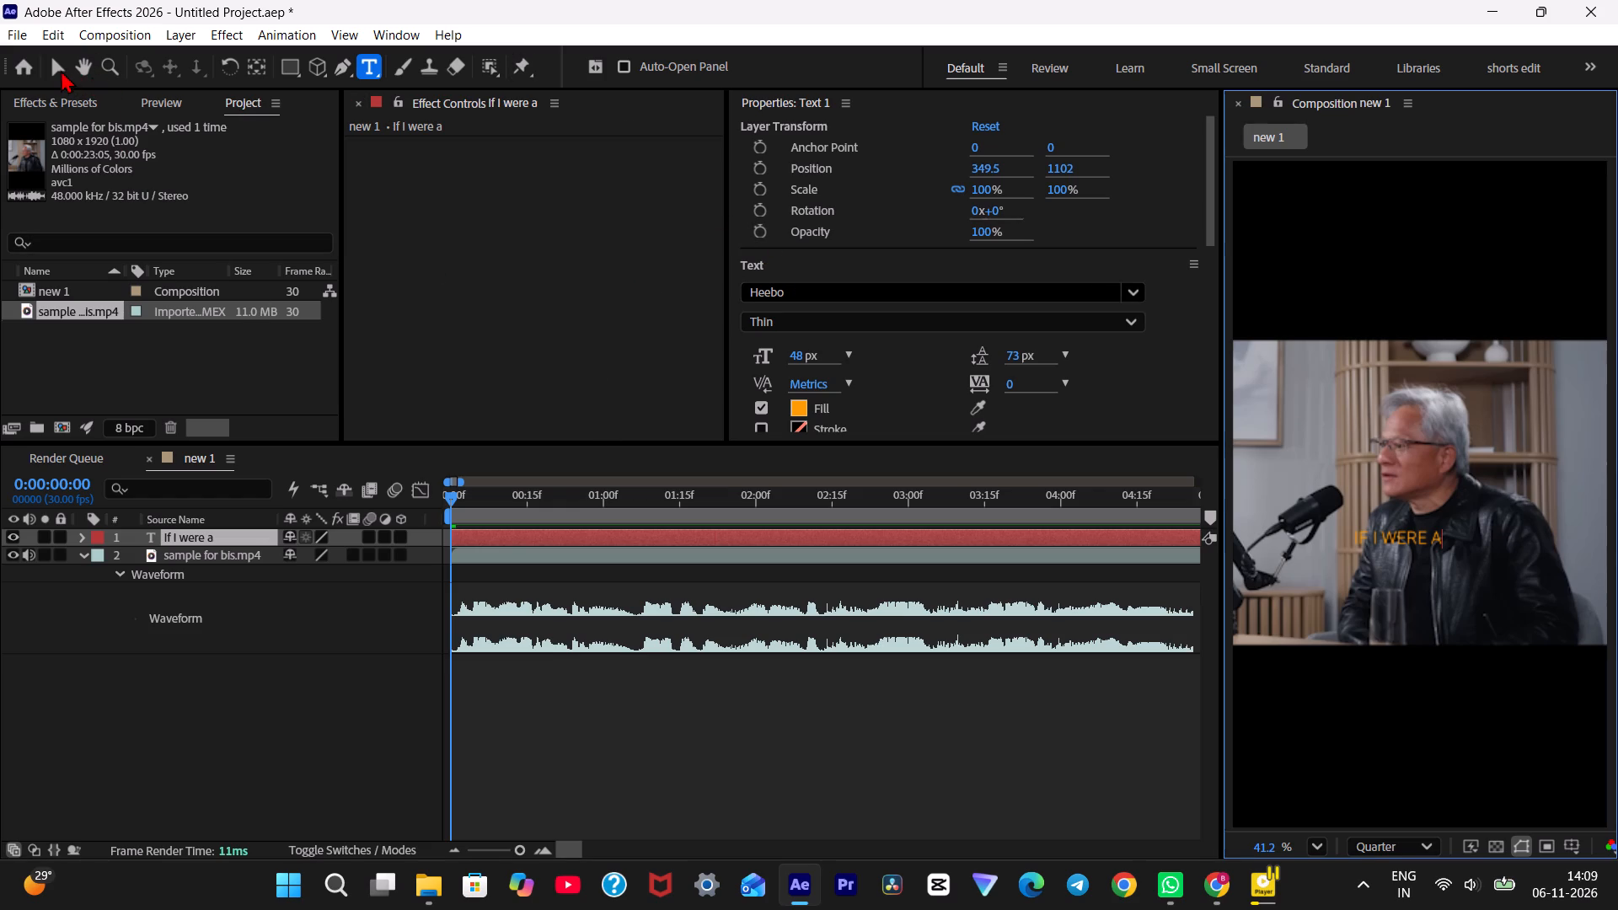
pyautogui.click(57, 69)
# Search the caption layer's fonts for "hel" and capture a screen snip of the Helvetica Neue Bold entry.
pyautogui.click(820, 287)
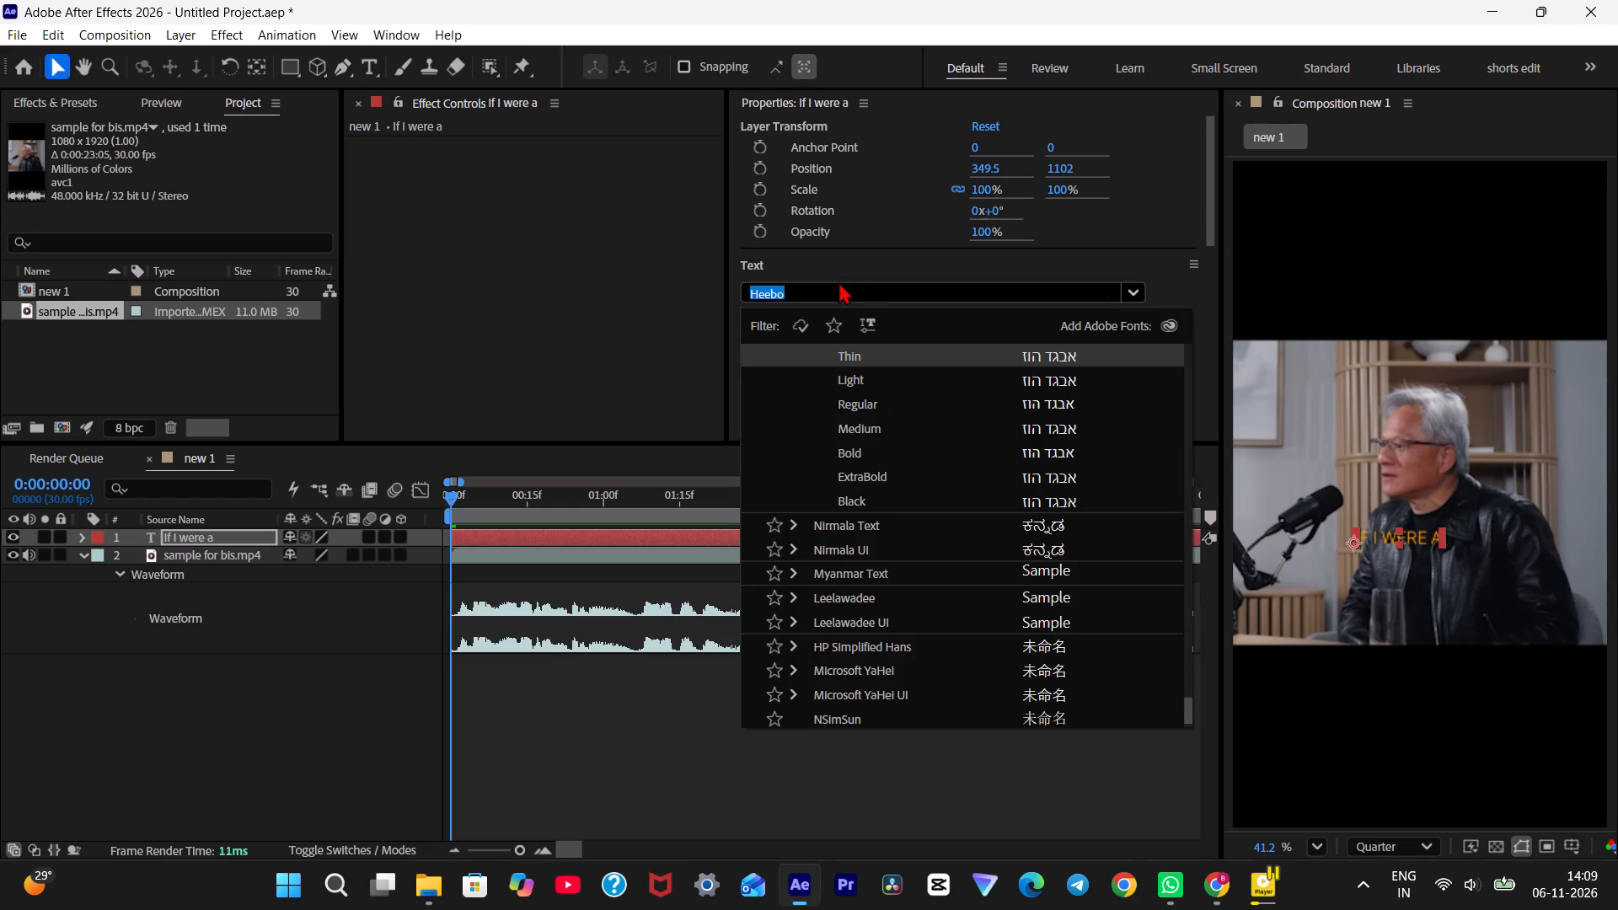
pyautogui.write('hel')
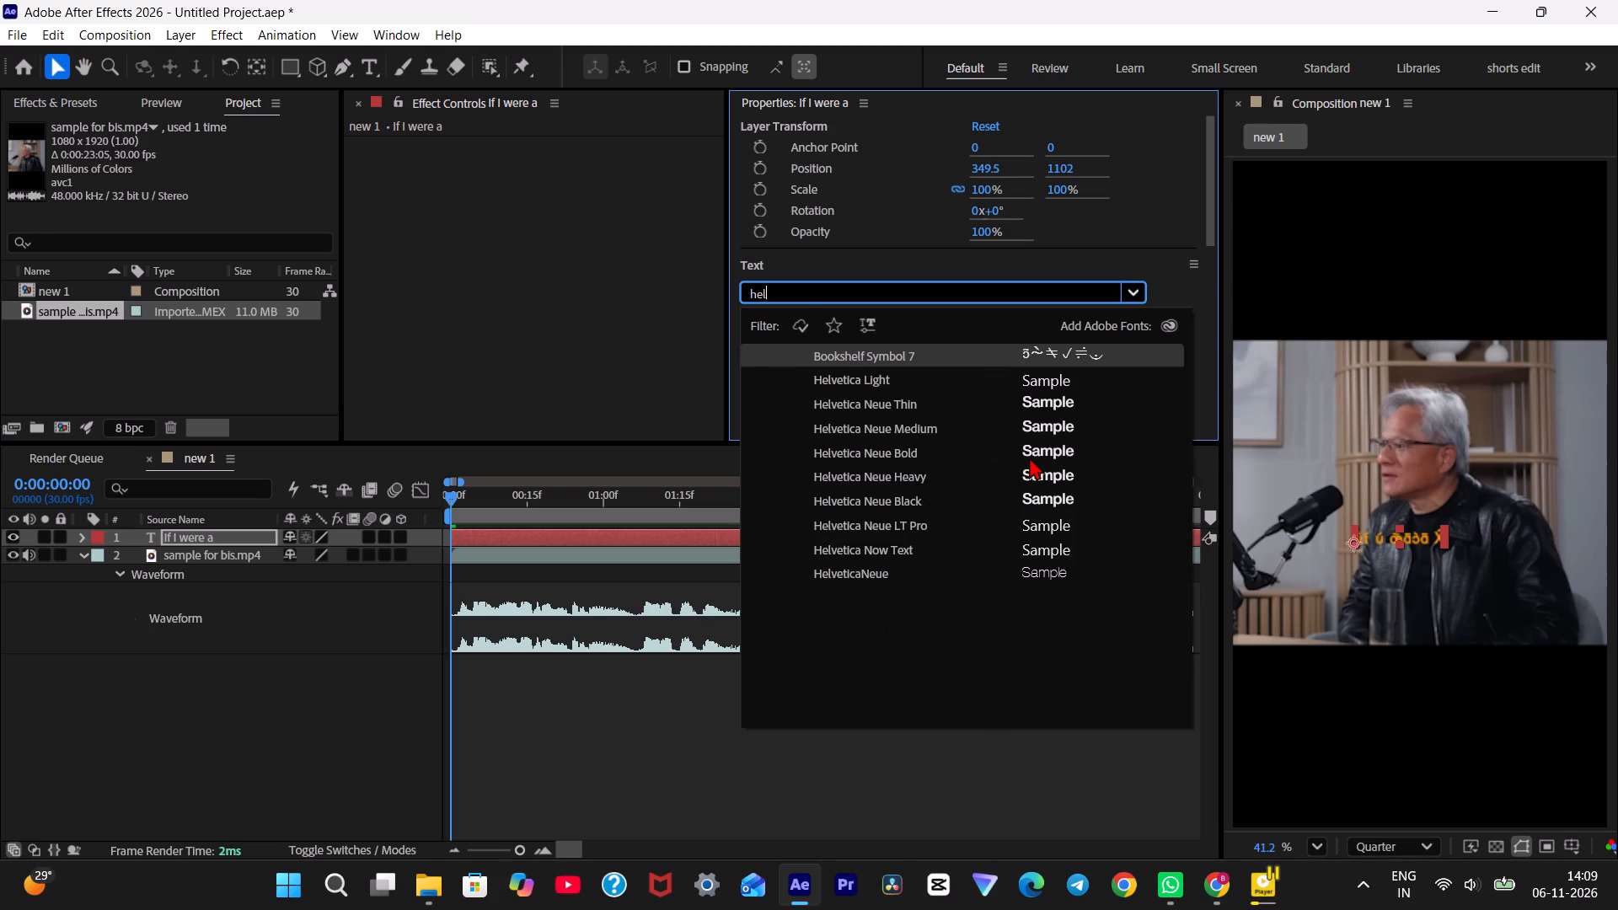
pyautogui.press('shift+super+s')
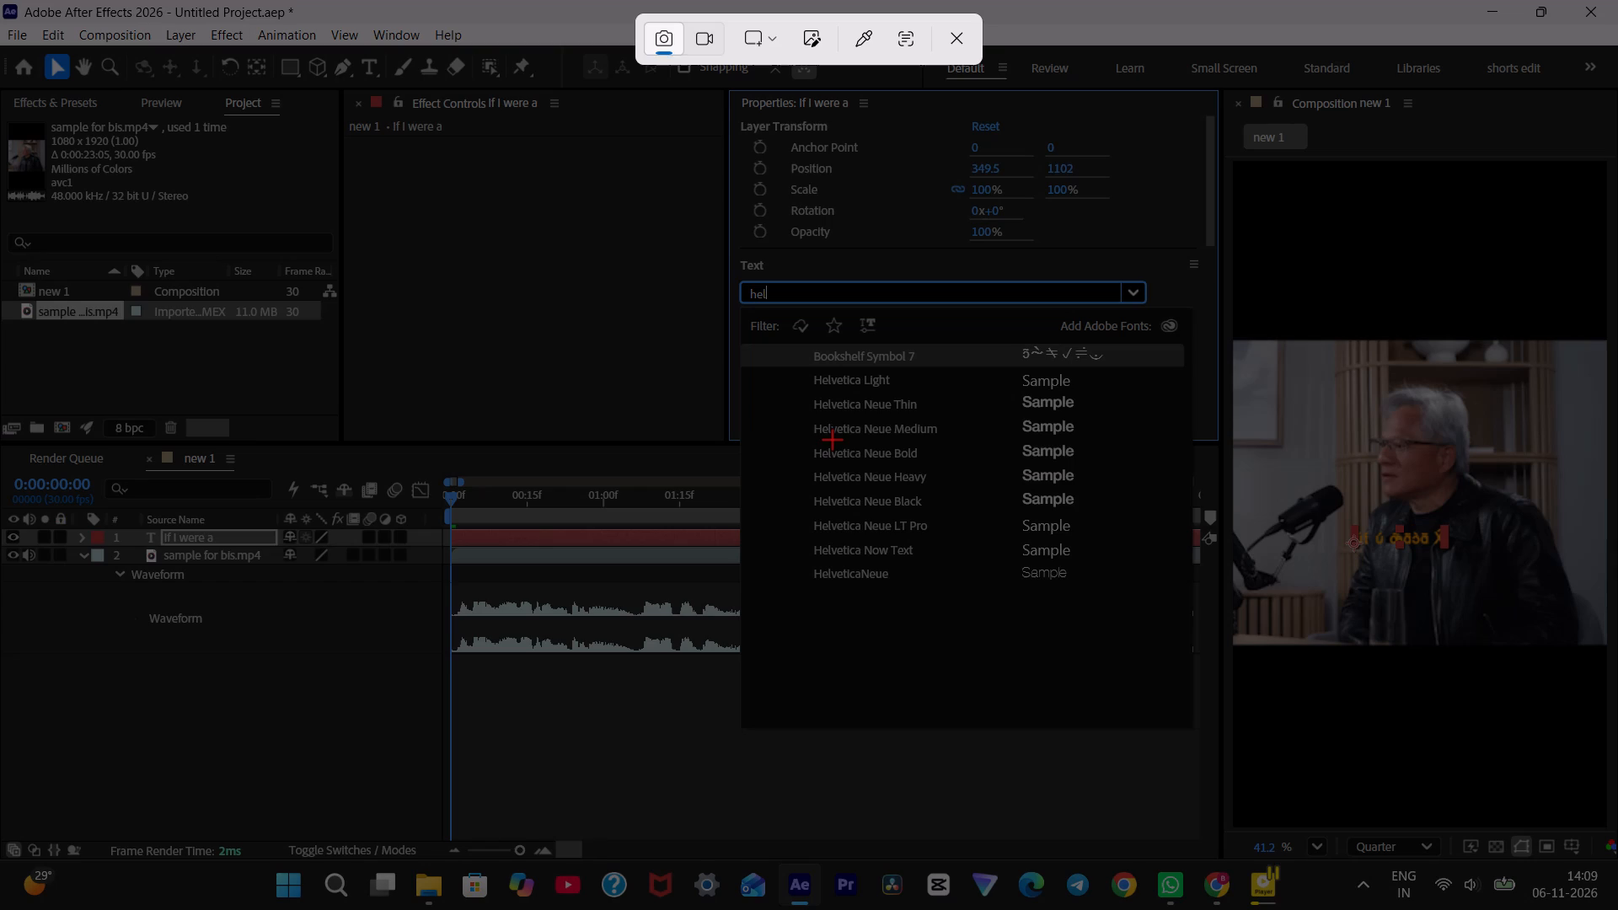
pyautogui.moveTo(799, 441); pyautogui.dragTo(930, 447)
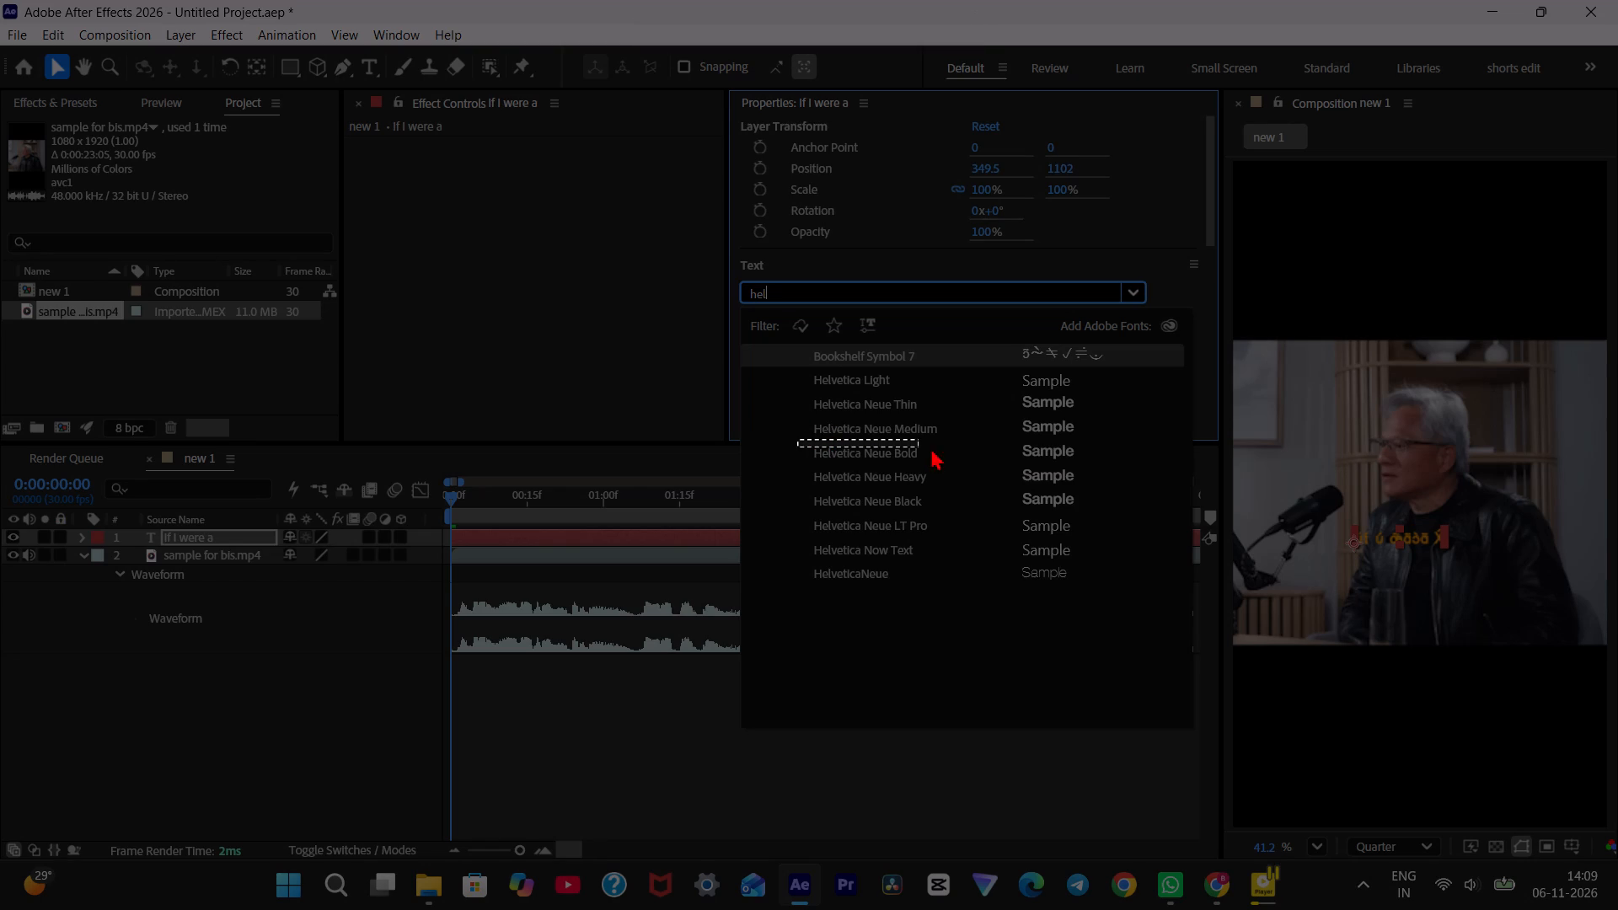
pyautogui.moveTo(930, 447); pyautogui.dragTo(1080, 460)
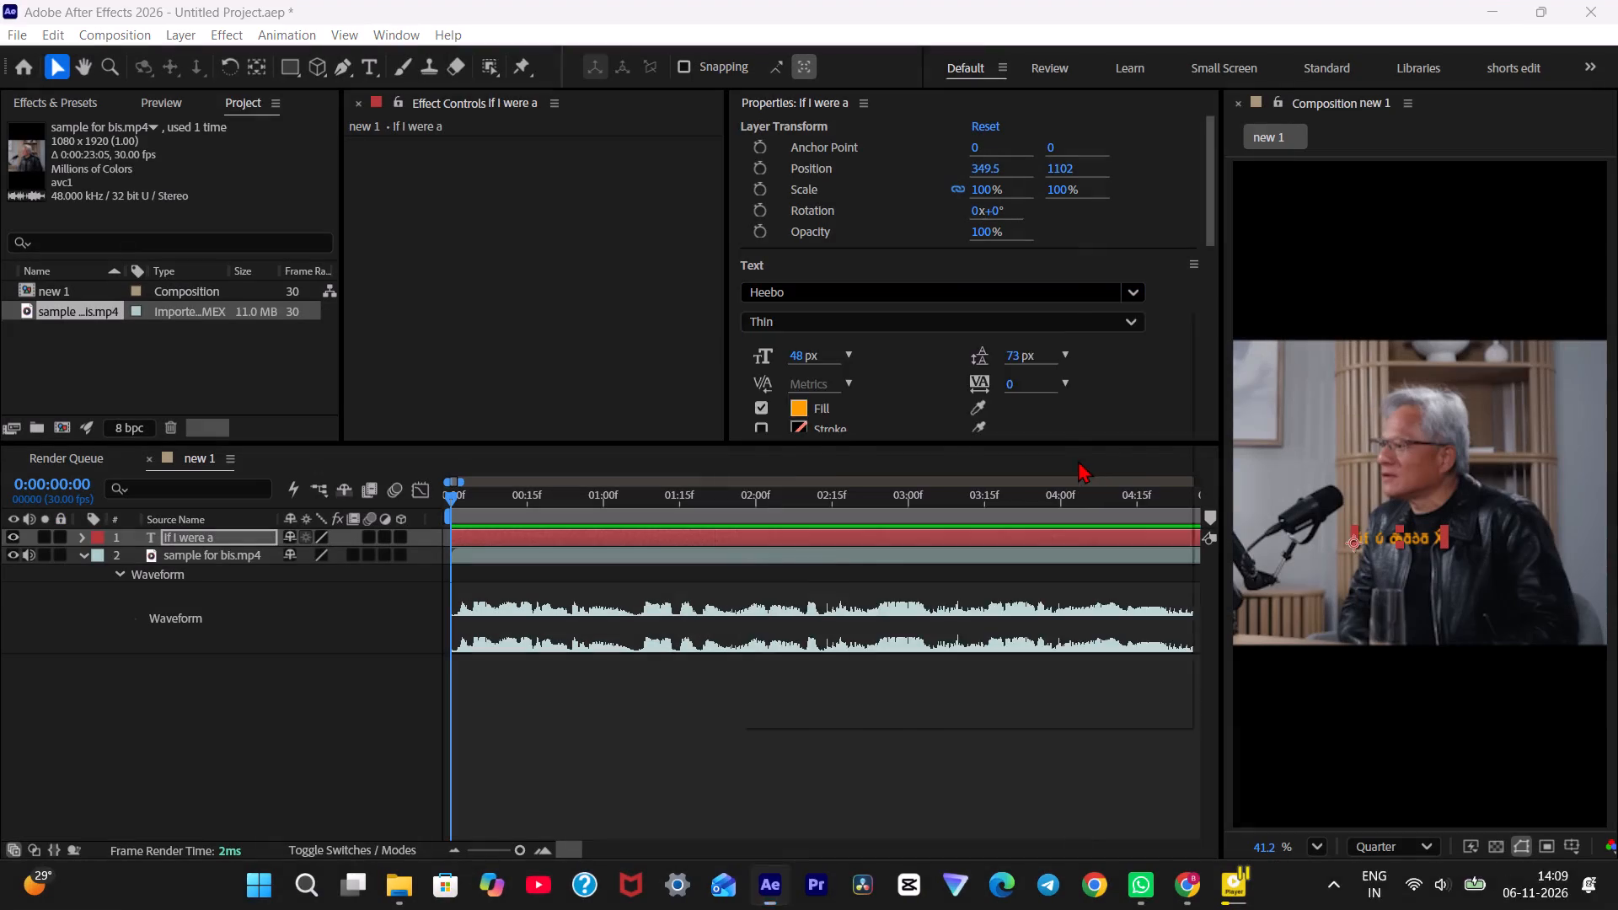
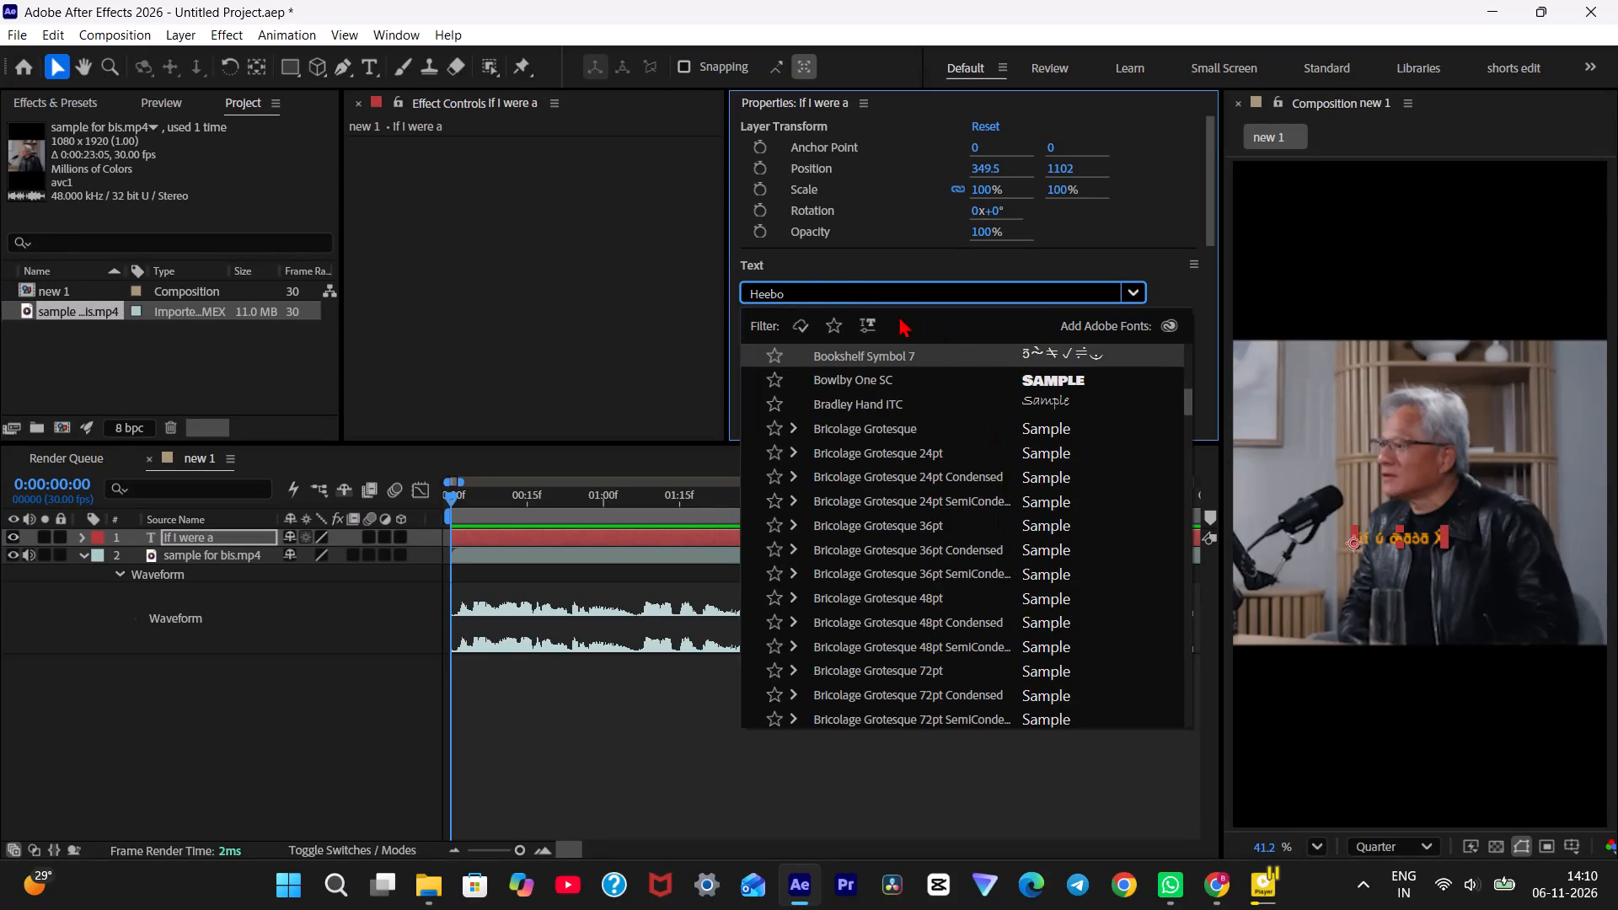
# Set the "If I were a" caption's font to Helvetica Neue Bold.
pyautogui.click(817, 283)
pyautogui.write('hel')
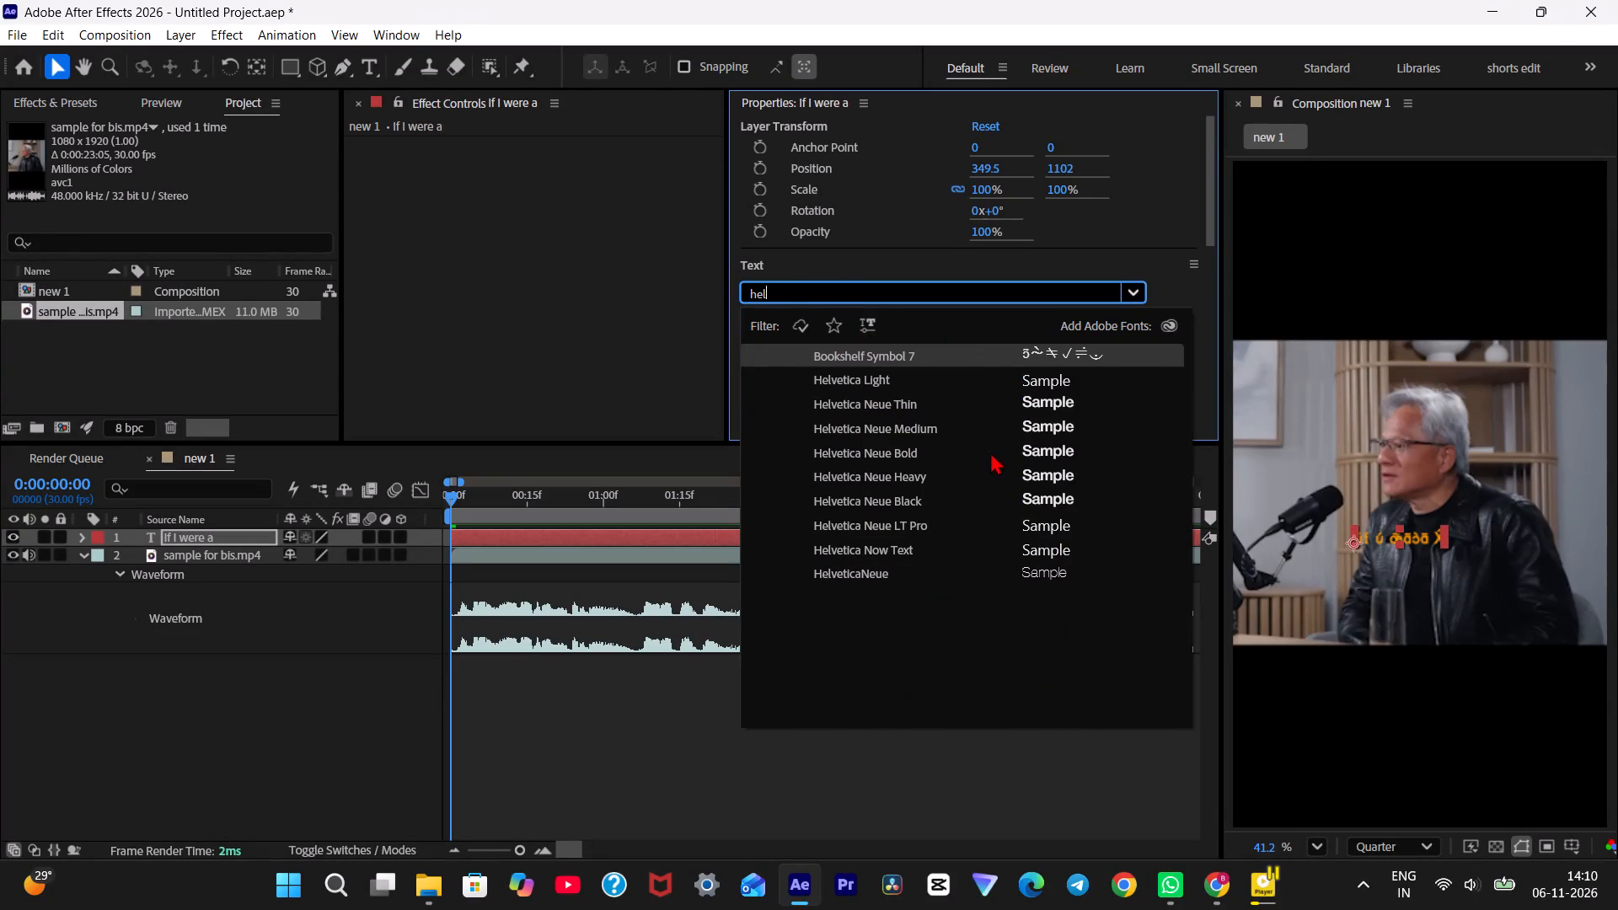
pyautogui.click(1030, 443)
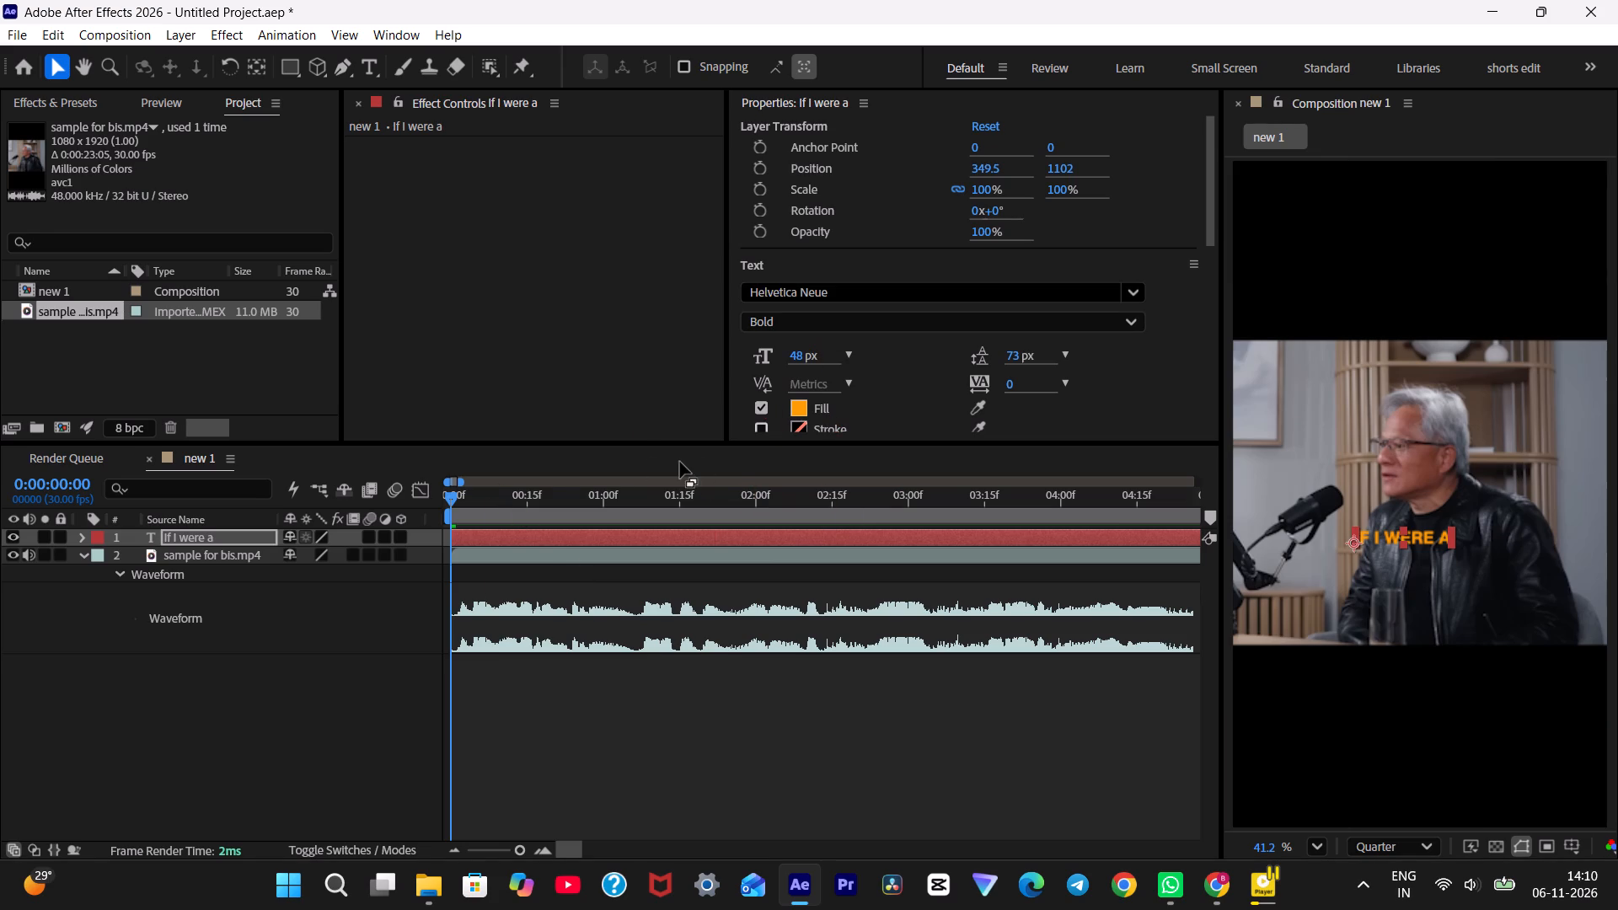
# Apply the txt-pre animation preset from the Downloads folder to the "If I were a" caption layer.
pyautogui.click(270, 32)
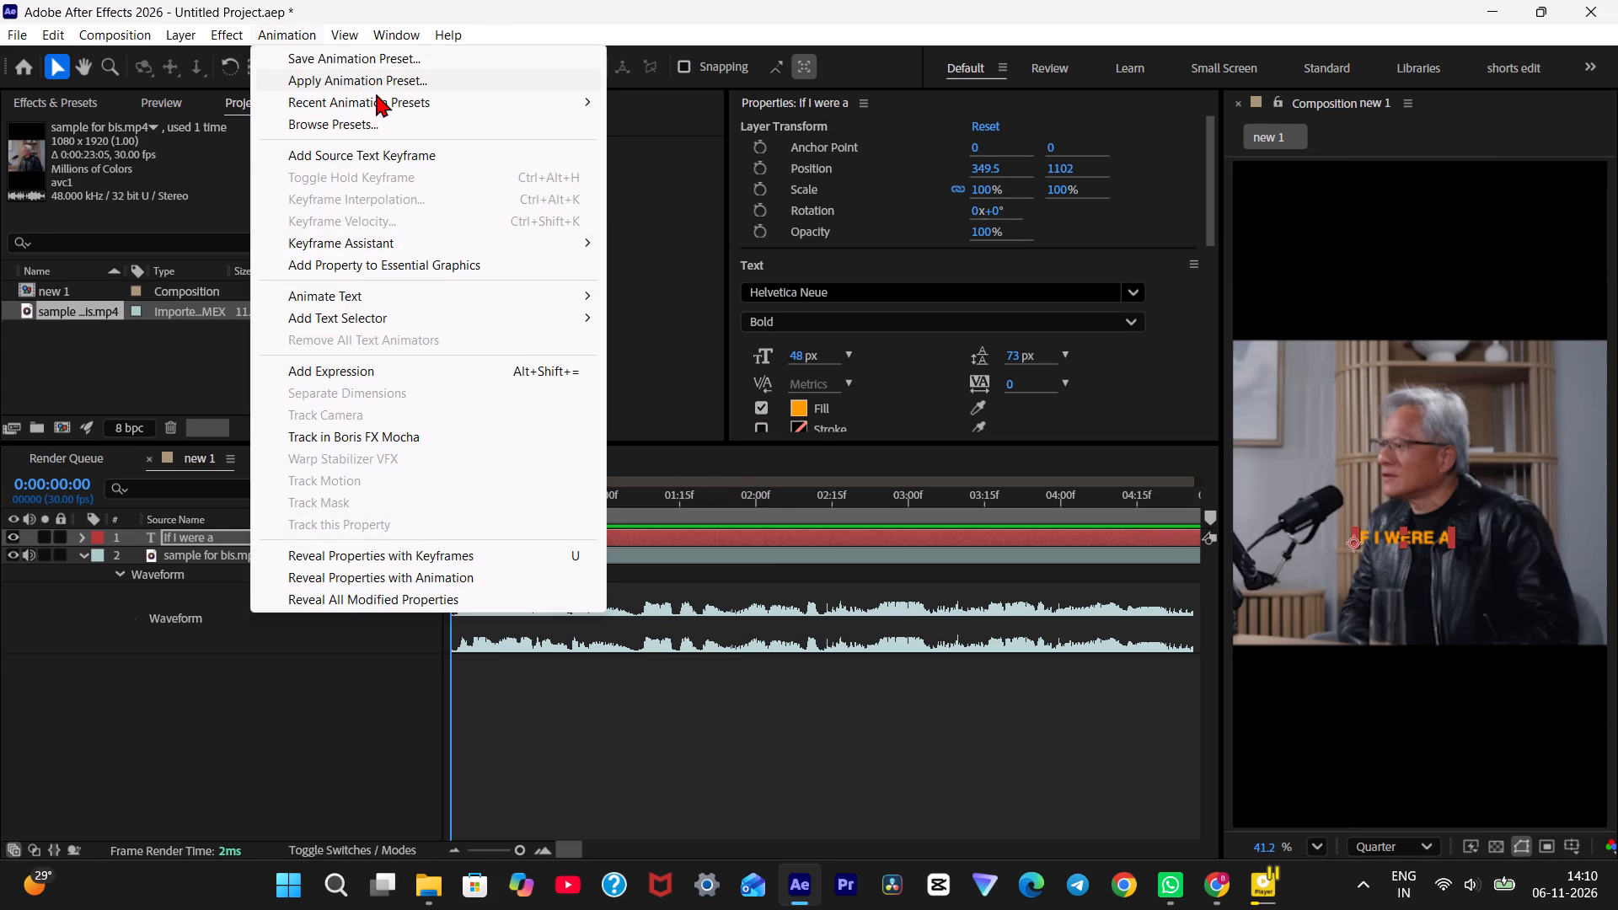
pyautogui.click(343, 84)
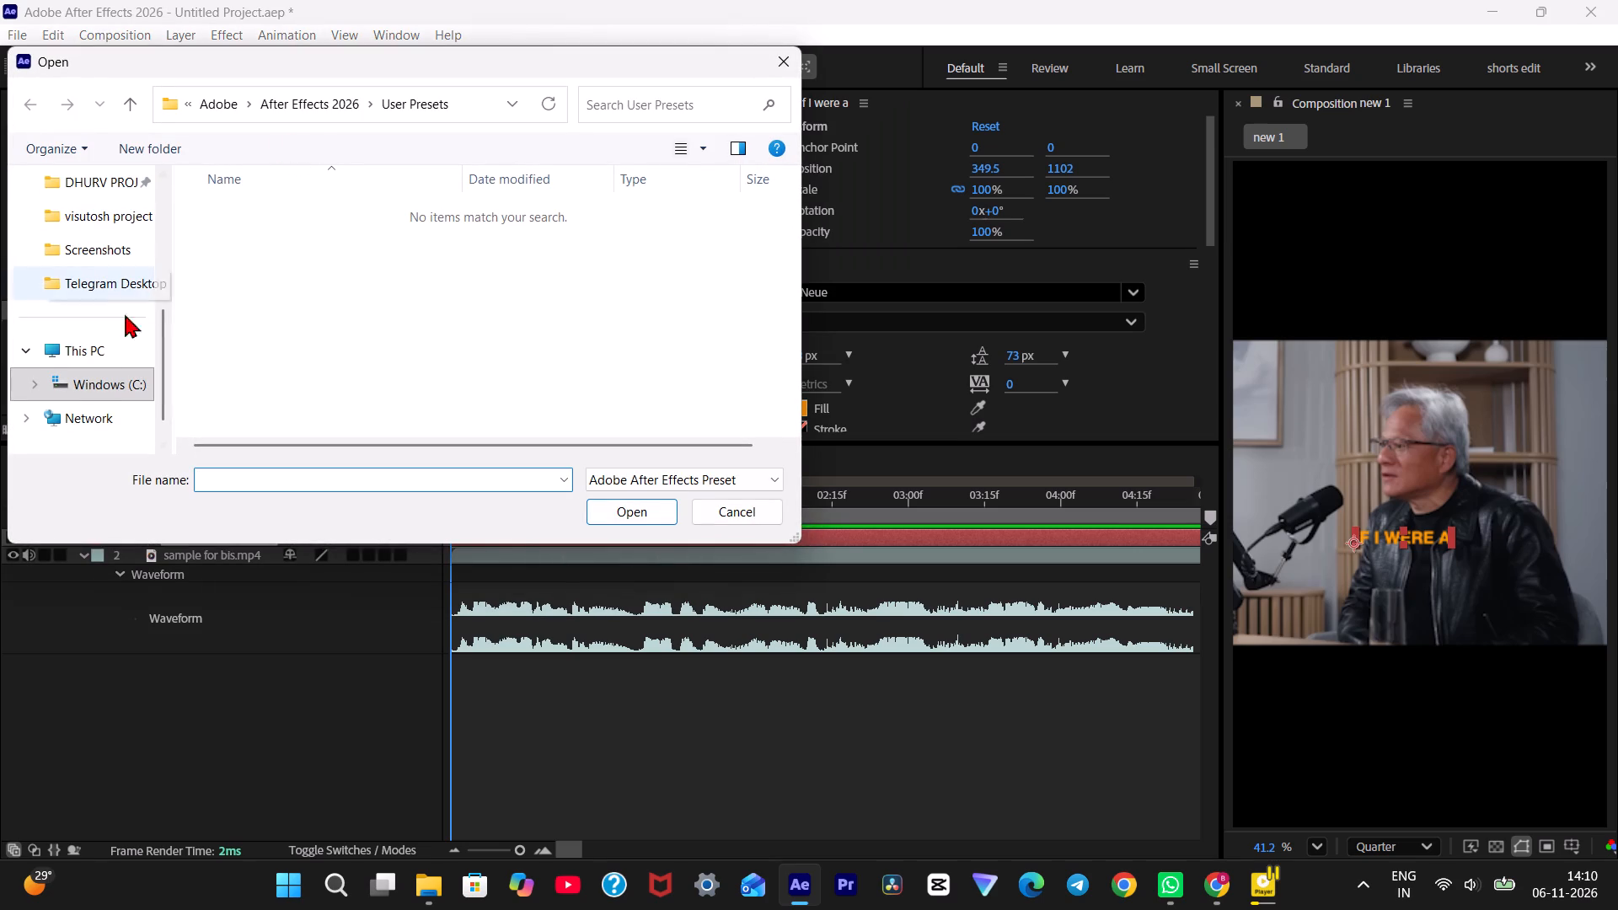
pyautogui.scroll(3, 91, 313)
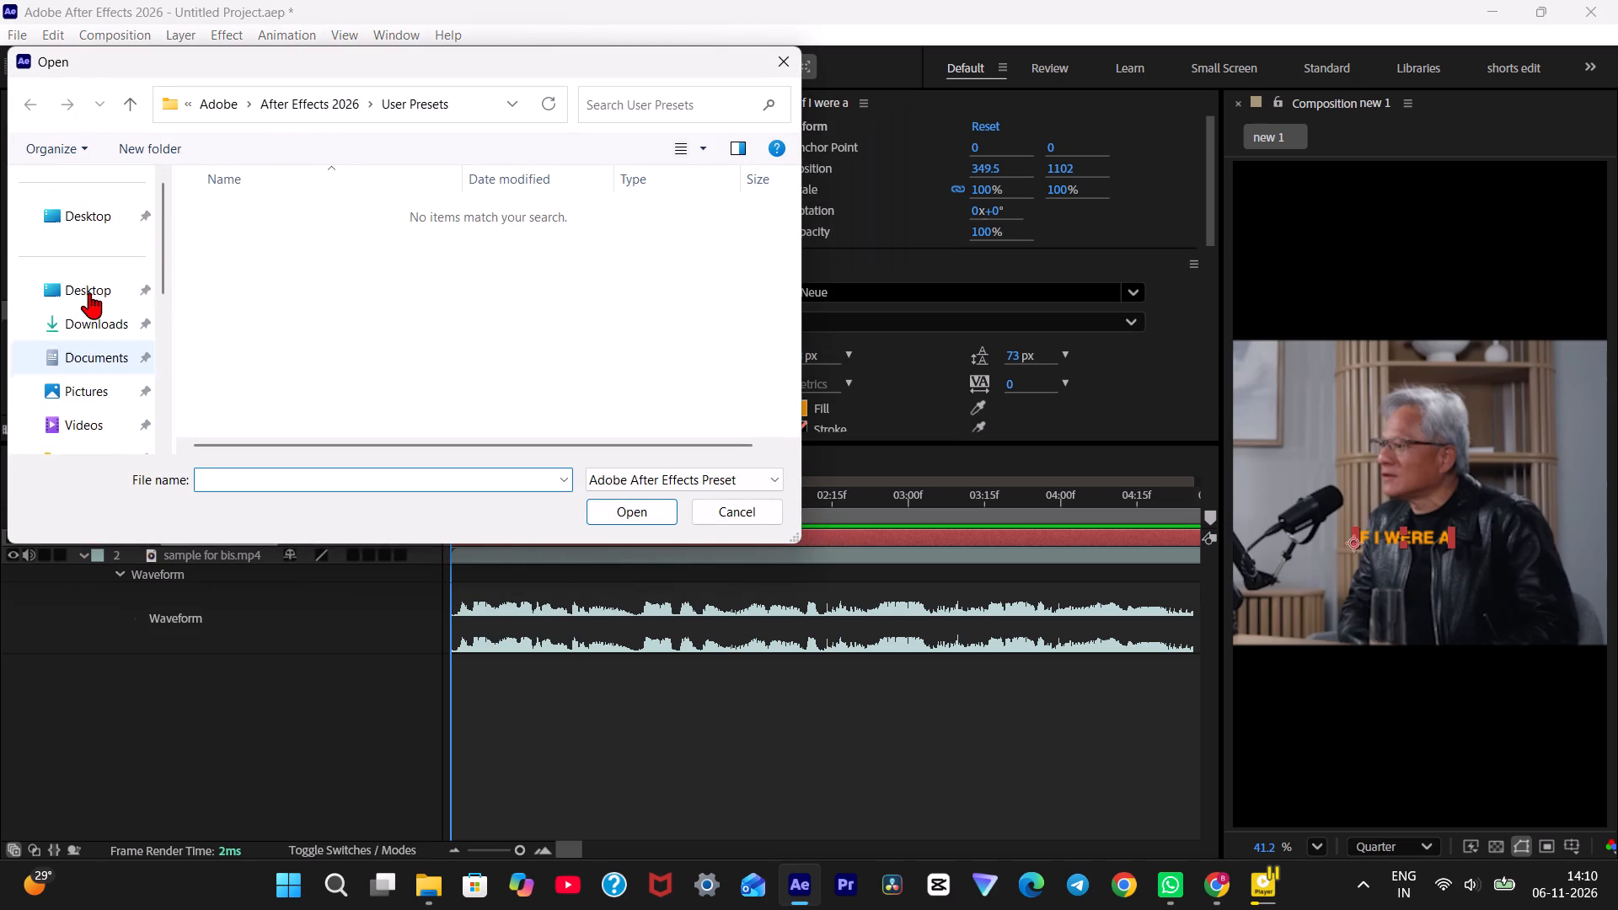
pyautogui.click(80, 339)
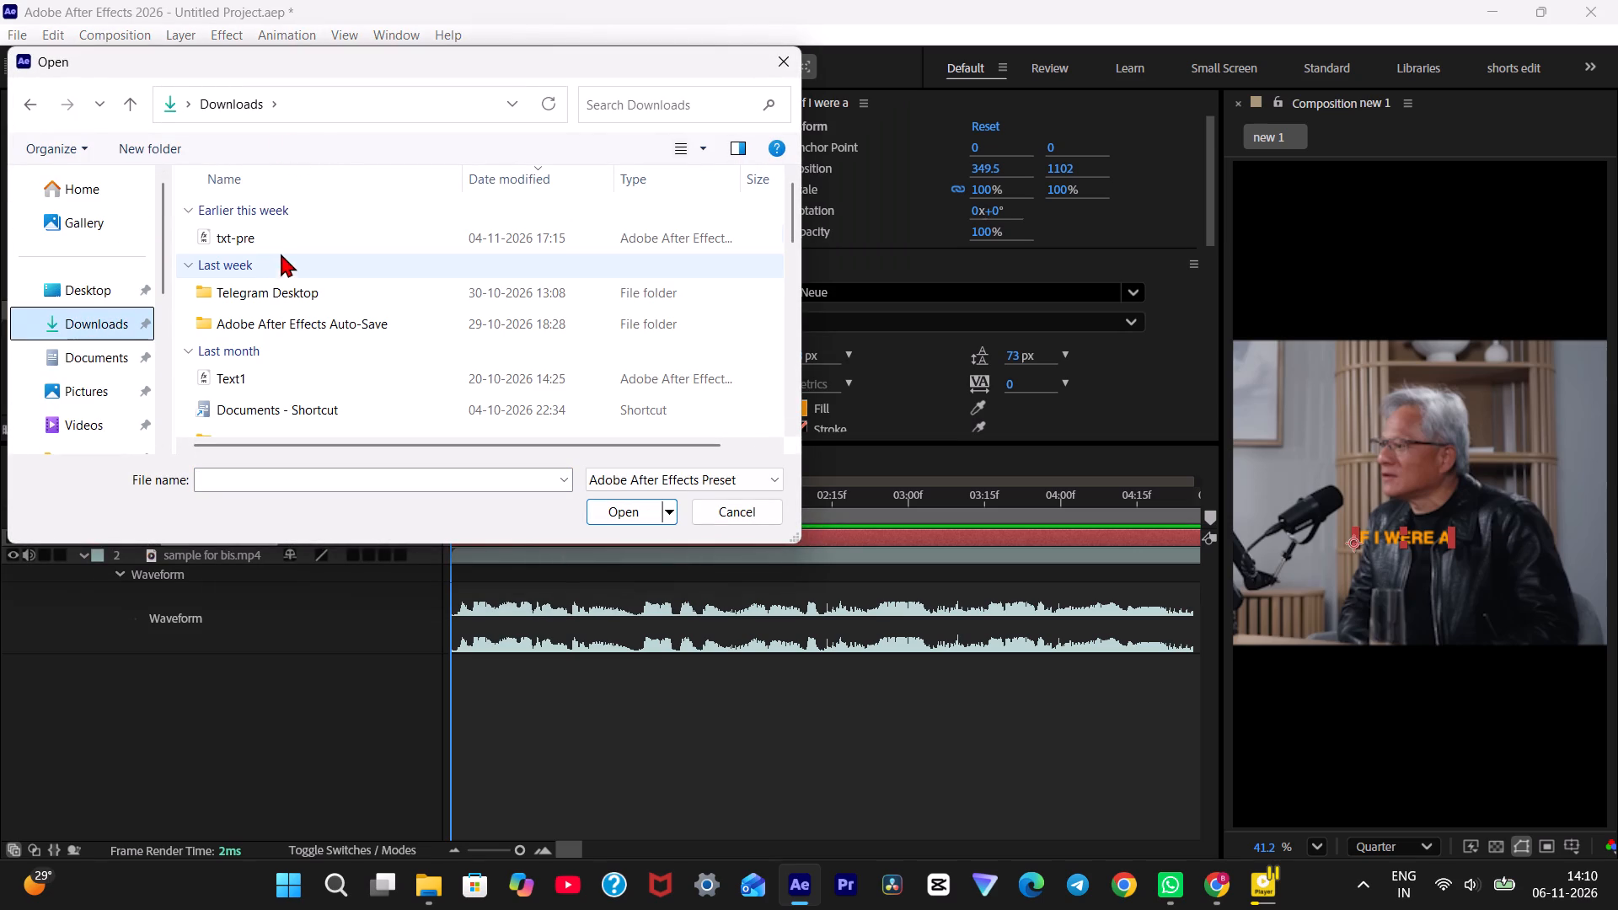
pyautogui.click(278, 243)
pyautogui.click(645, 511)
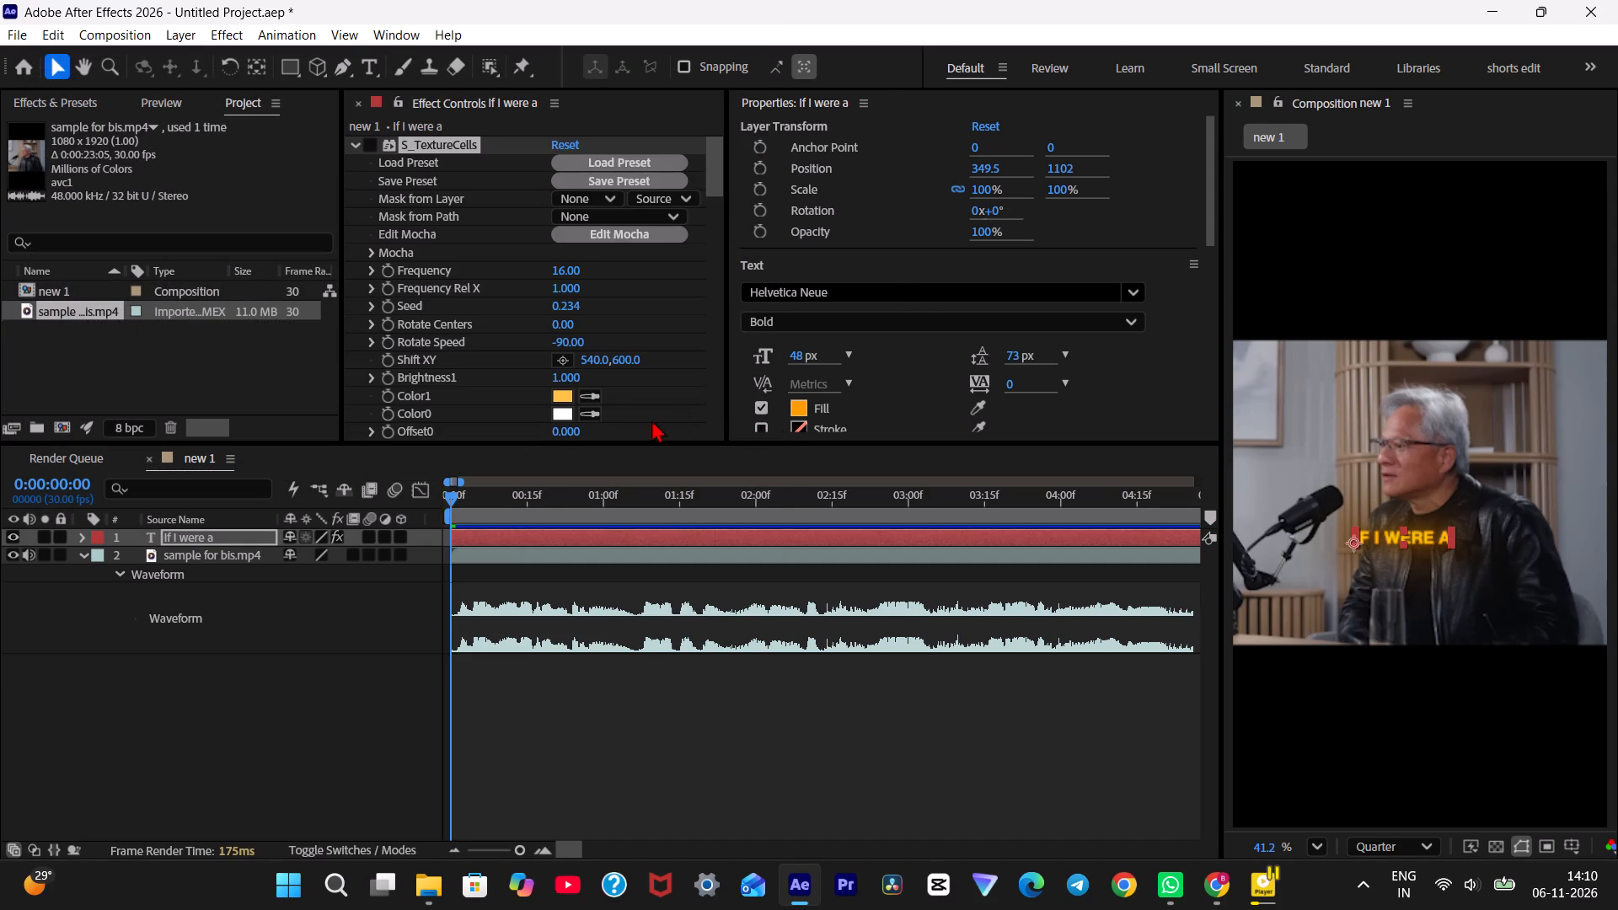
# Scrub through and play back the composition's opening seconds to examine how the styled caption looks over the footage.
pyautogui.moveTo(567, 490); pyautogui.dragTo(501, 493)
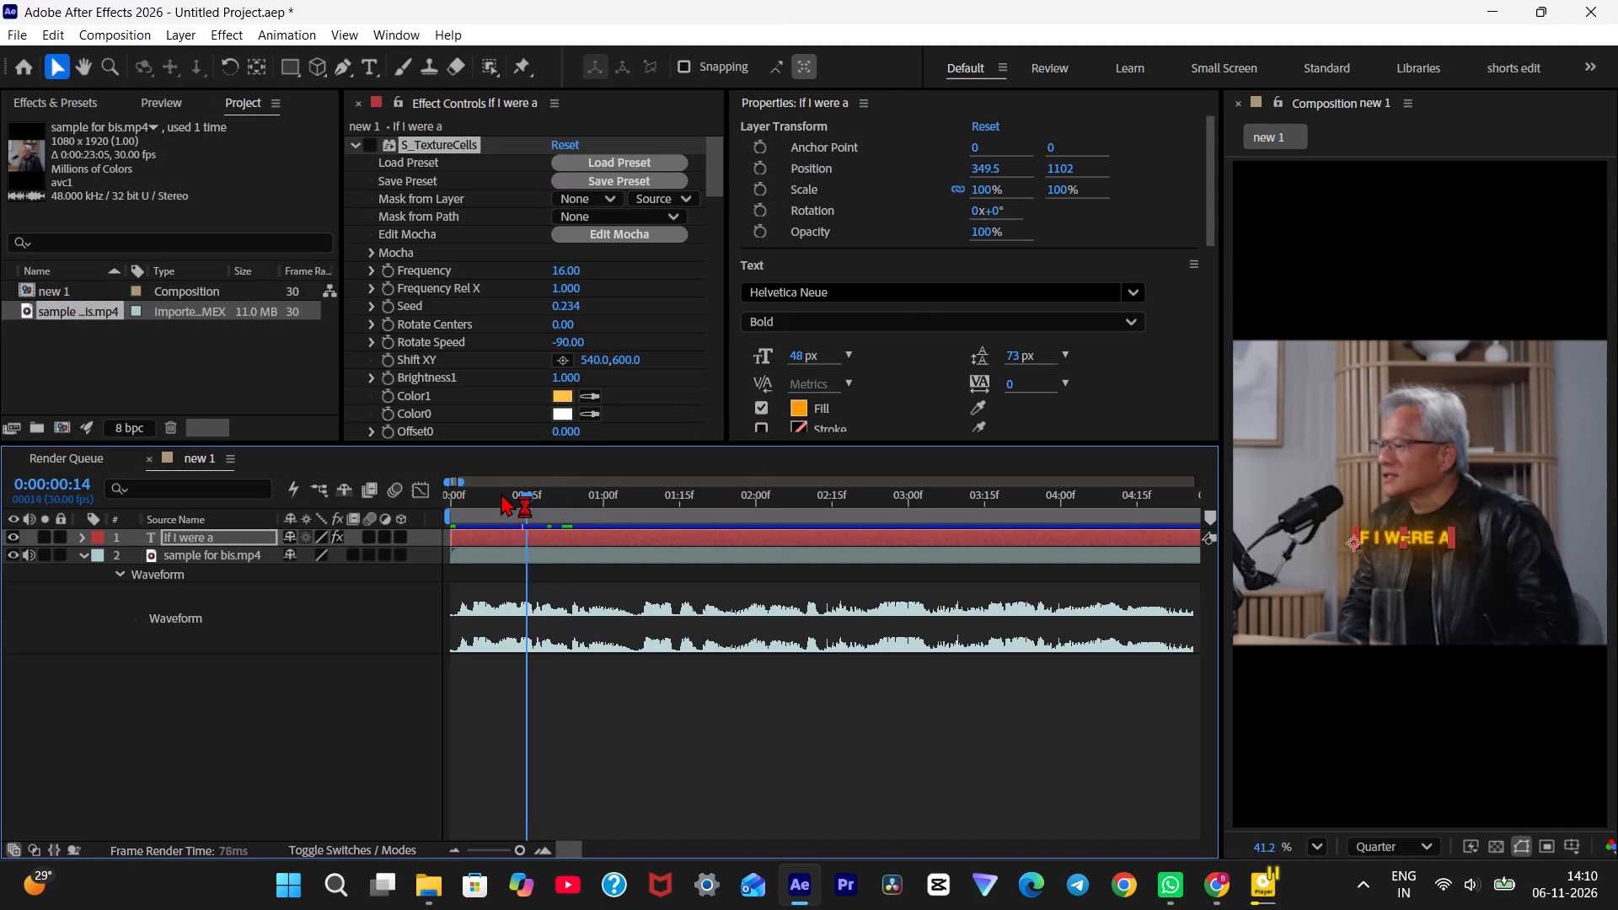
pyautogui.moveTo(501, 493); pyautogui.dragTo(301, 491)
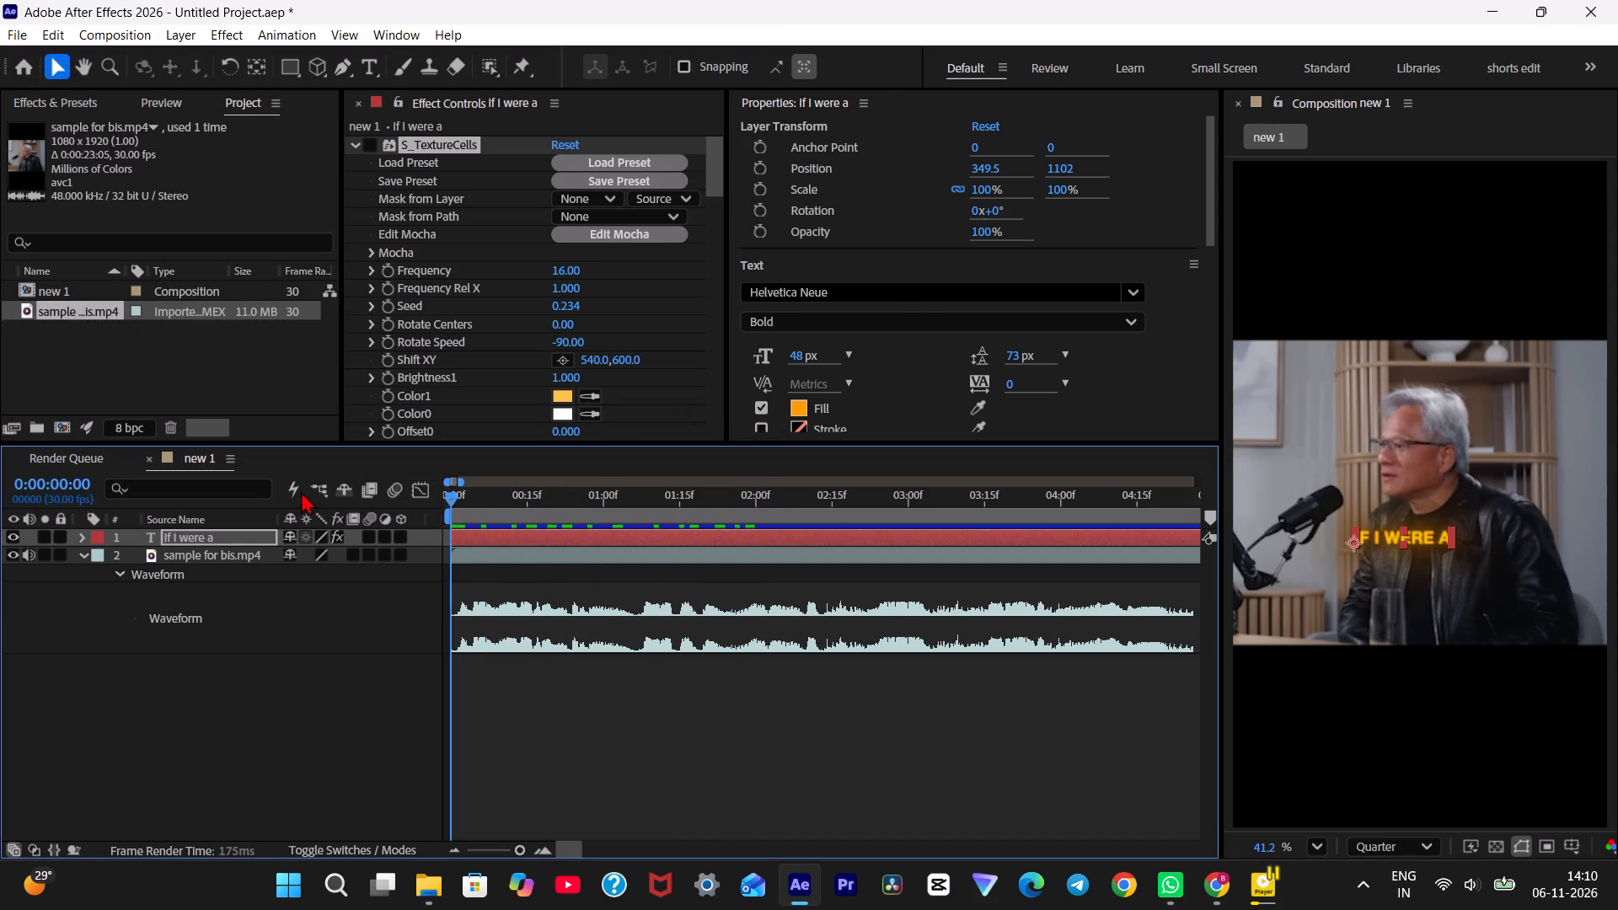
pyautogui.moveTo(301, 491); pyautogui.dragTo(1067, 495)
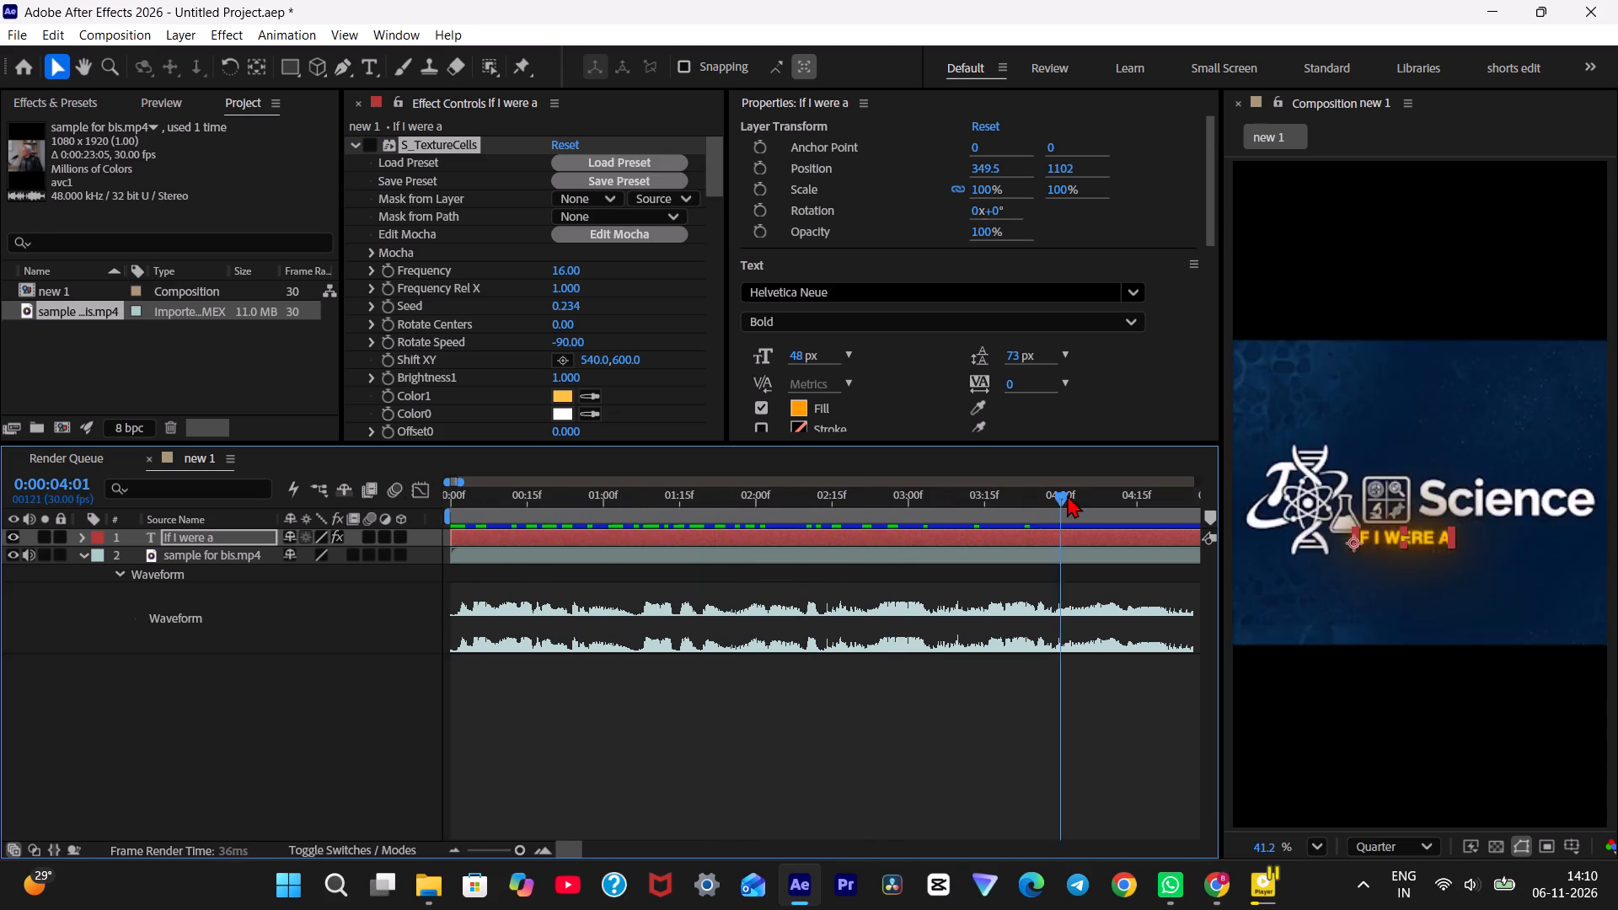
pyautogui.moveTo(1067, 495); pyautogui.dragTo(309, 476)
pyautogui.moveTo(585, 502); pyautogui.dragTo(994, 504)
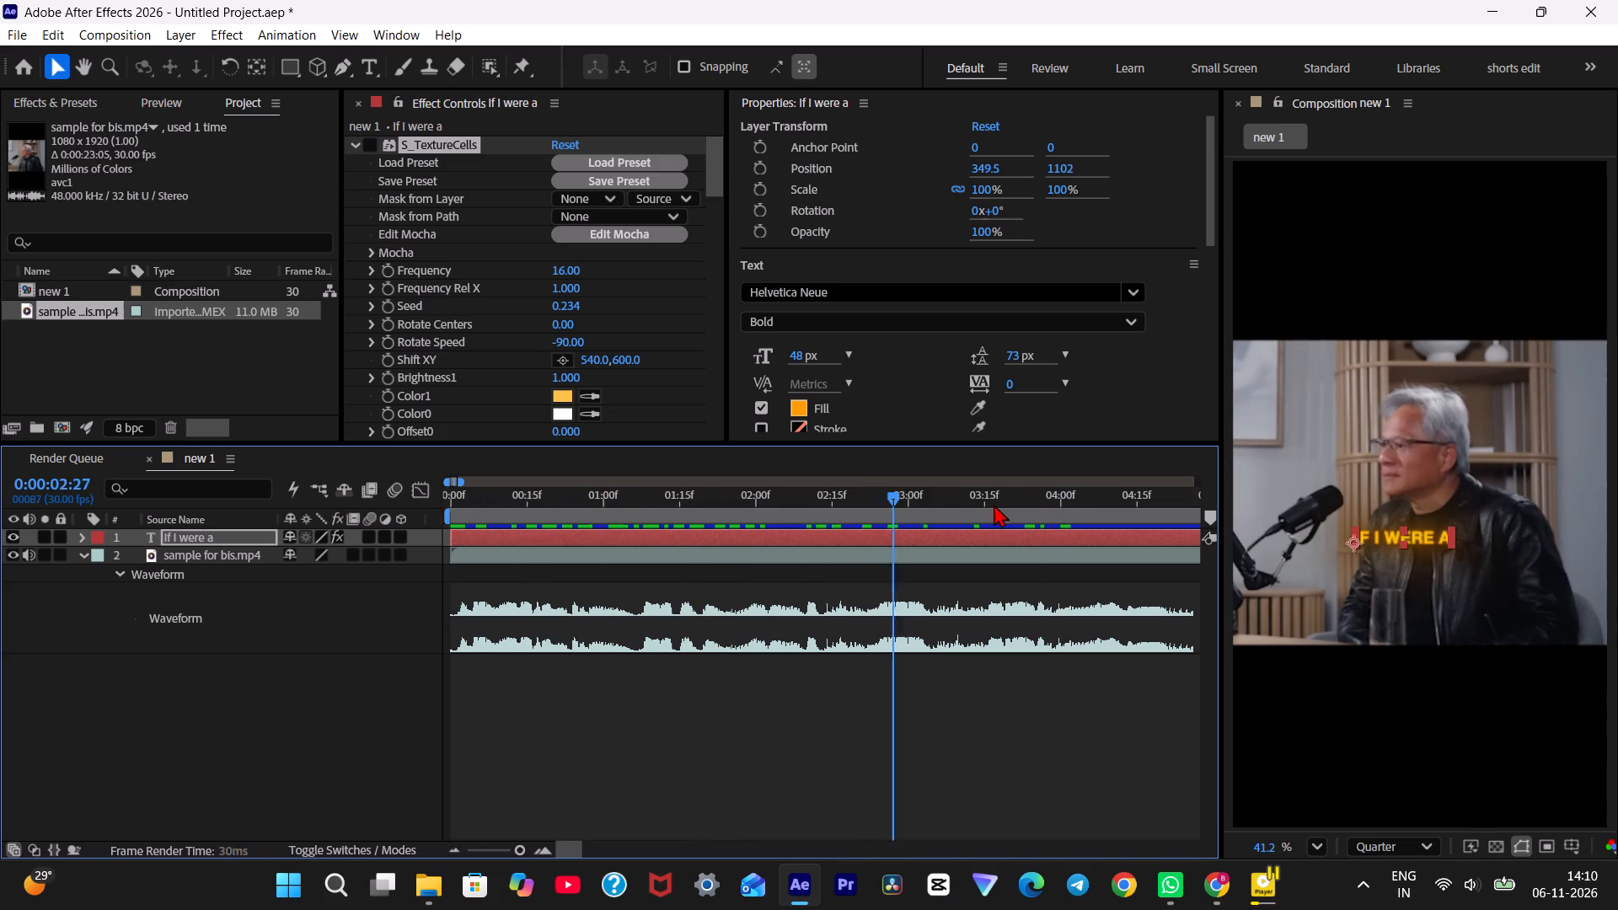
pyautogui.moveTo(994, 504); pyautogui.dragTo(367, 484)
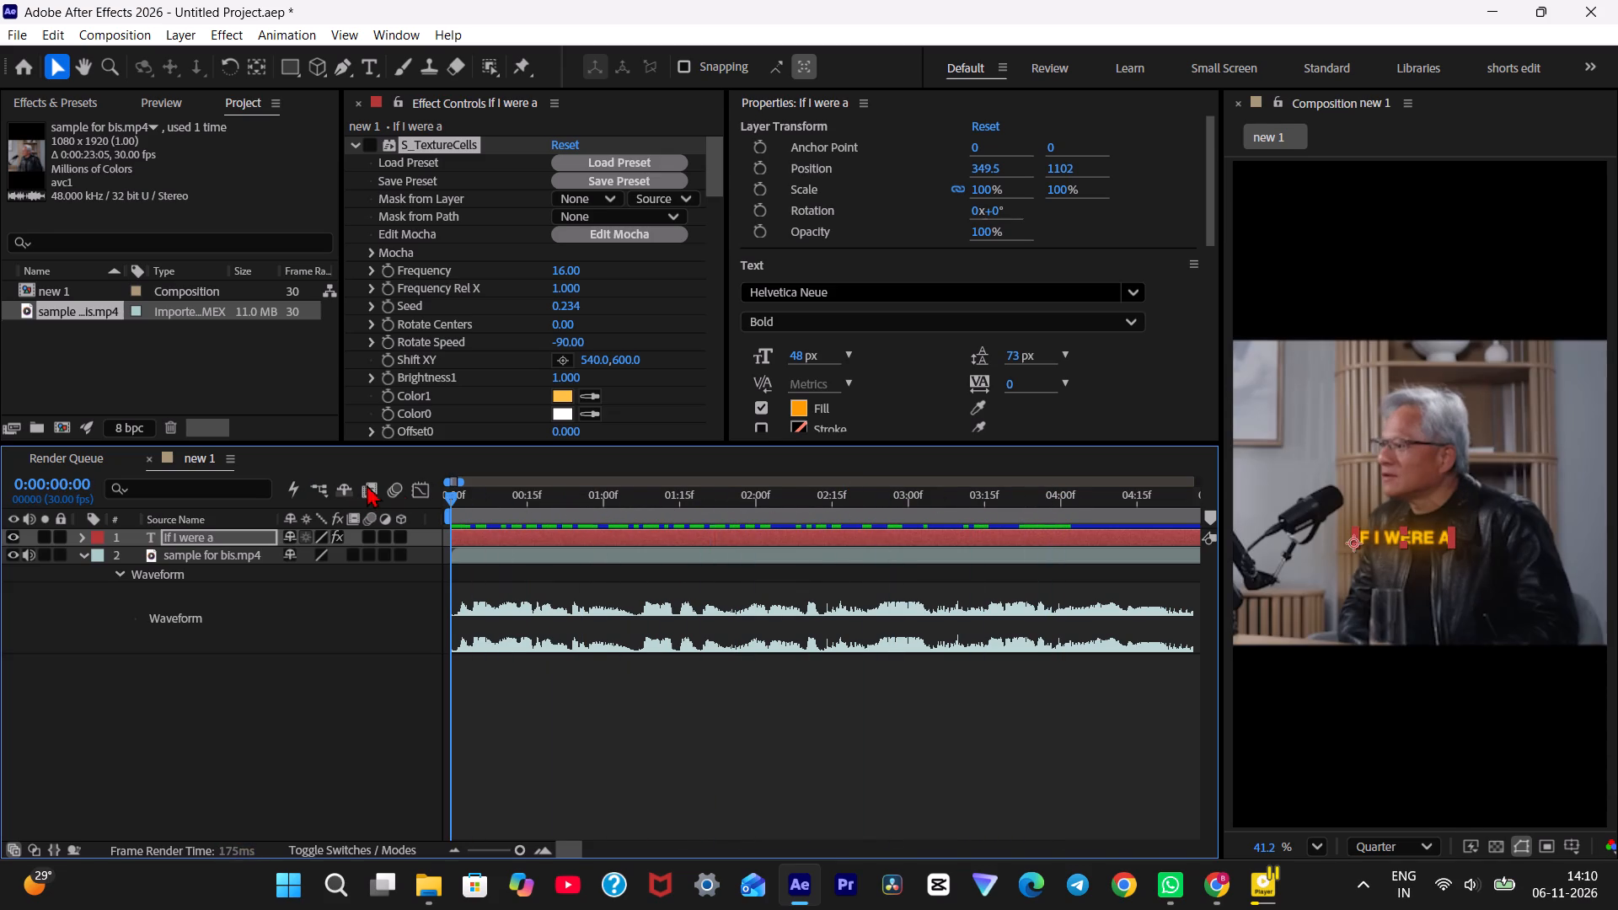
pyautogui.moveTo(367, 484); pyautogui.dragTo(364, 484)
pyautogui.click(693, 692)
pyautogui.press('space')
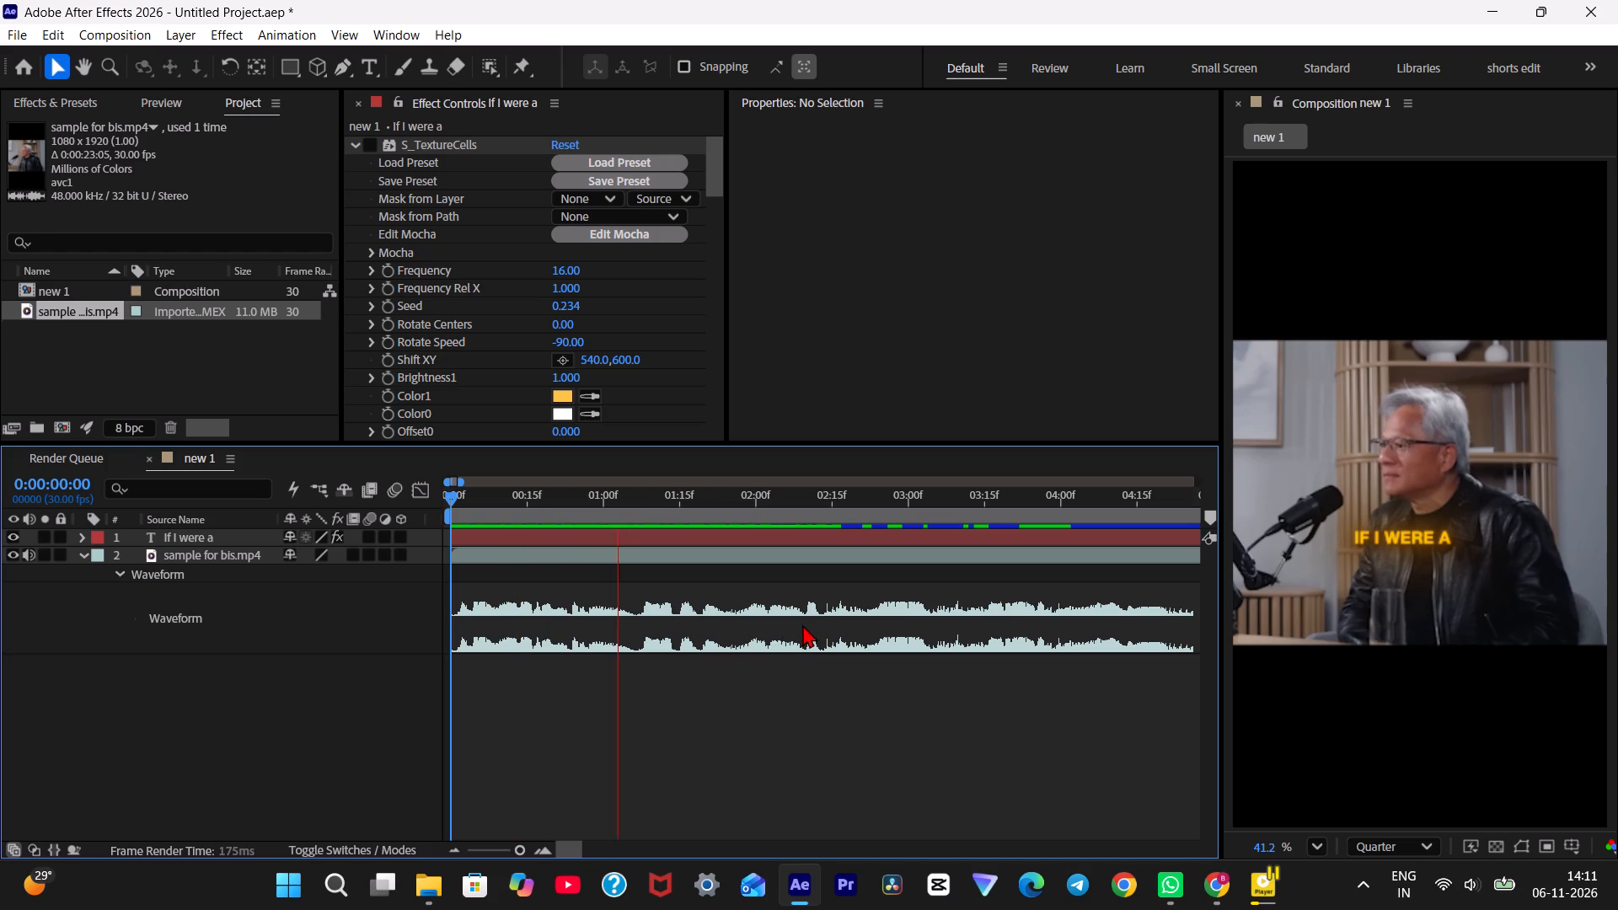
pyautogui.press('space')
pyautogui.moveTo(665, 494); pyautogui.dragTo(315, 490)
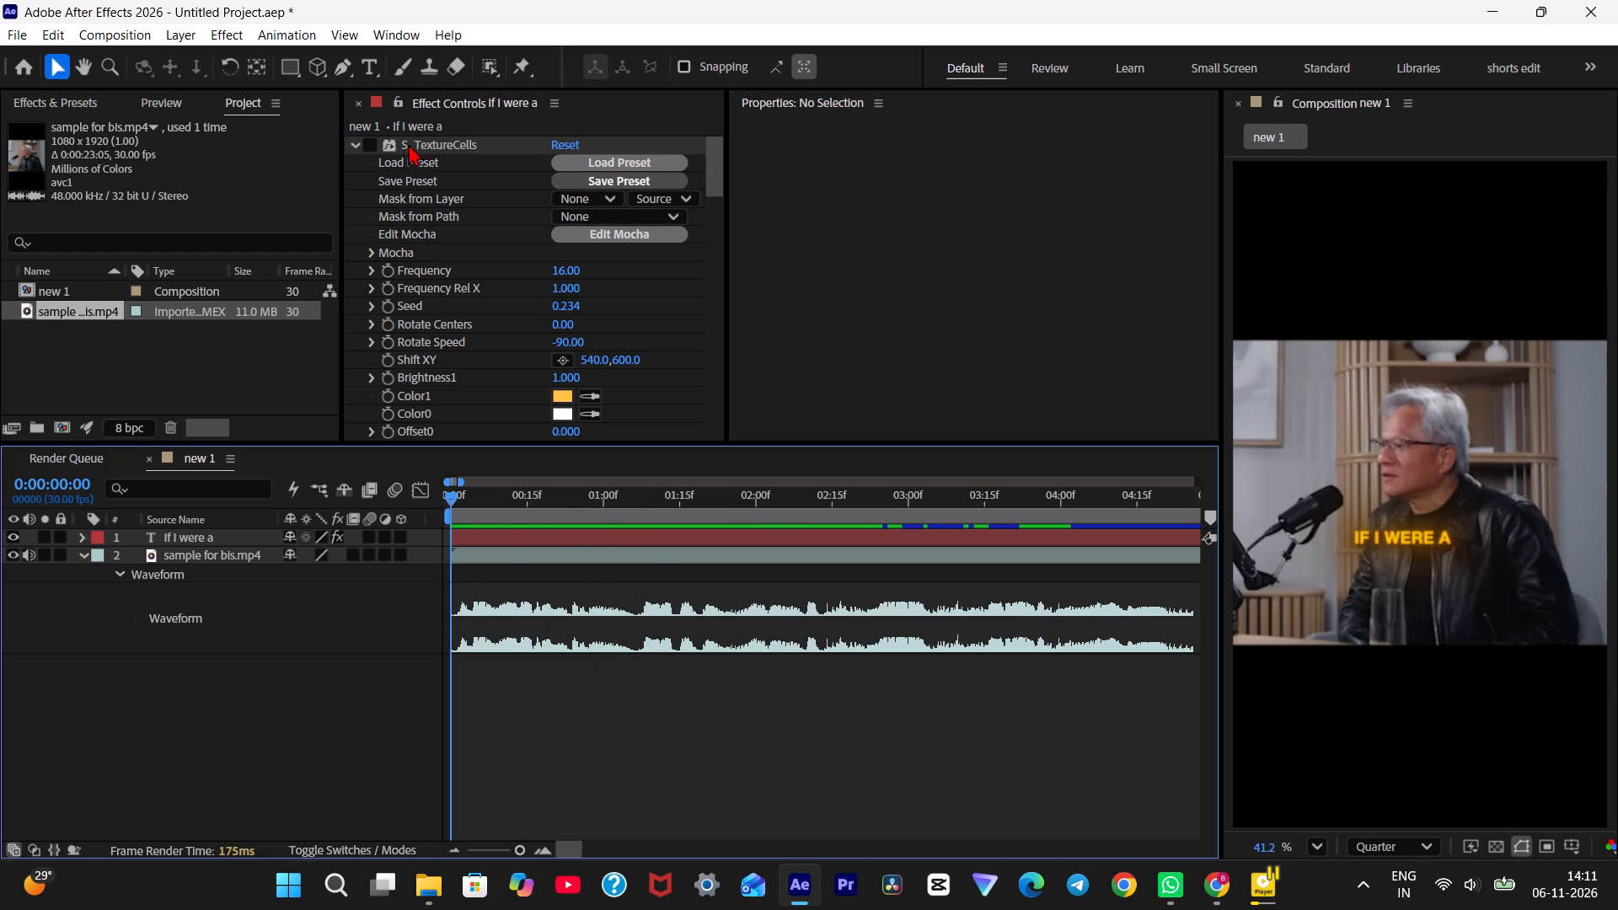
# Collapse the caption layer's S_TextureCells, Bevel Alpha, Deep Glow and Drop Shadow effects, and delete its disabled Wave Warp effect.
pyautogui.click(354, 144)
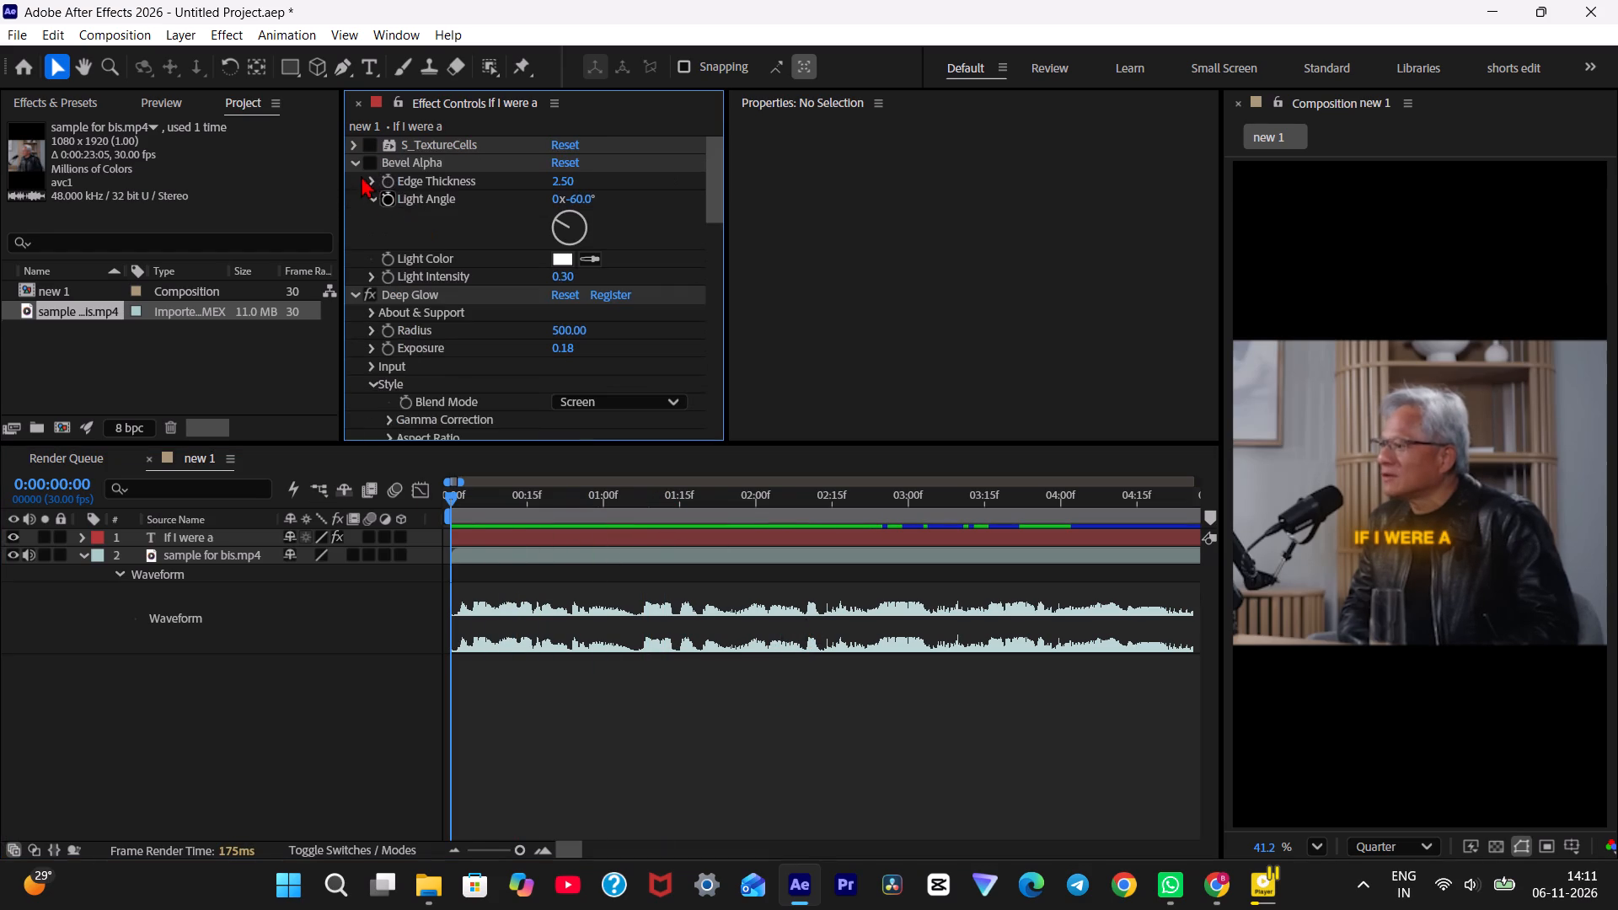
pyautogui.click(359, 161)
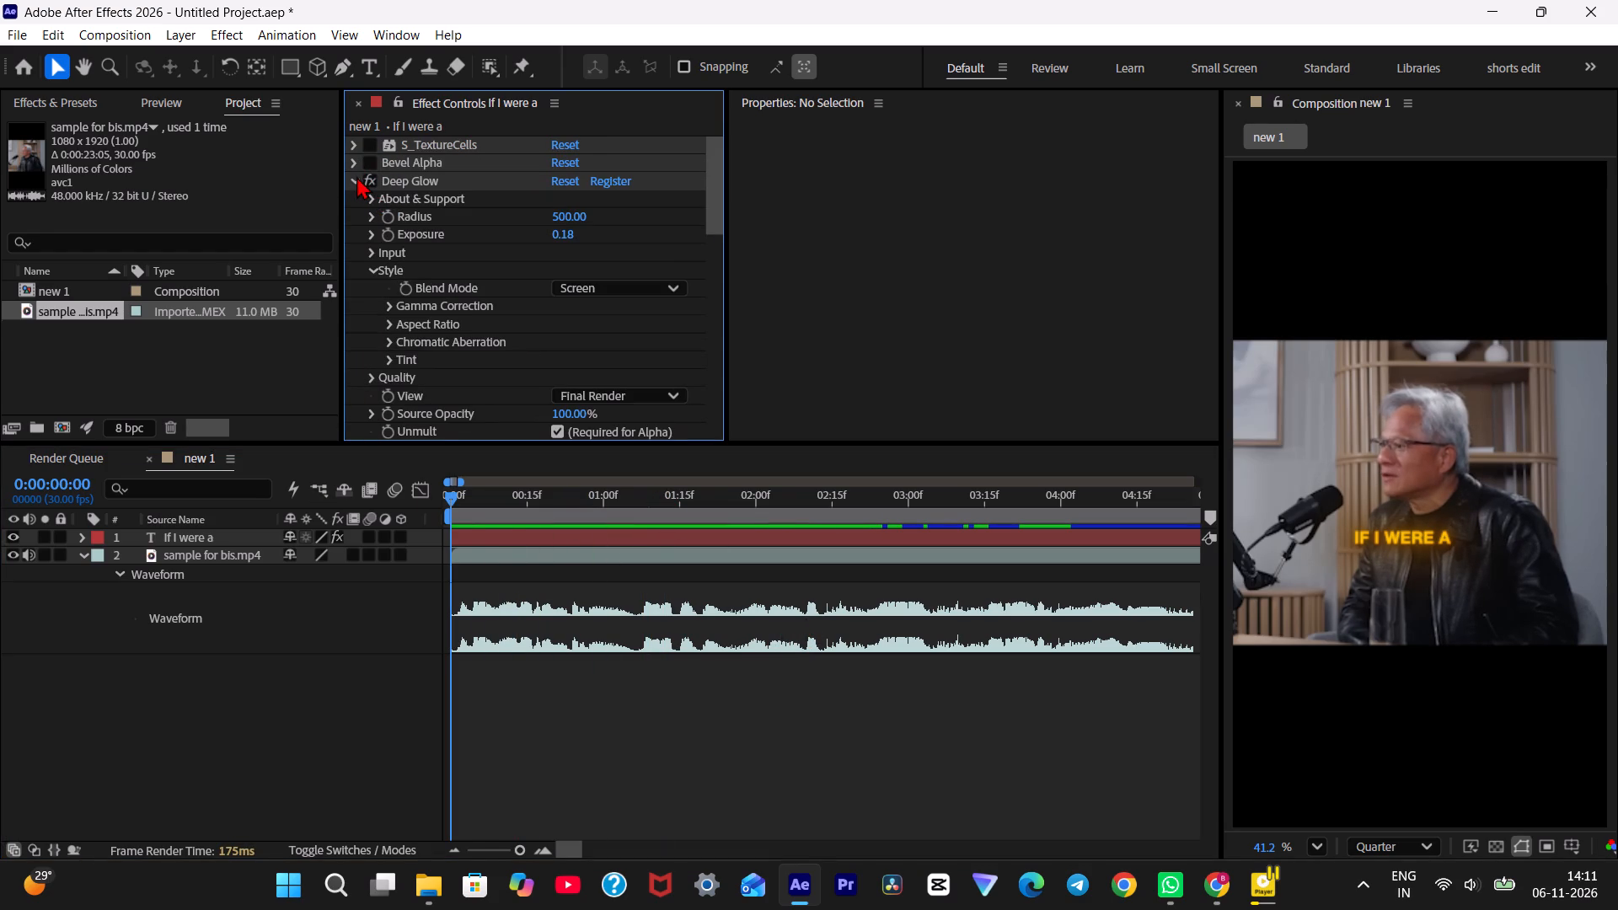
pyautogui.click(356, 176)
pyautogui.click(354, 195)
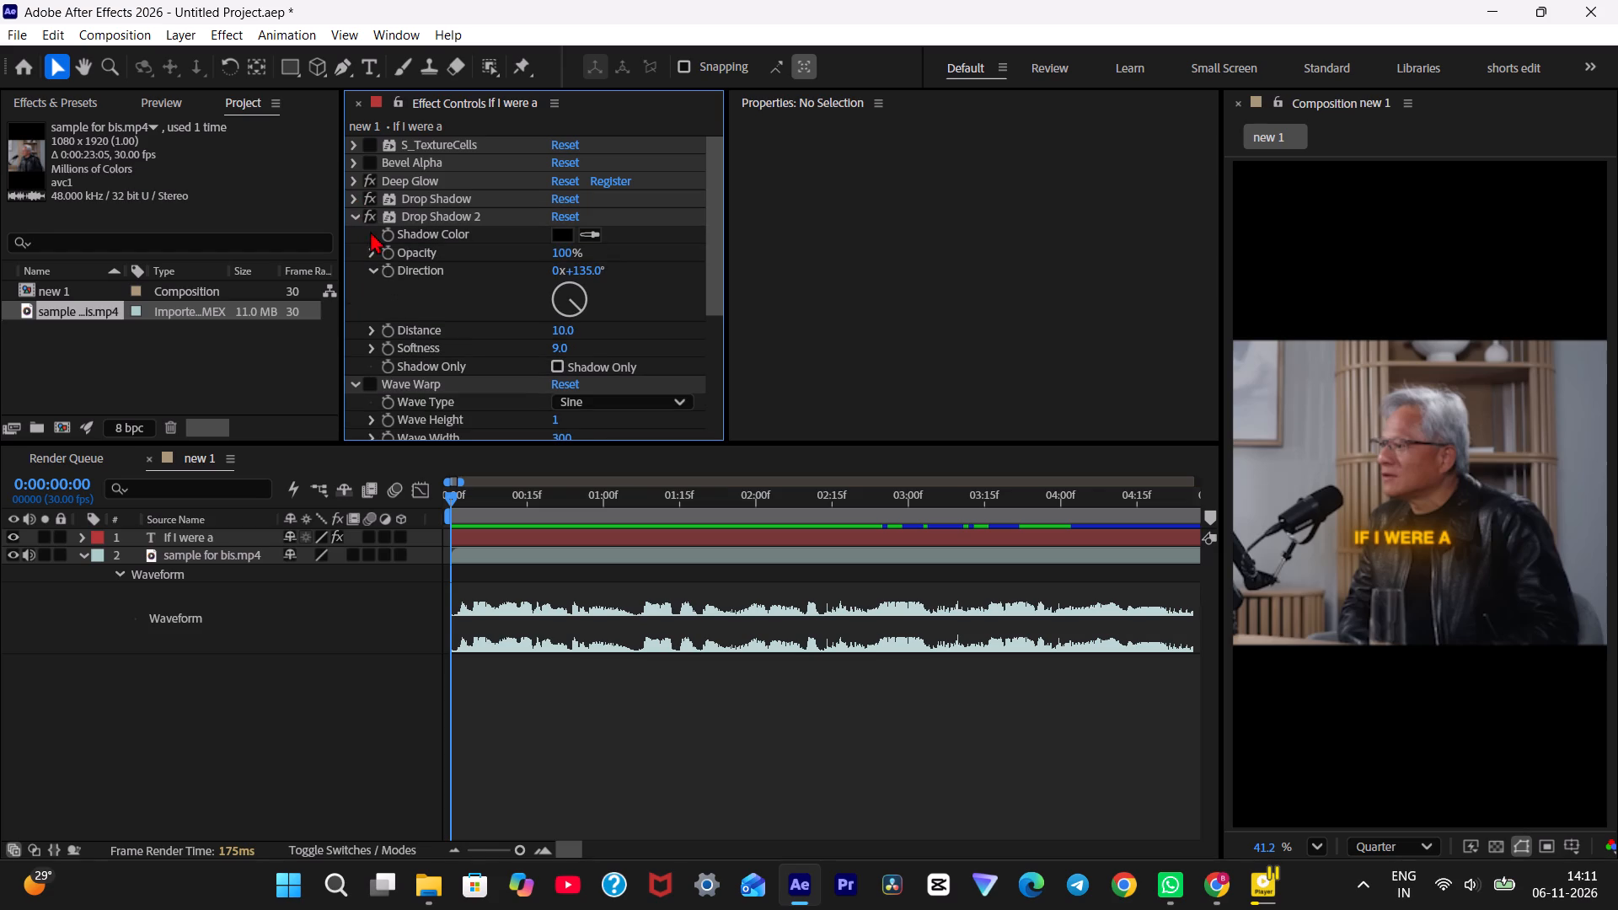
pyautogui.click(353, 215)
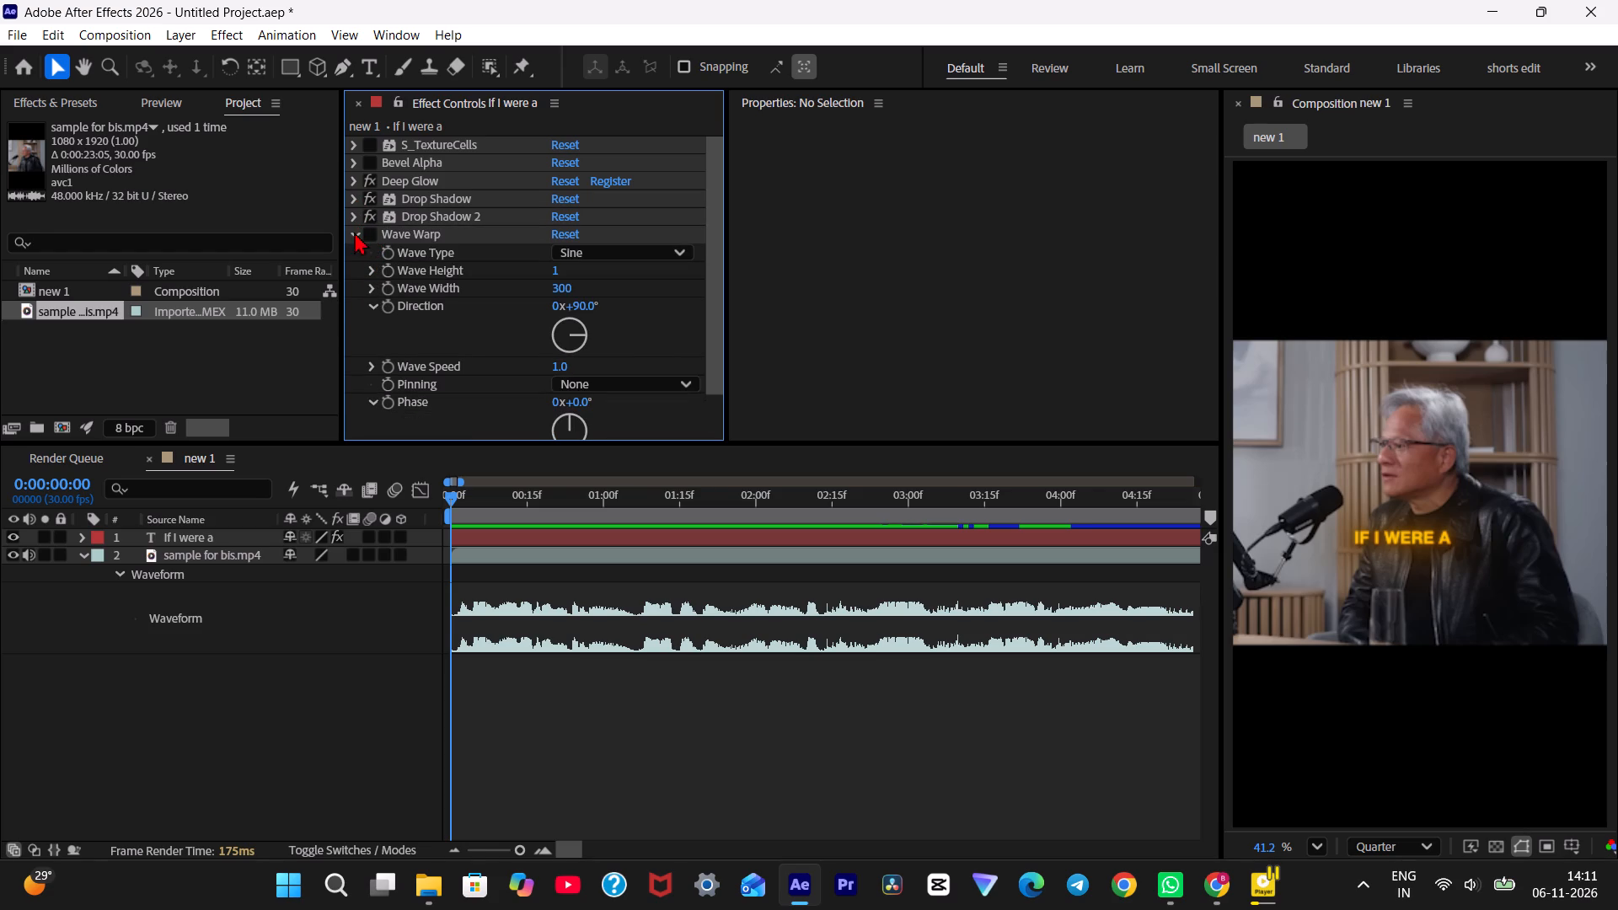
pyautogui.click(465, 238)
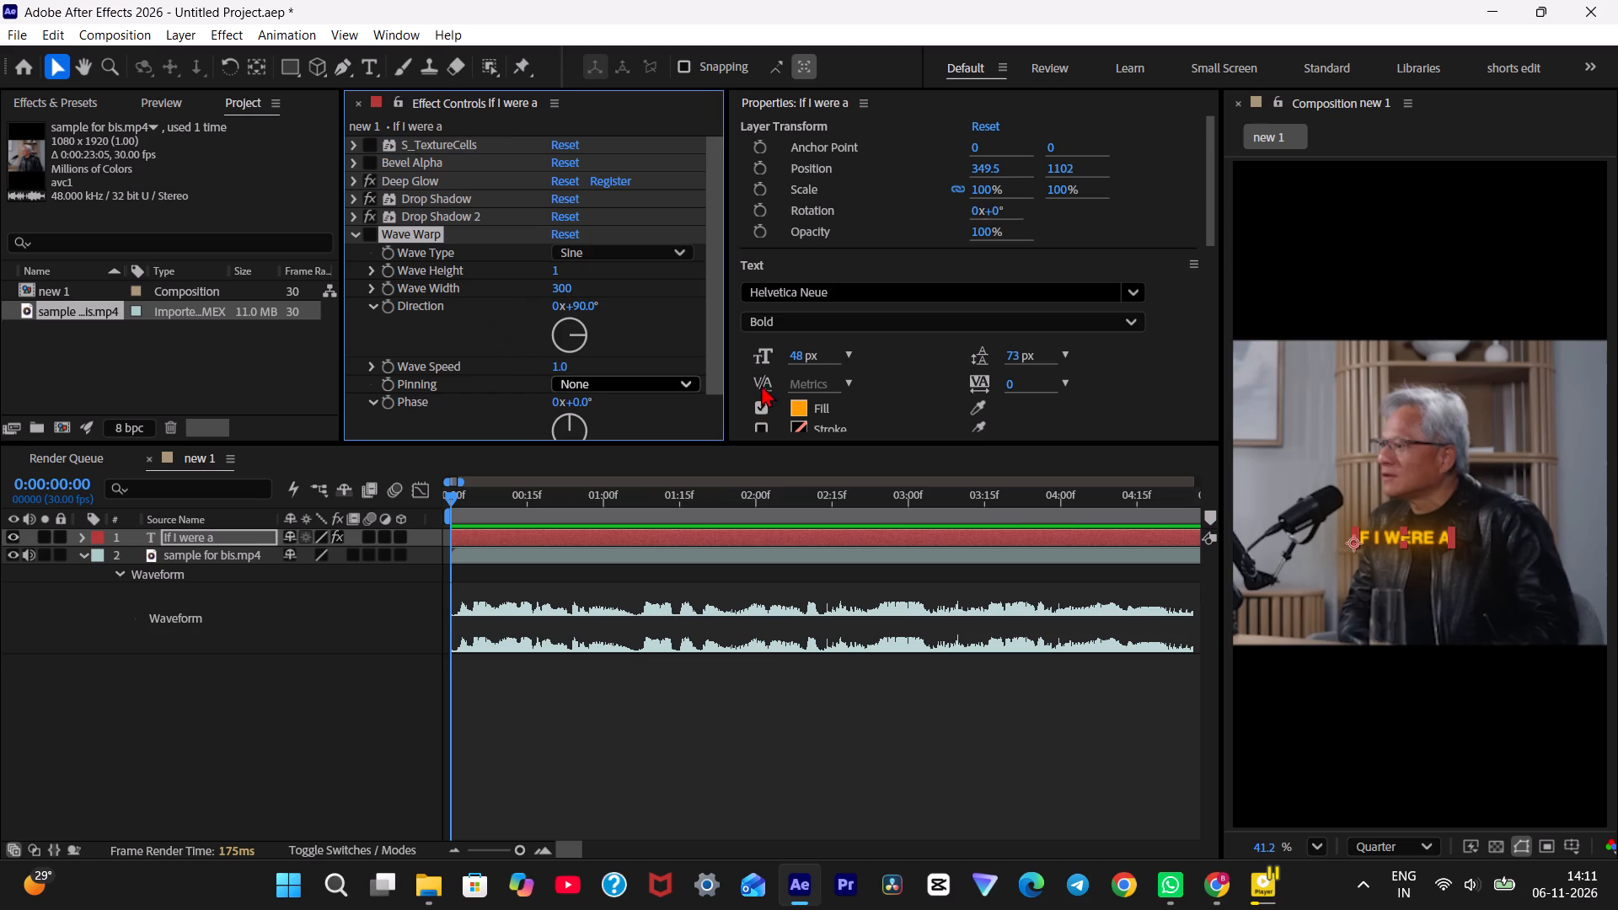
pyautogui.press('BackSpace')
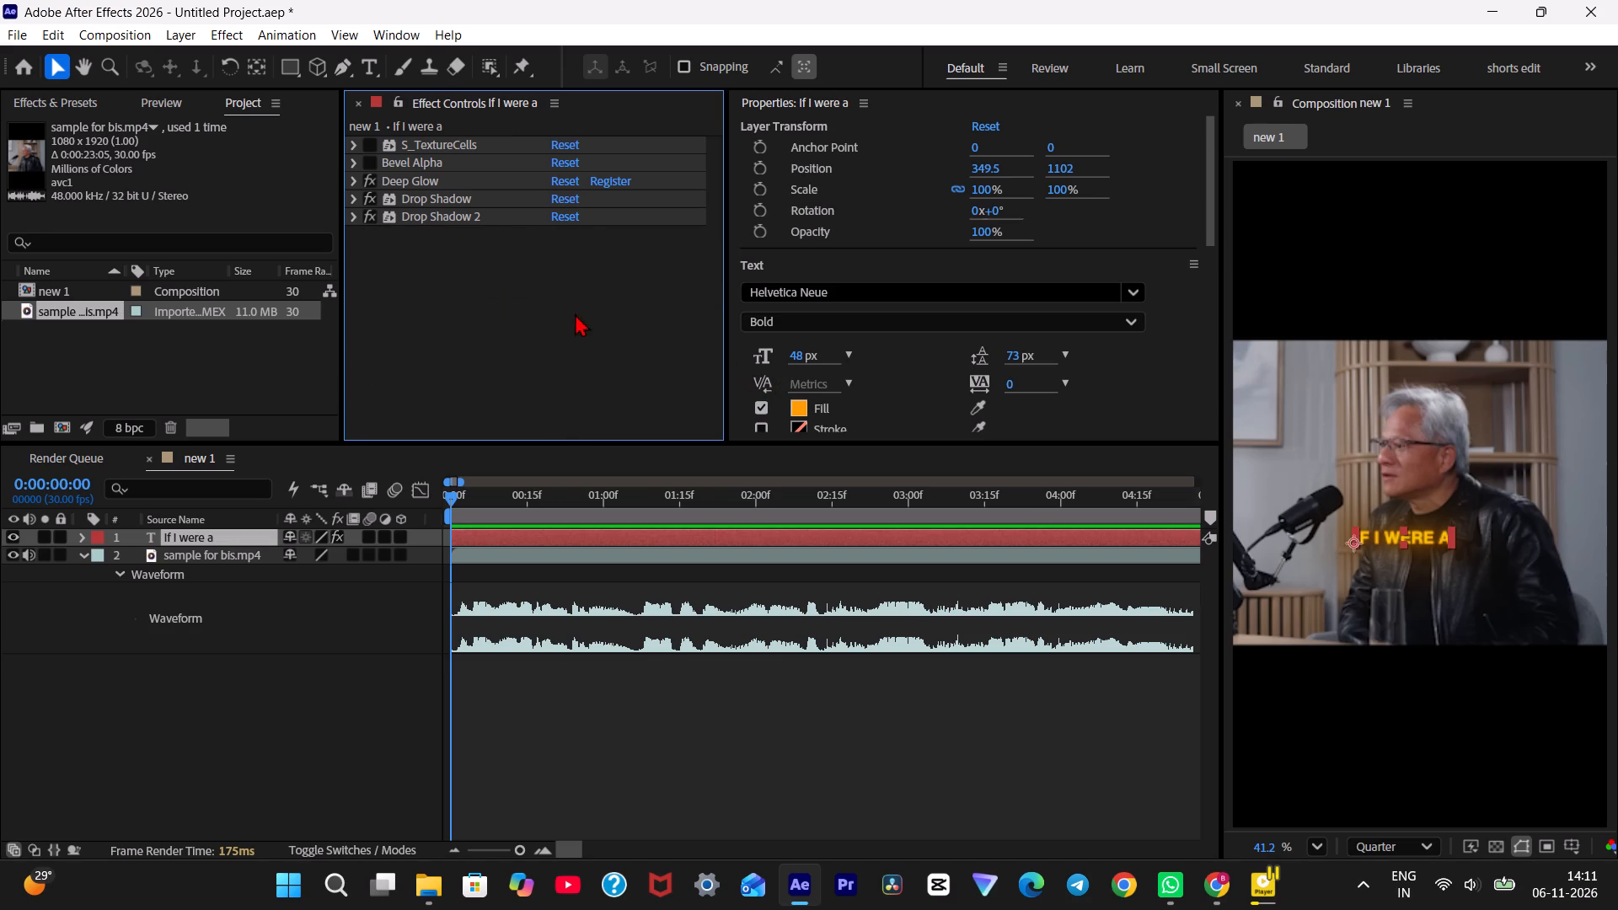
# Create an empty text layer below the video image and apply the recent "yellow text 02" animation preset to it.
pyautogui.click(287, 36)
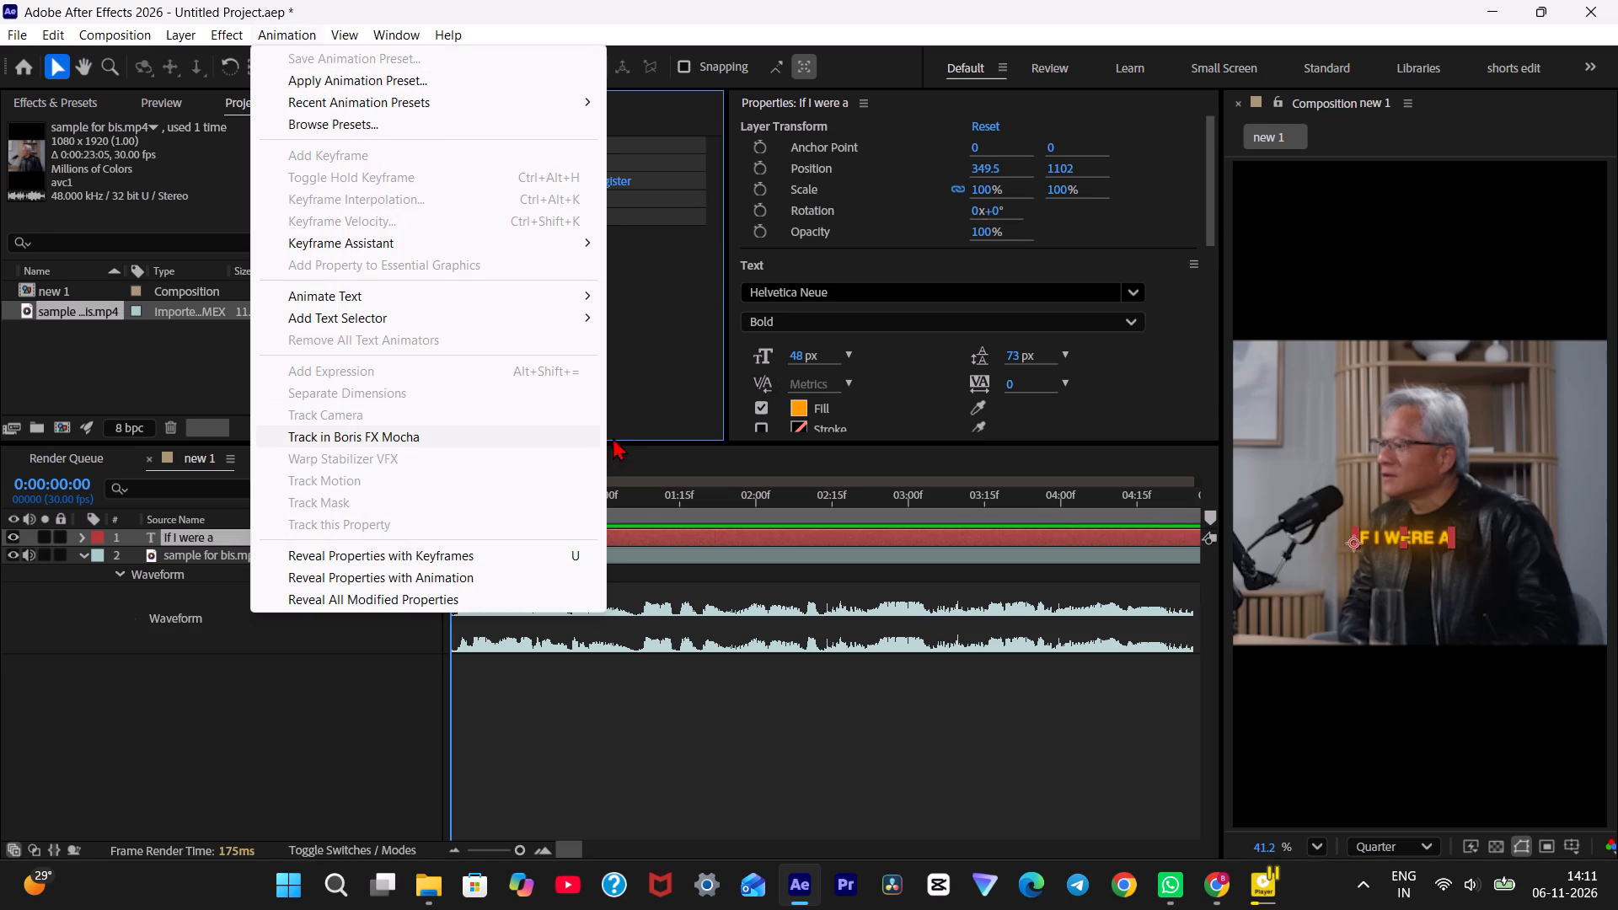
pyautogui.click(738, 696)
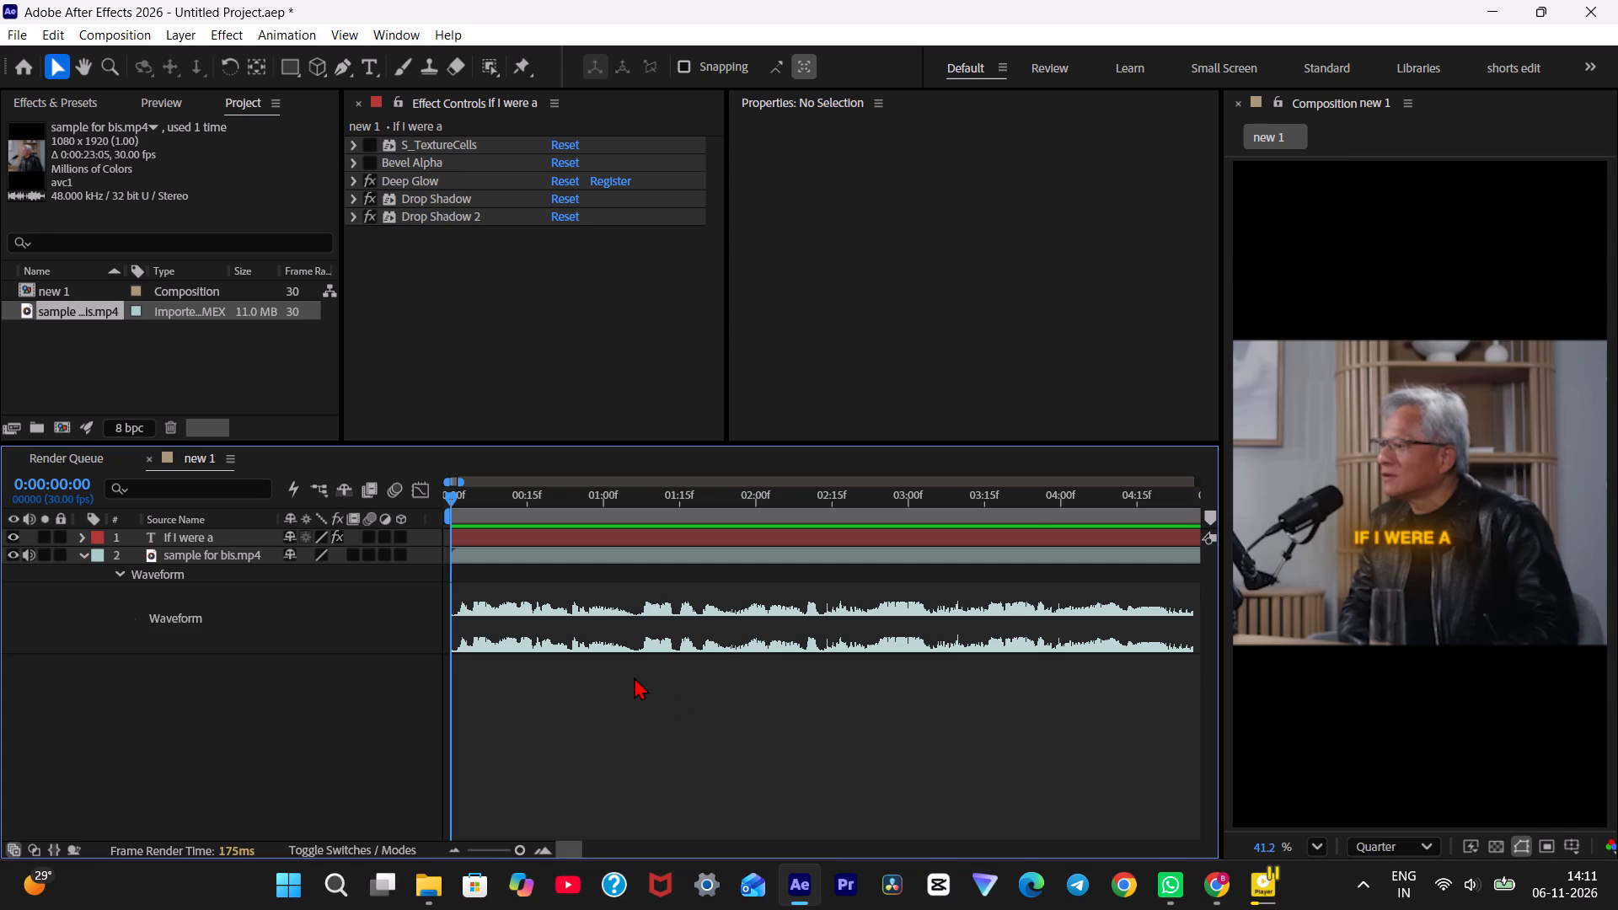
pyautogui.hotkey('ctrl', 't')
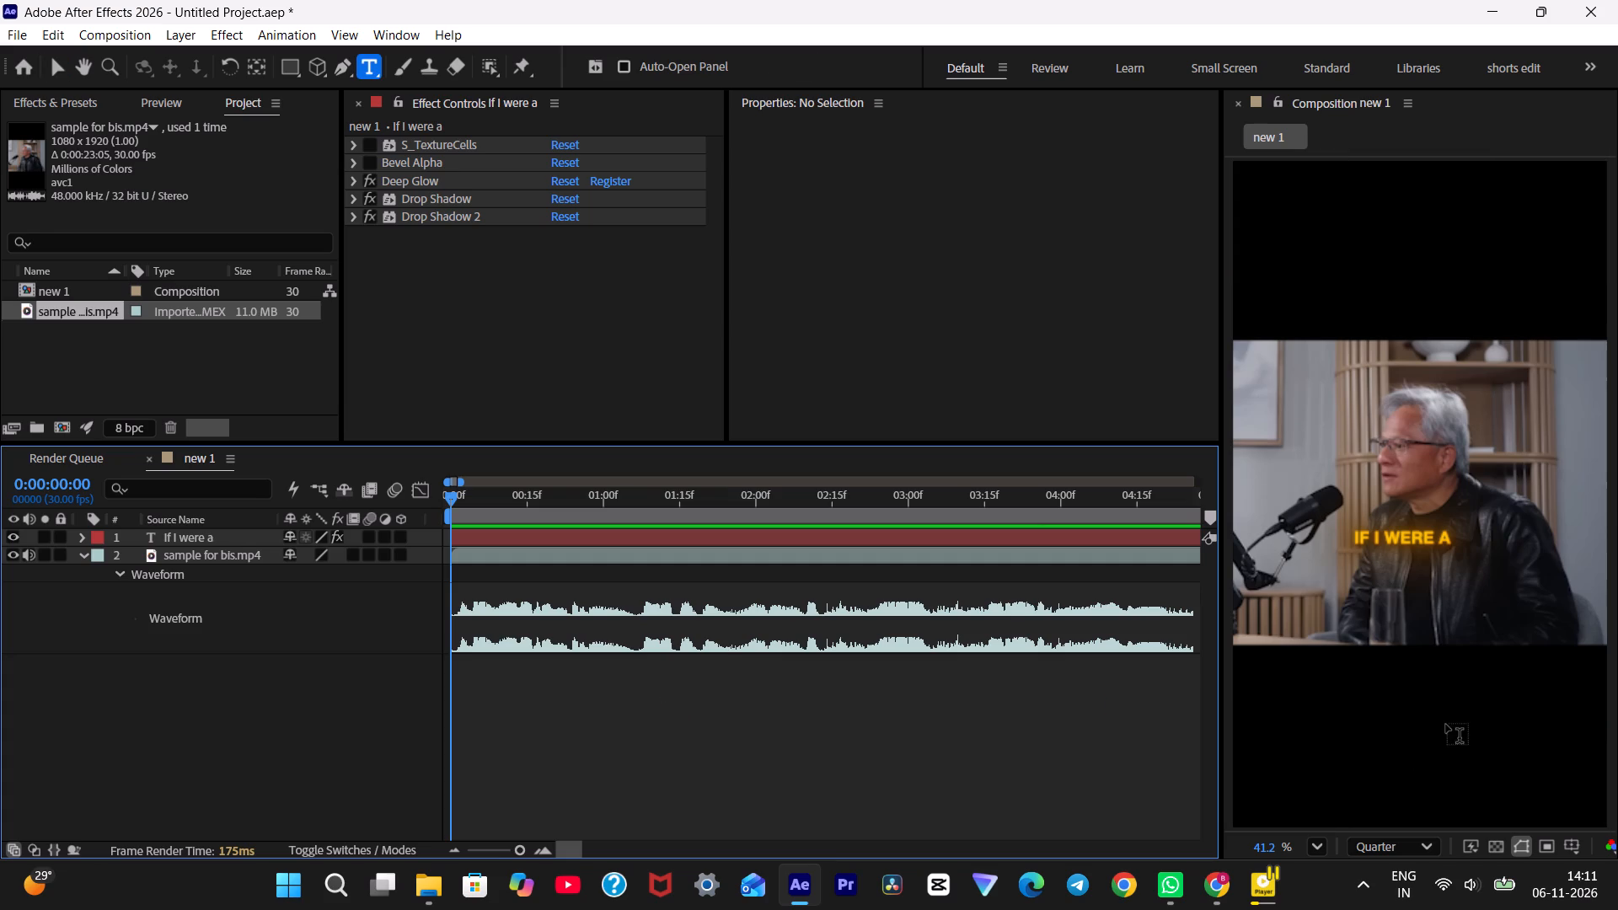
pyautogui.click(1449, 693)
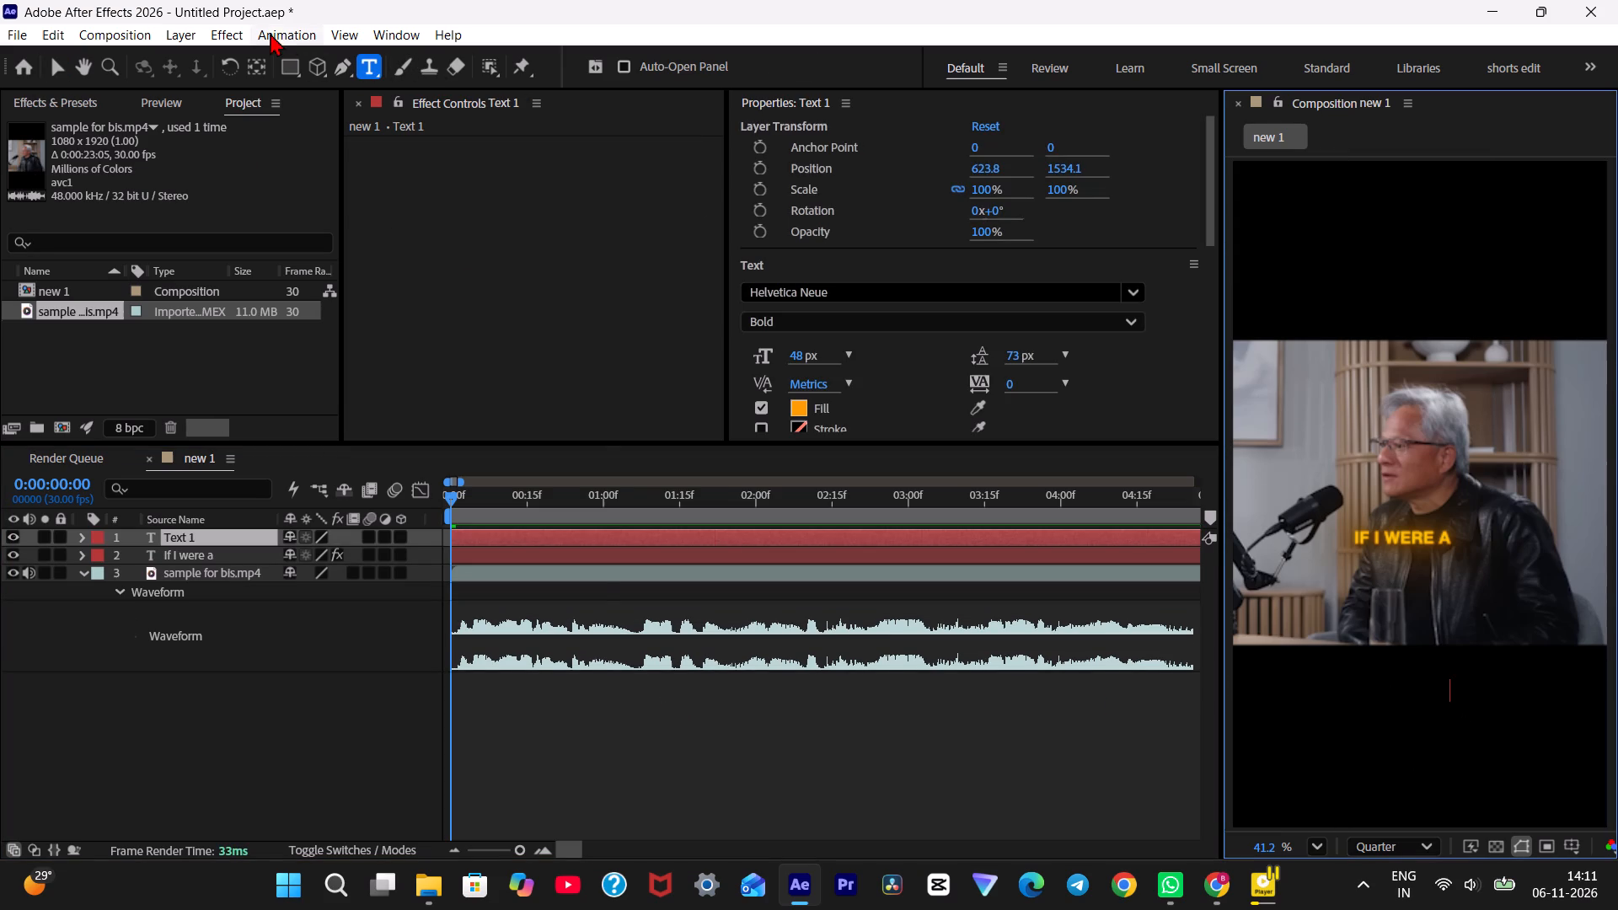
pyautogui.click(292, 35)
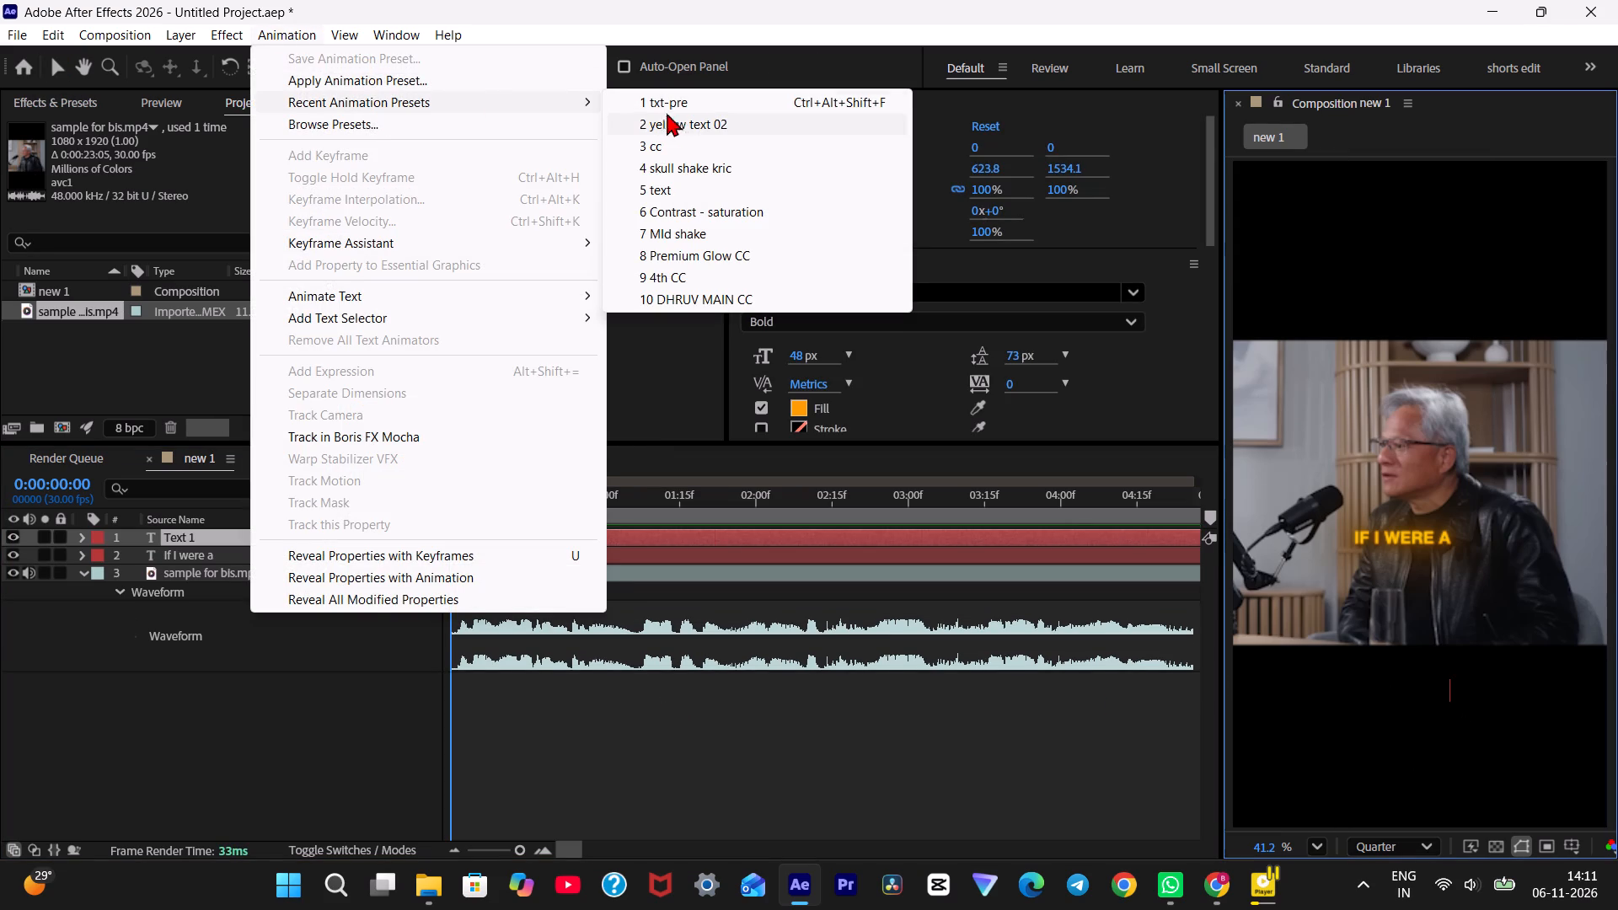
pyautogui.click(672, 127)
# Copy the Wave Warp effect from the empty text layer and paste it onto the "If I were a" caption layer.
pyautogui.scroll(-1, 474, 238)
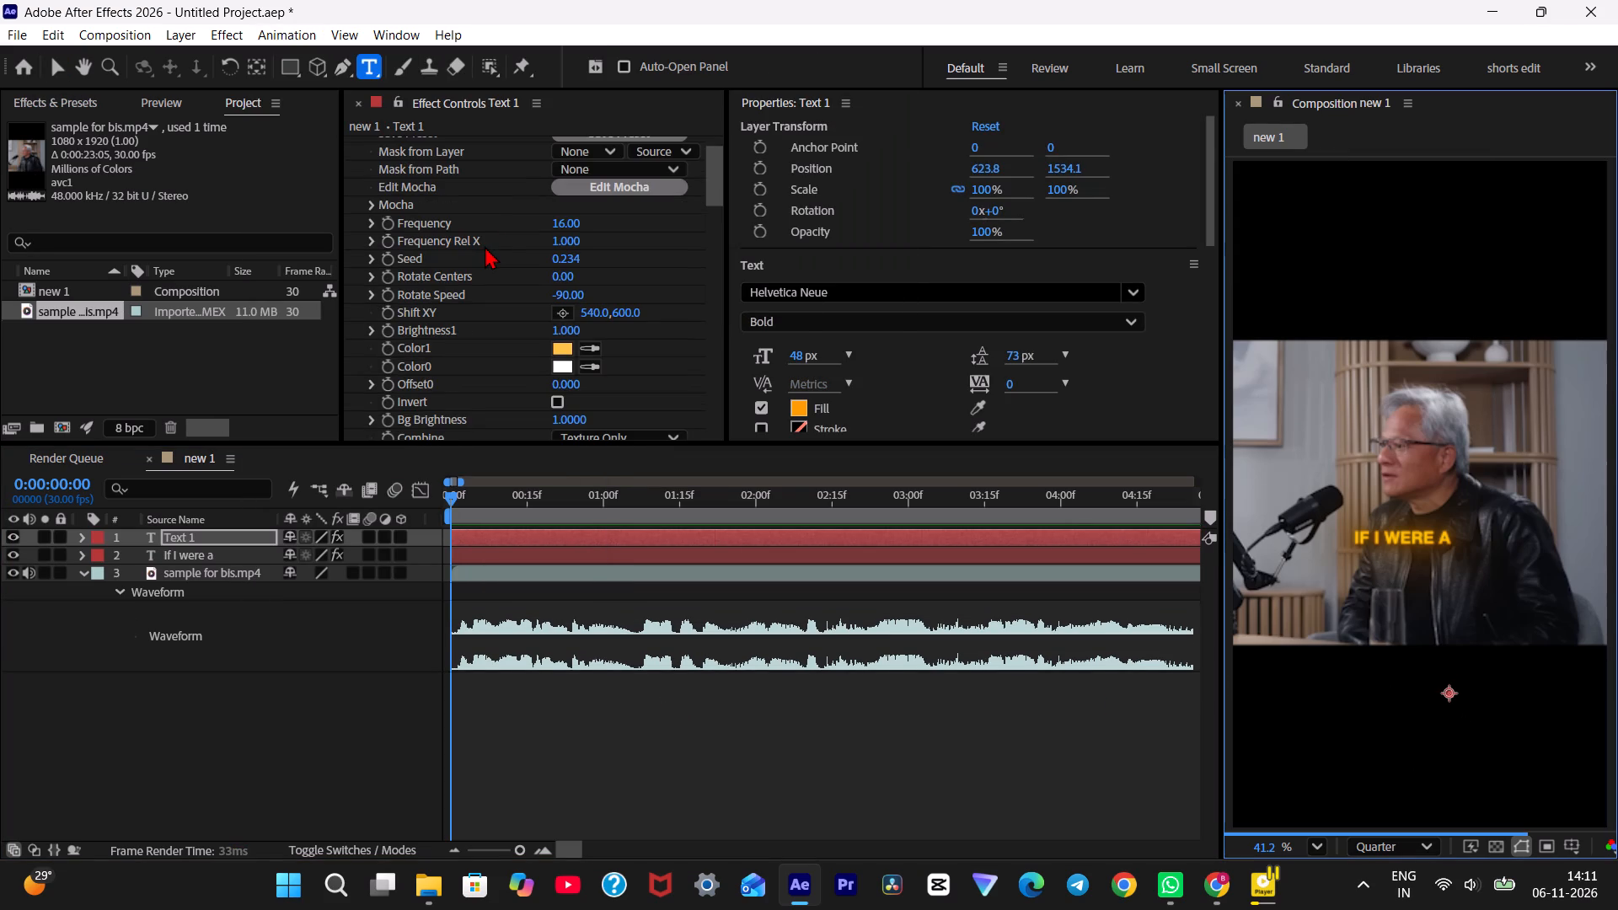
pyautogui.scroll(-10, 485, 252)
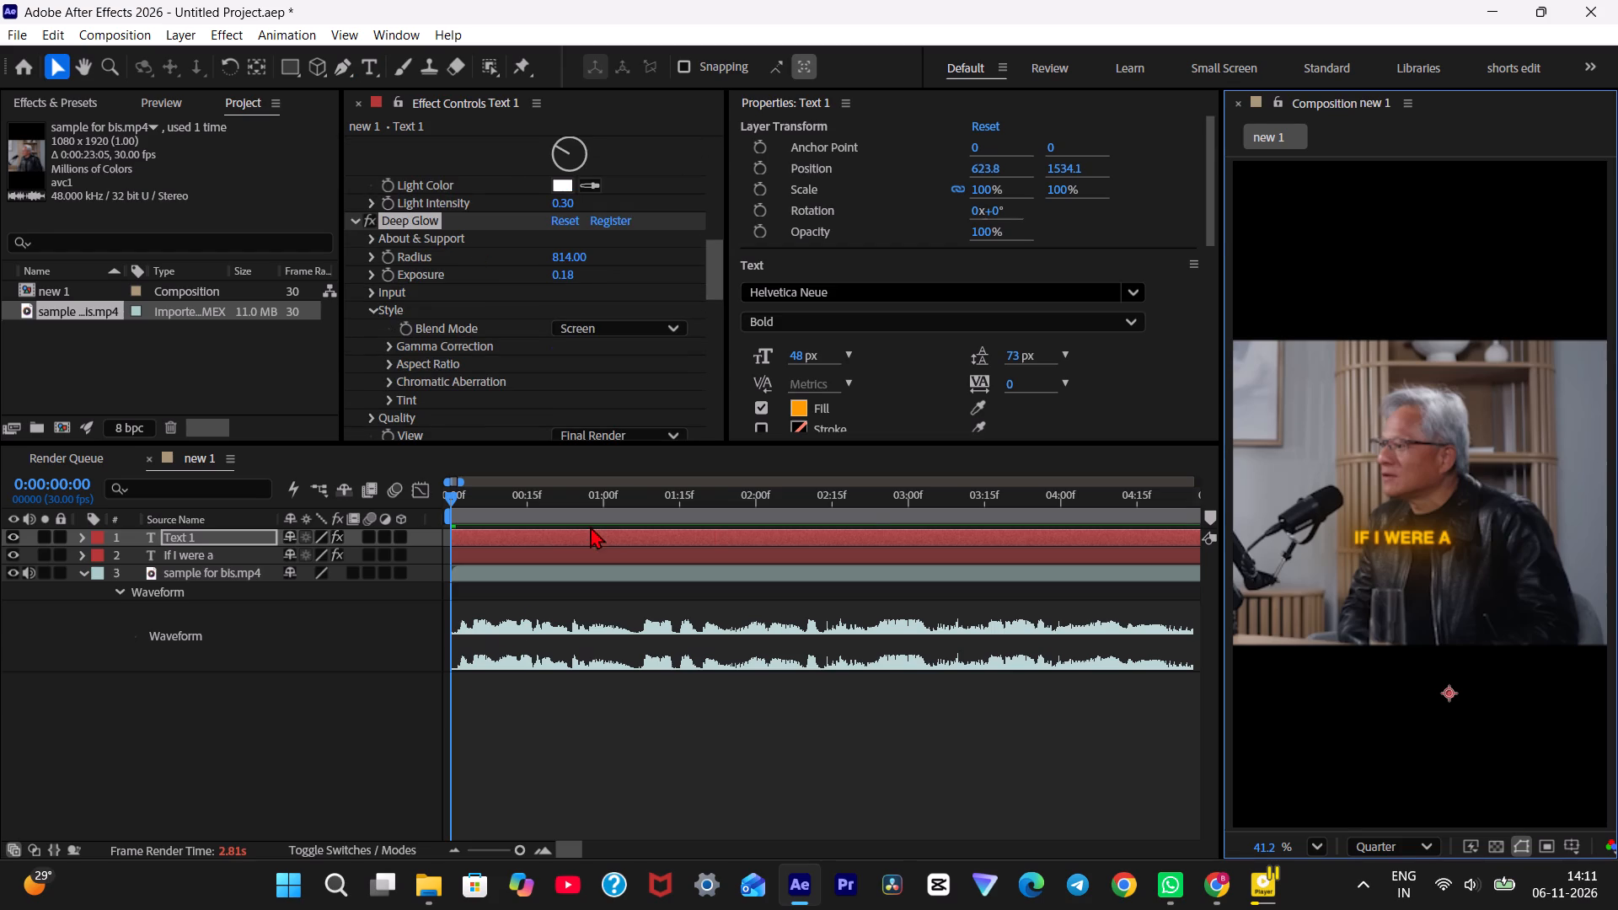
pyautogui.click(366, 723)
pyautogui.scroll(-5, 432, 237)
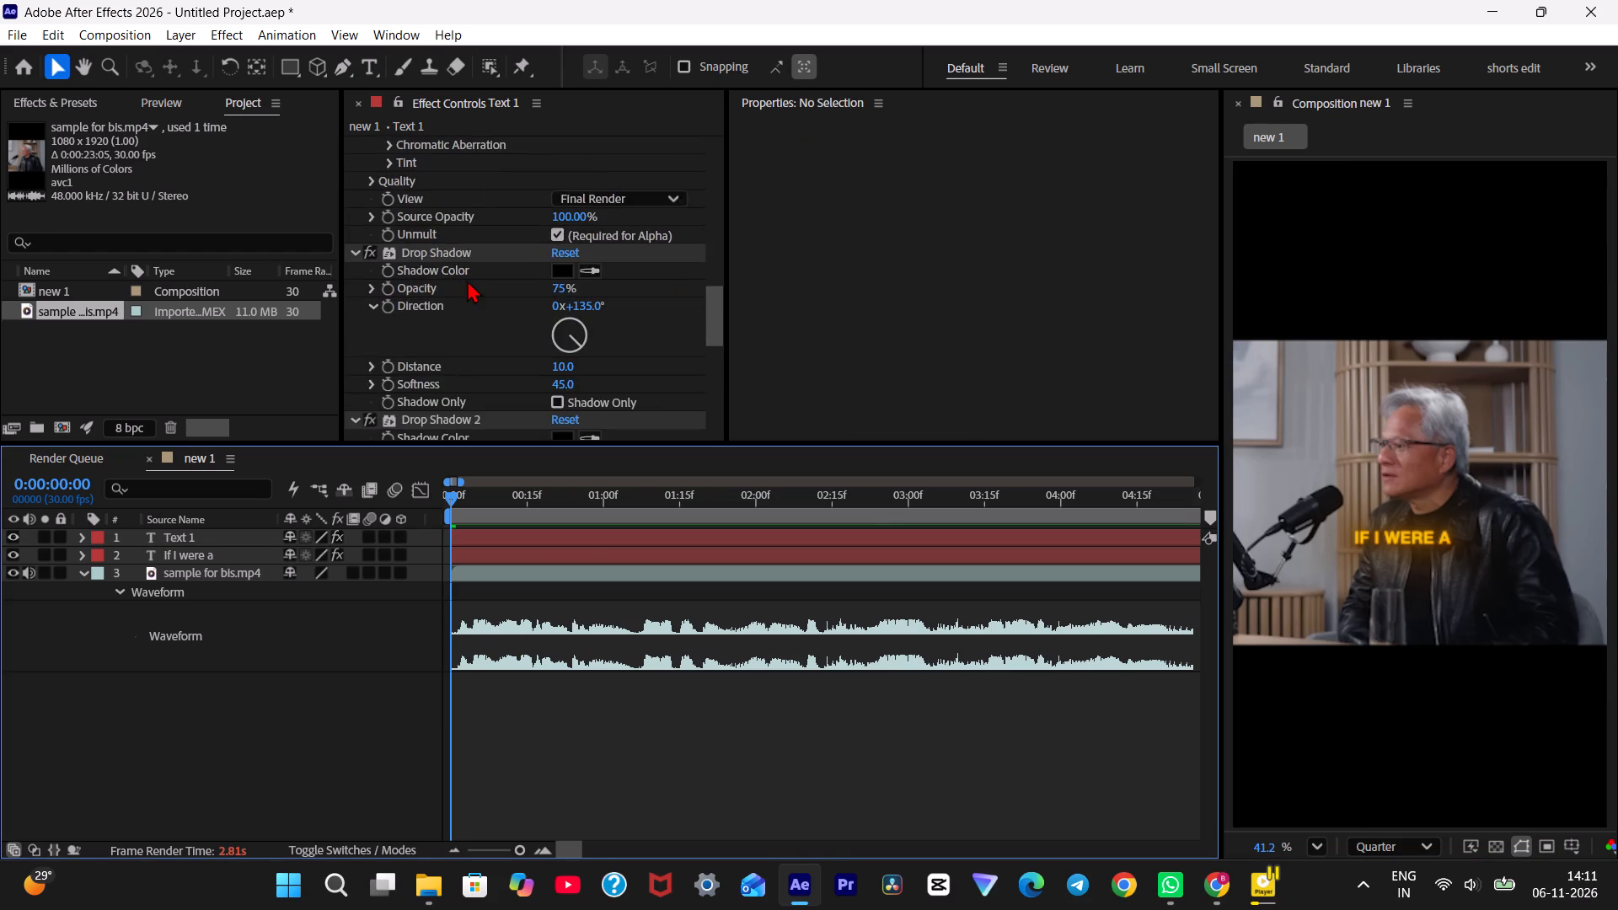
pyautogui.scroll(-7, 464, 282)
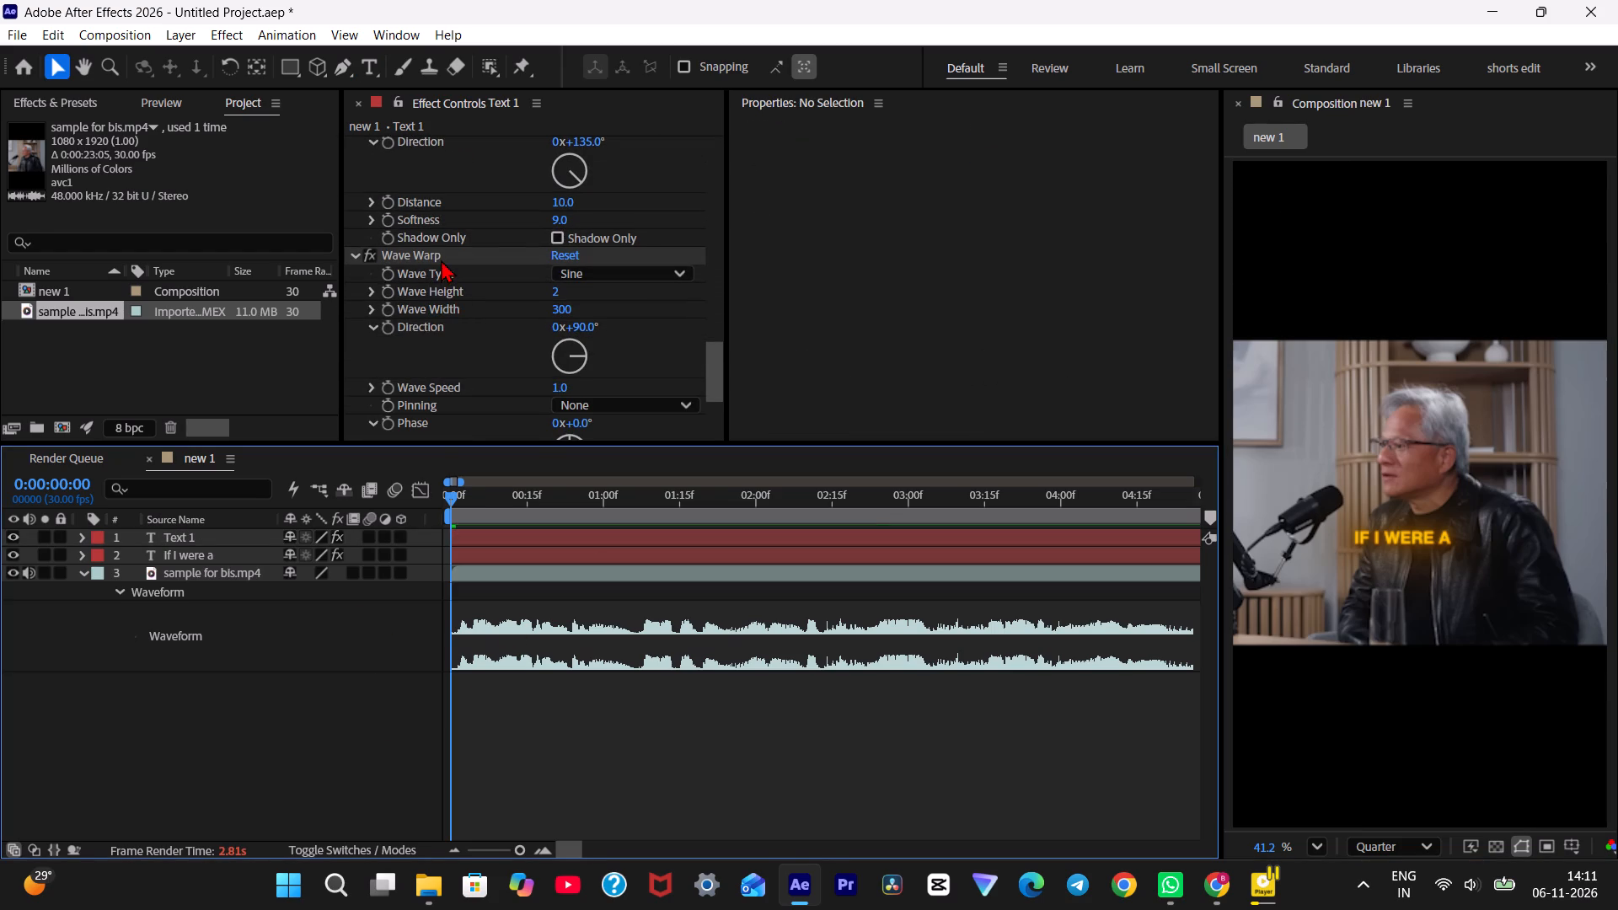
pyautogui.click(441, 260)
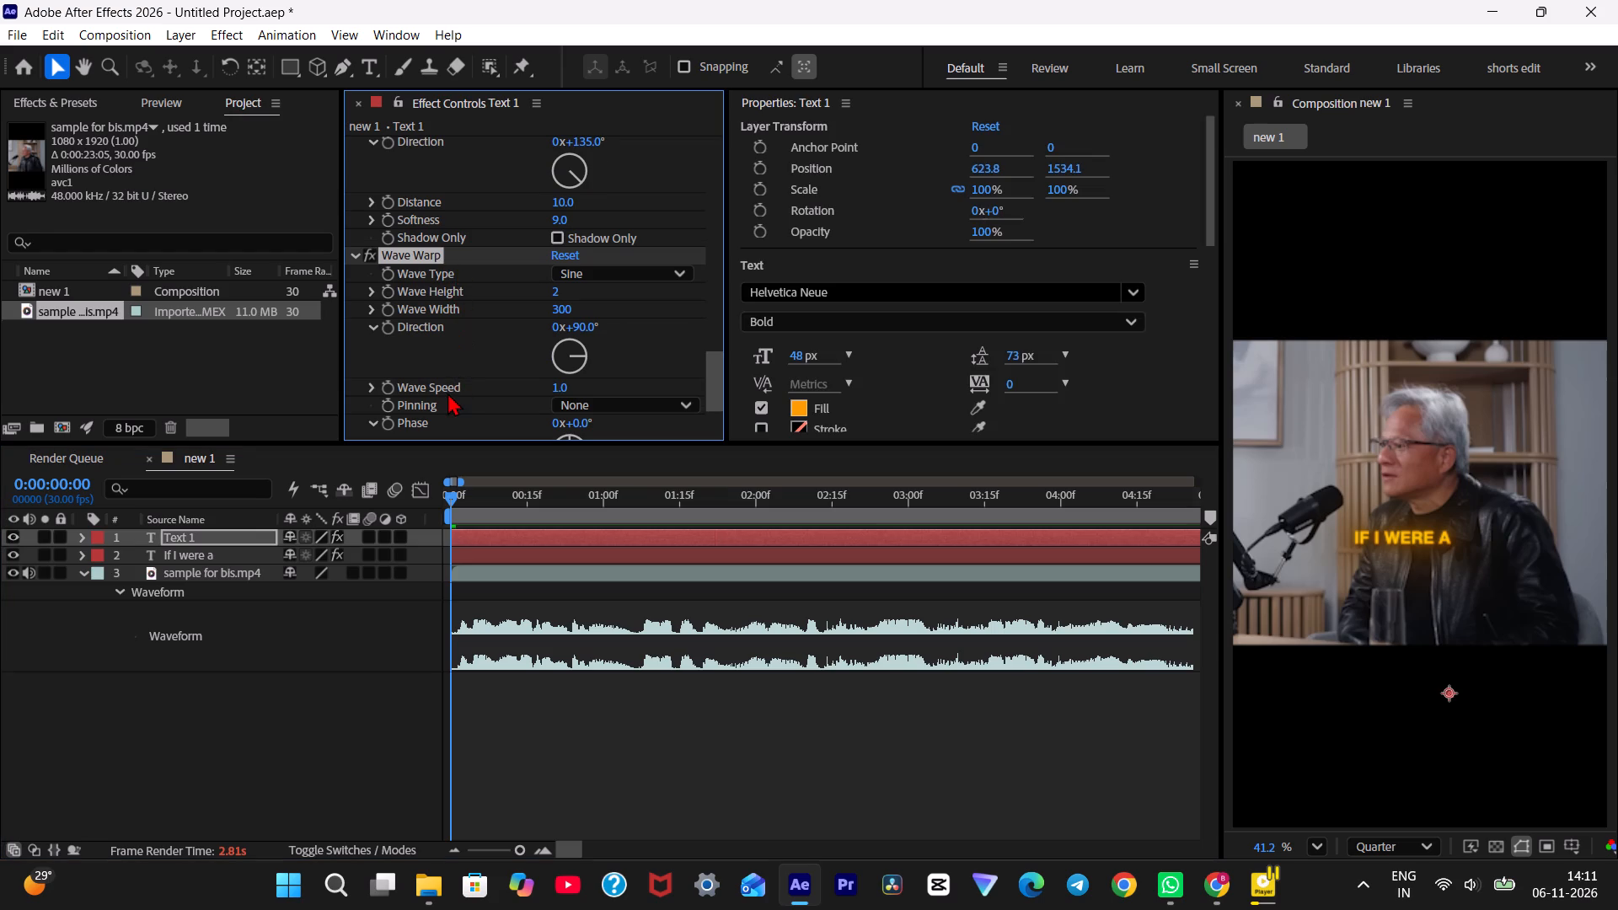
pyautogui.keyDown('ctrl'); pyautogui.click(452, 387); pyautogui.keyUp('ctrl')
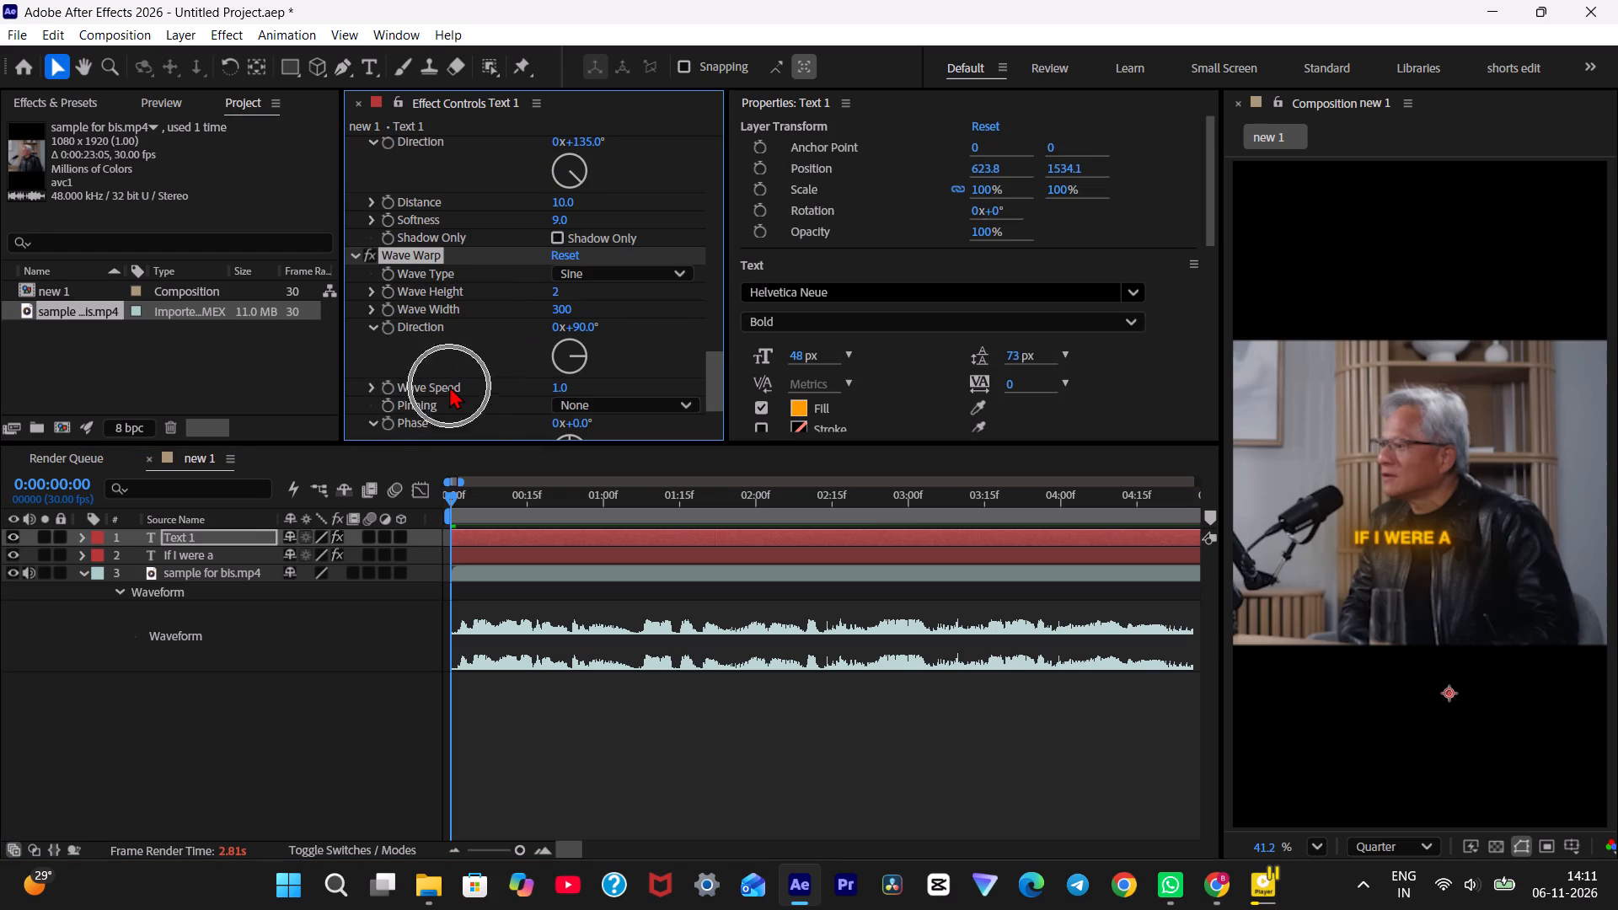
pyautogui.keyDown('ctrl'); pyautogui.click(448, 386); pyautogui.keyUp('ctrl')
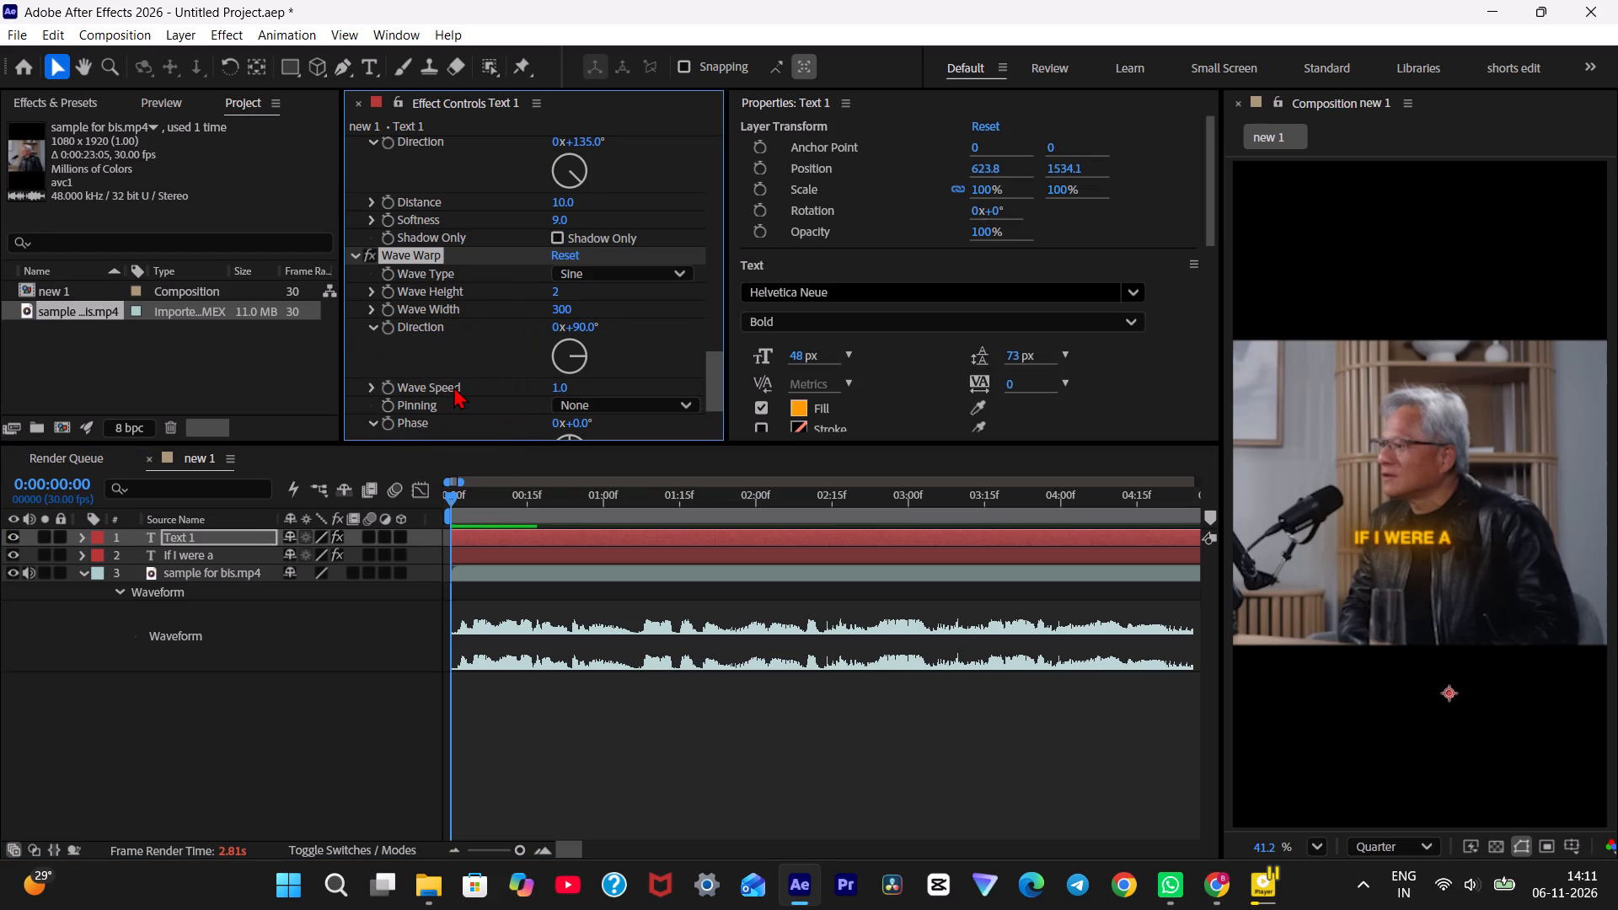
pyautogui.hotkey('ctrl', 'c')
pyautogui.click(562, 555)
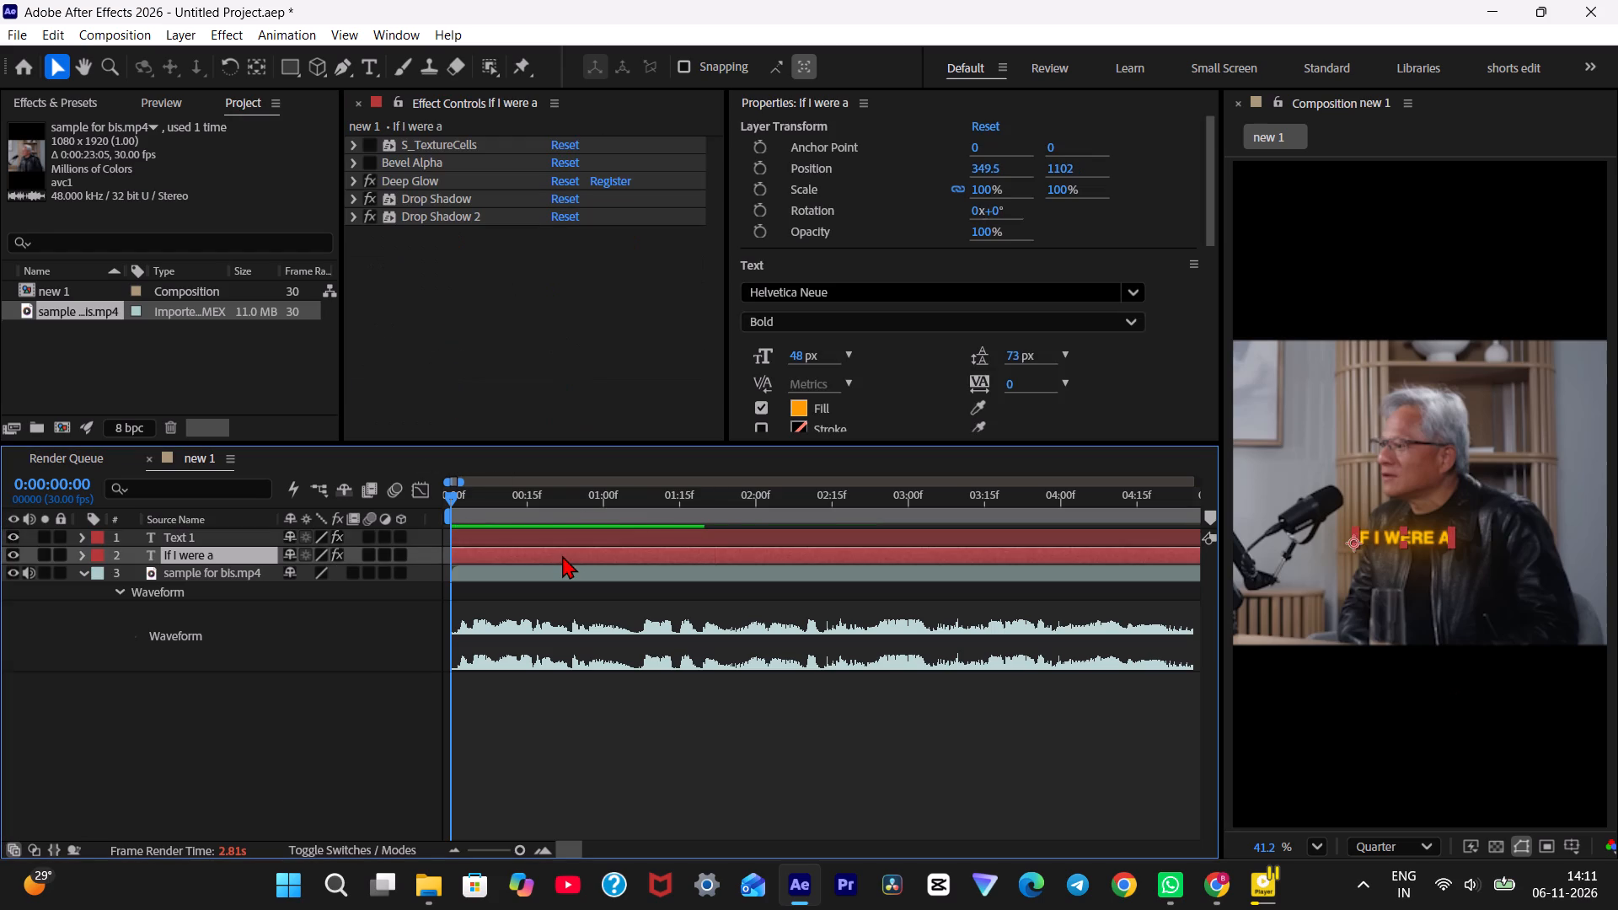
pyautogui.hotkey('ctrl', 'v')
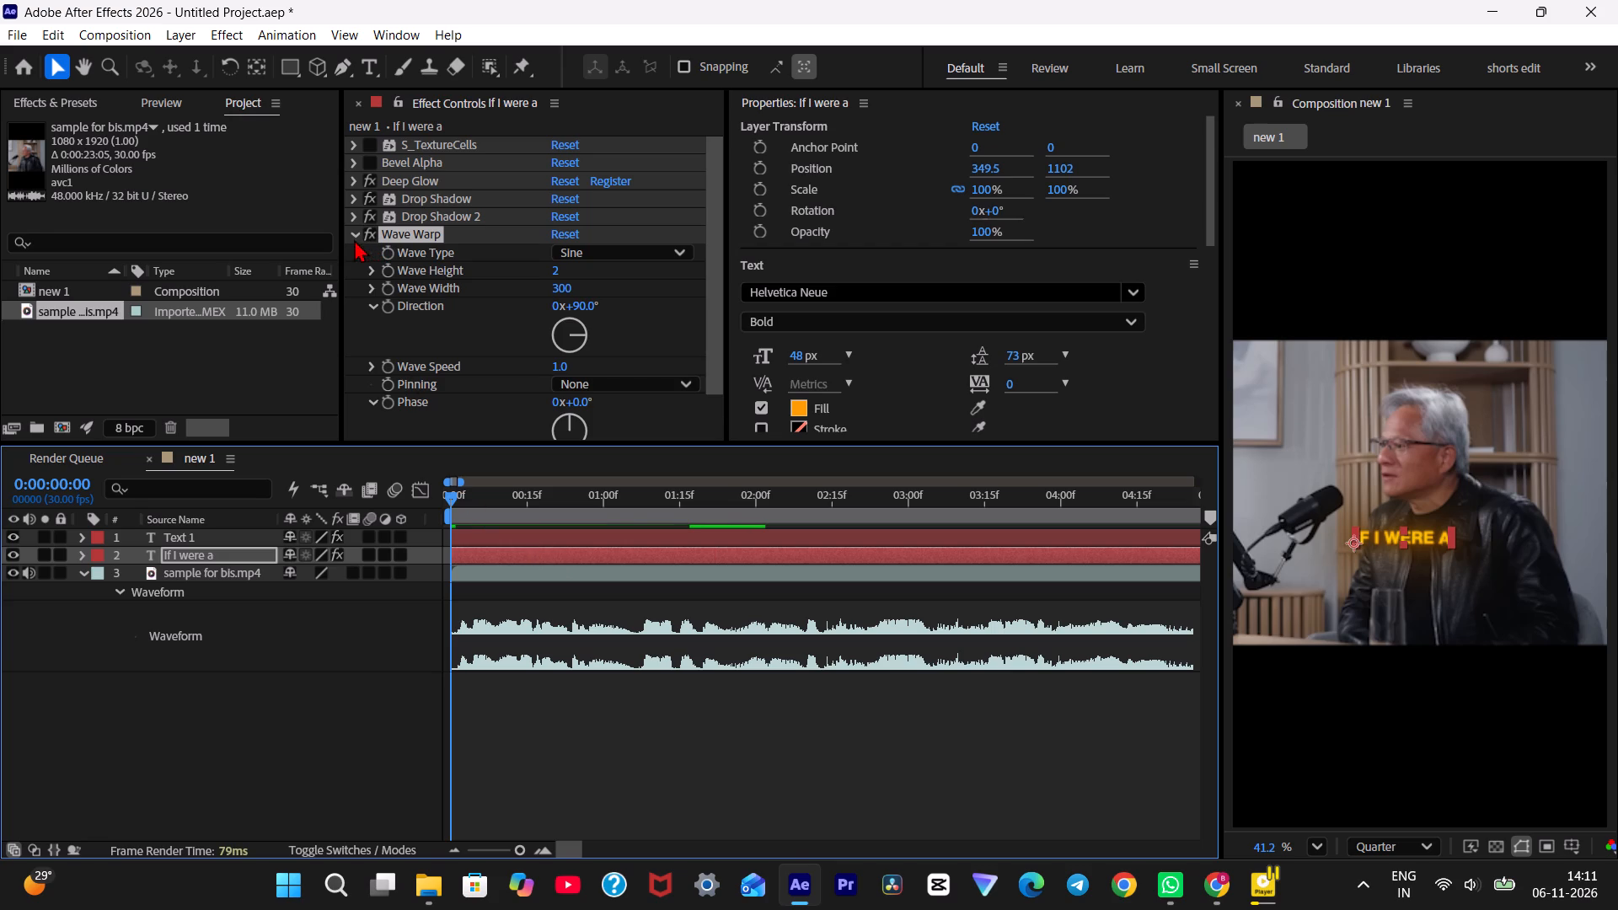
# Collapse the pasted Wave Warp effect and play the composition from the start to check the caption.
pyautogui.click(354, 239)
pyautogui.moveTo(665, 508); pyautogui.dragTo(424, 502)
pyautogui.press('space')
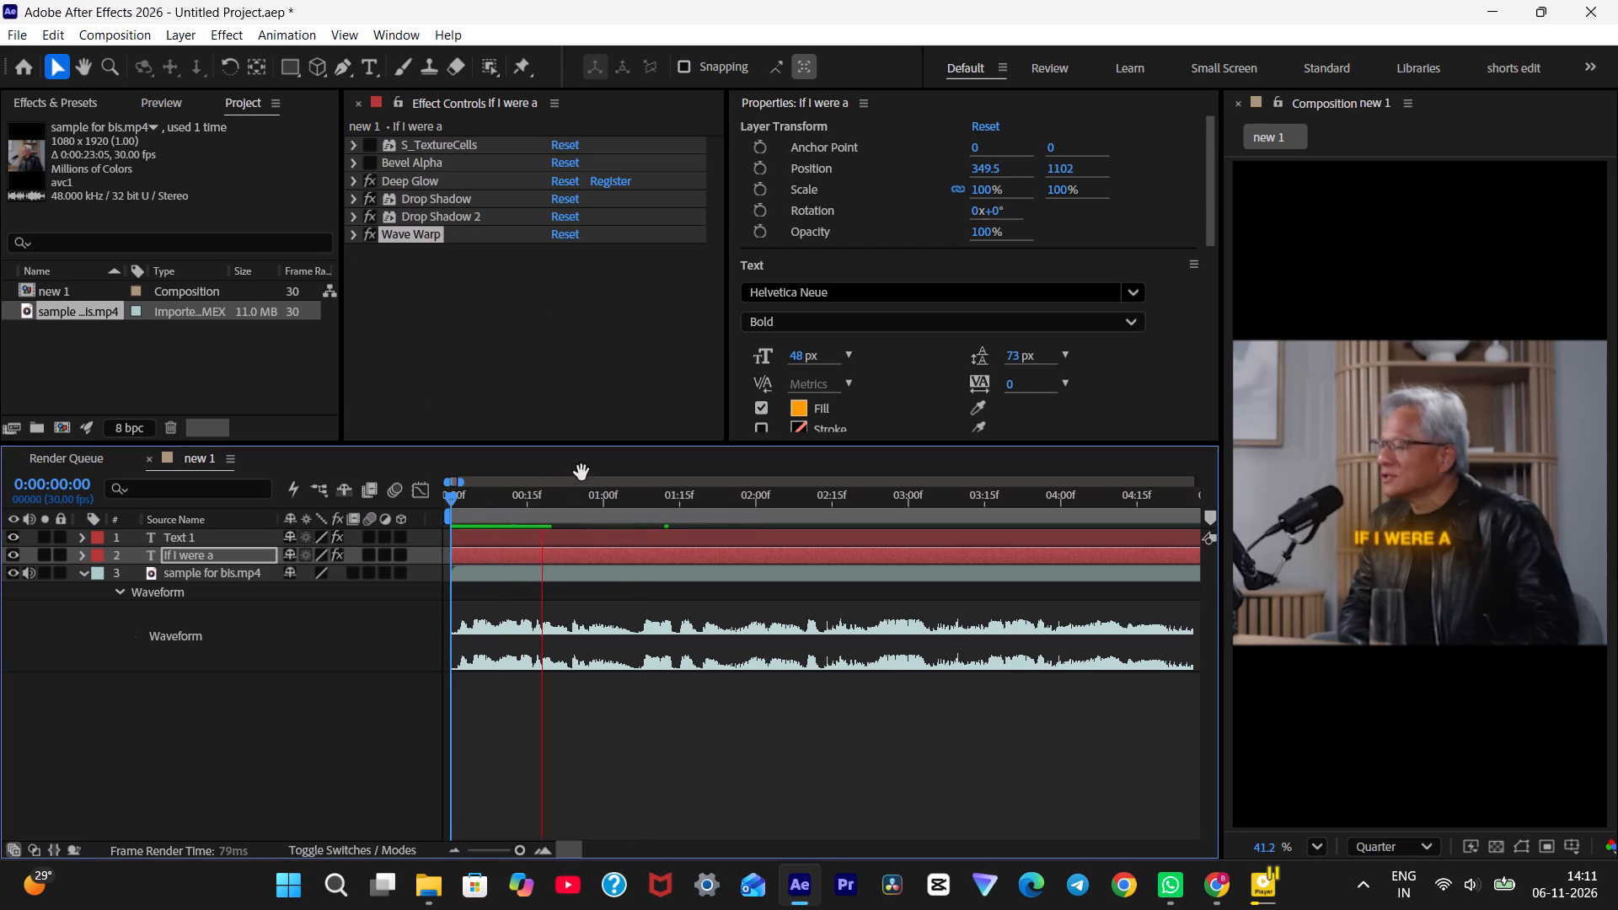
pyautogui.press('space')
# Delete the empty Text 1 layer and return the playhead to the start of the composition.
pyautogui.click(539, 531)
pyautogui.press('BackSpace')
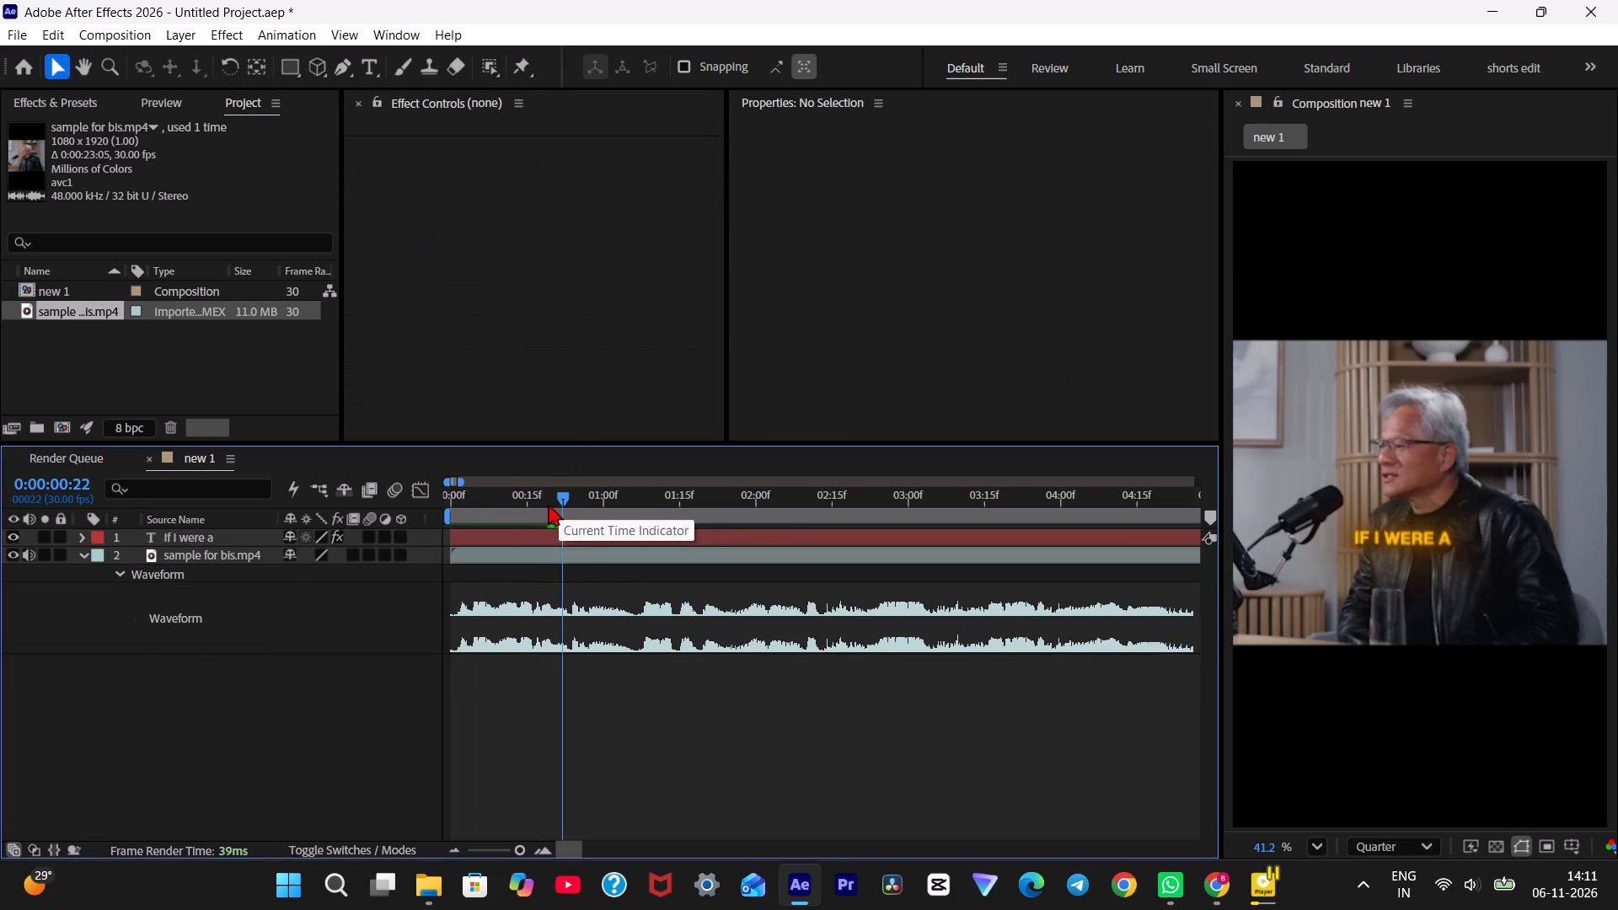
pyautogui.moveTo(571, 502); pyautogui.dragTo(397, 505)
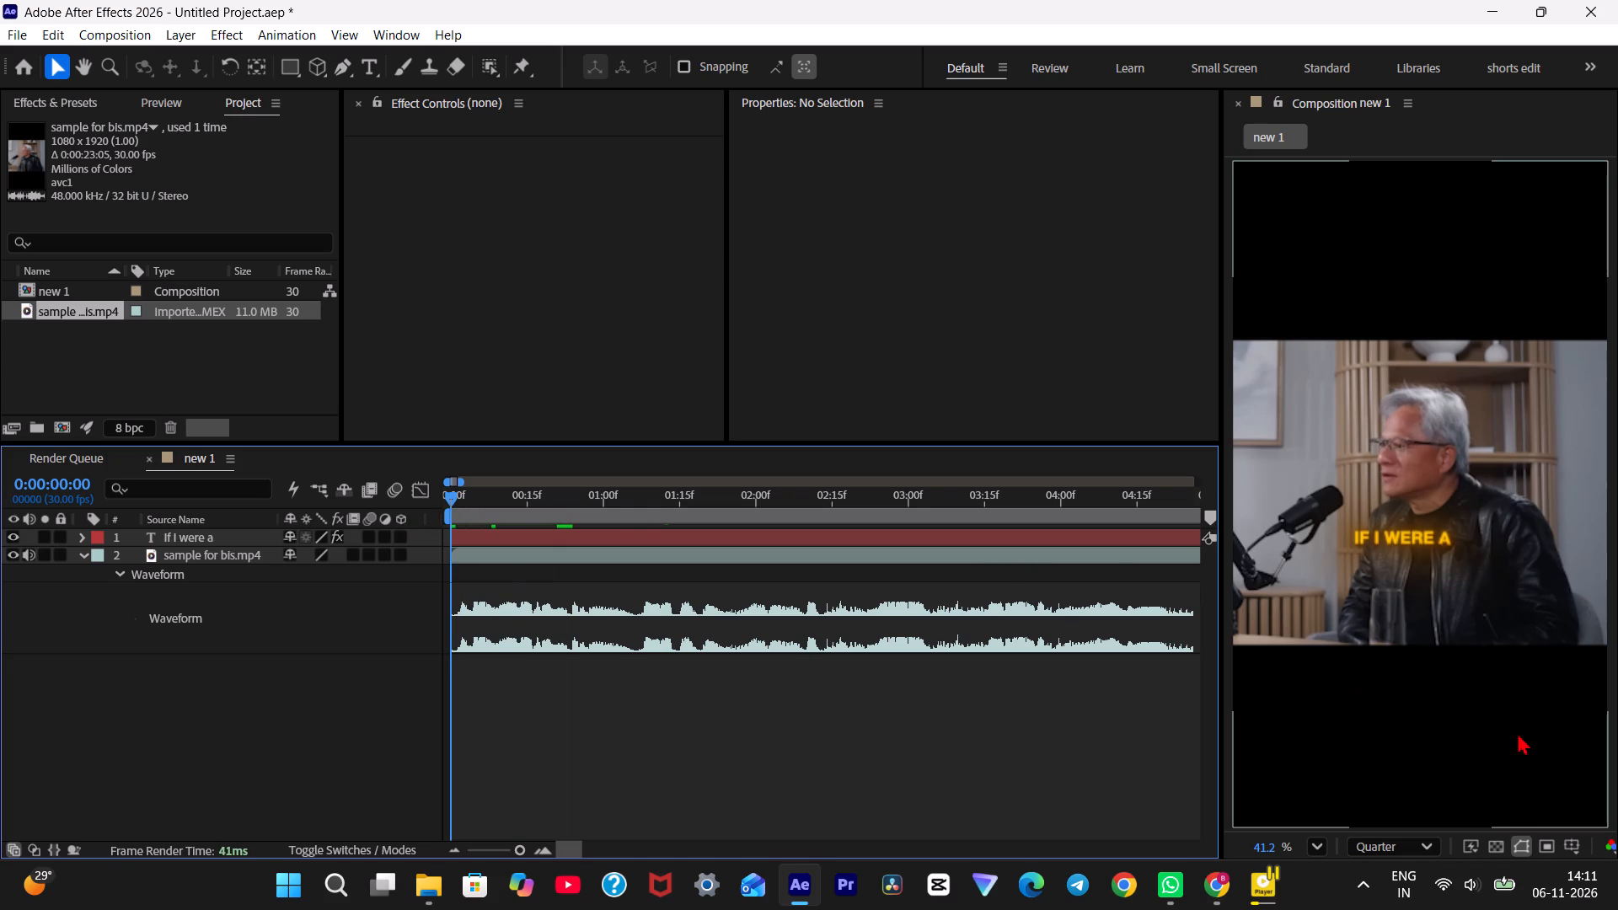
pyautogui.click(646, 544)
pyautogui.click(1419, 839)
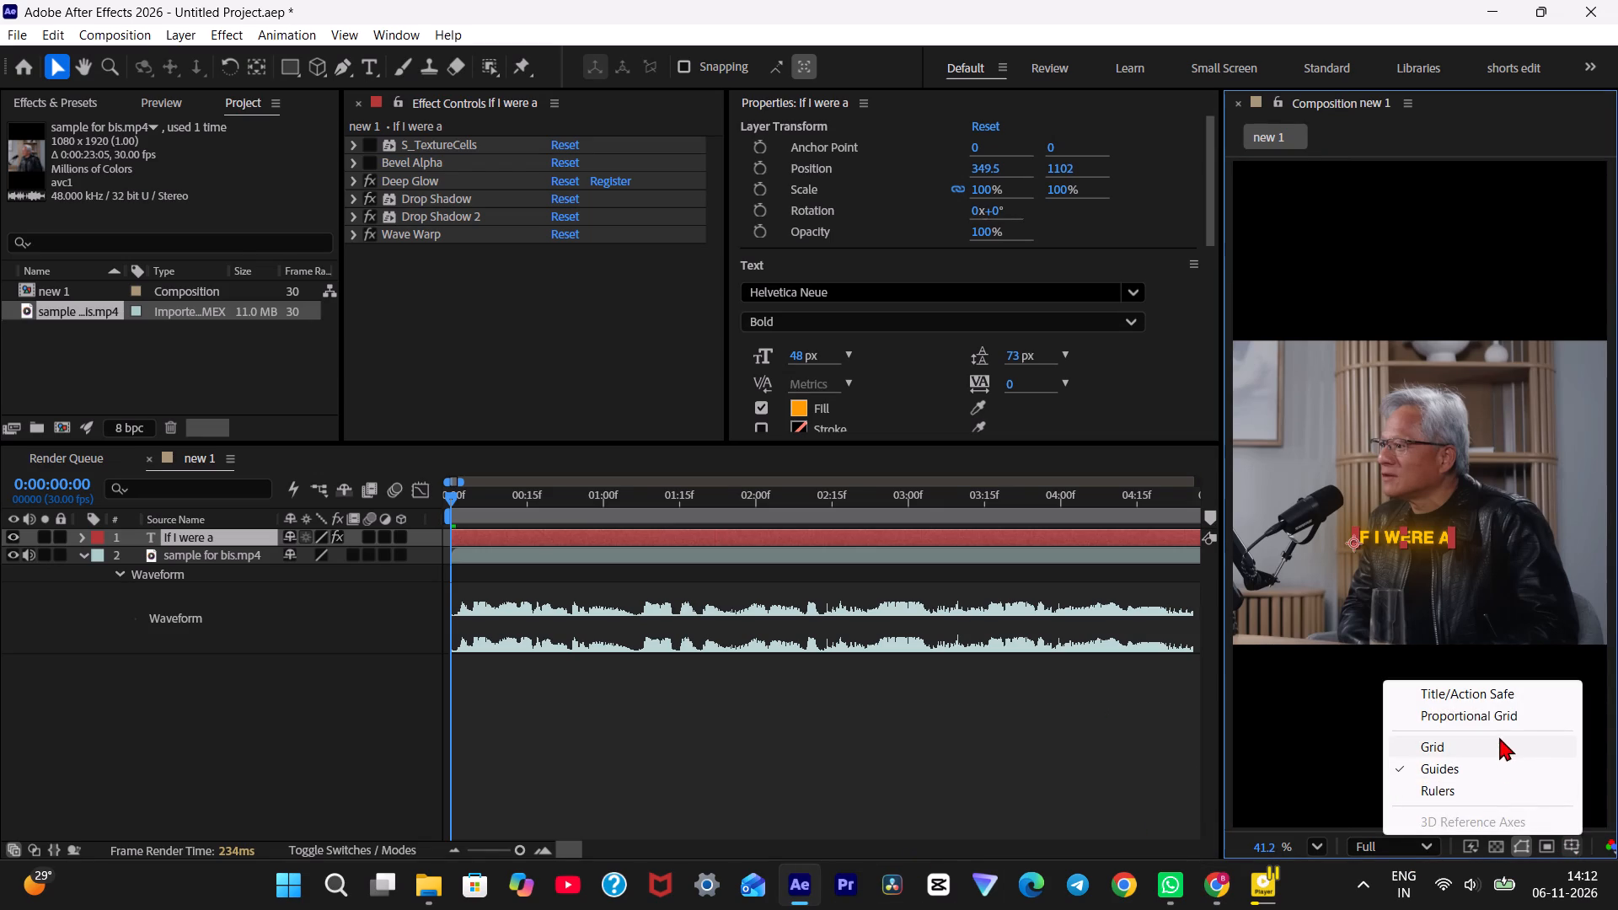
pyautogui.click(1493, 717)
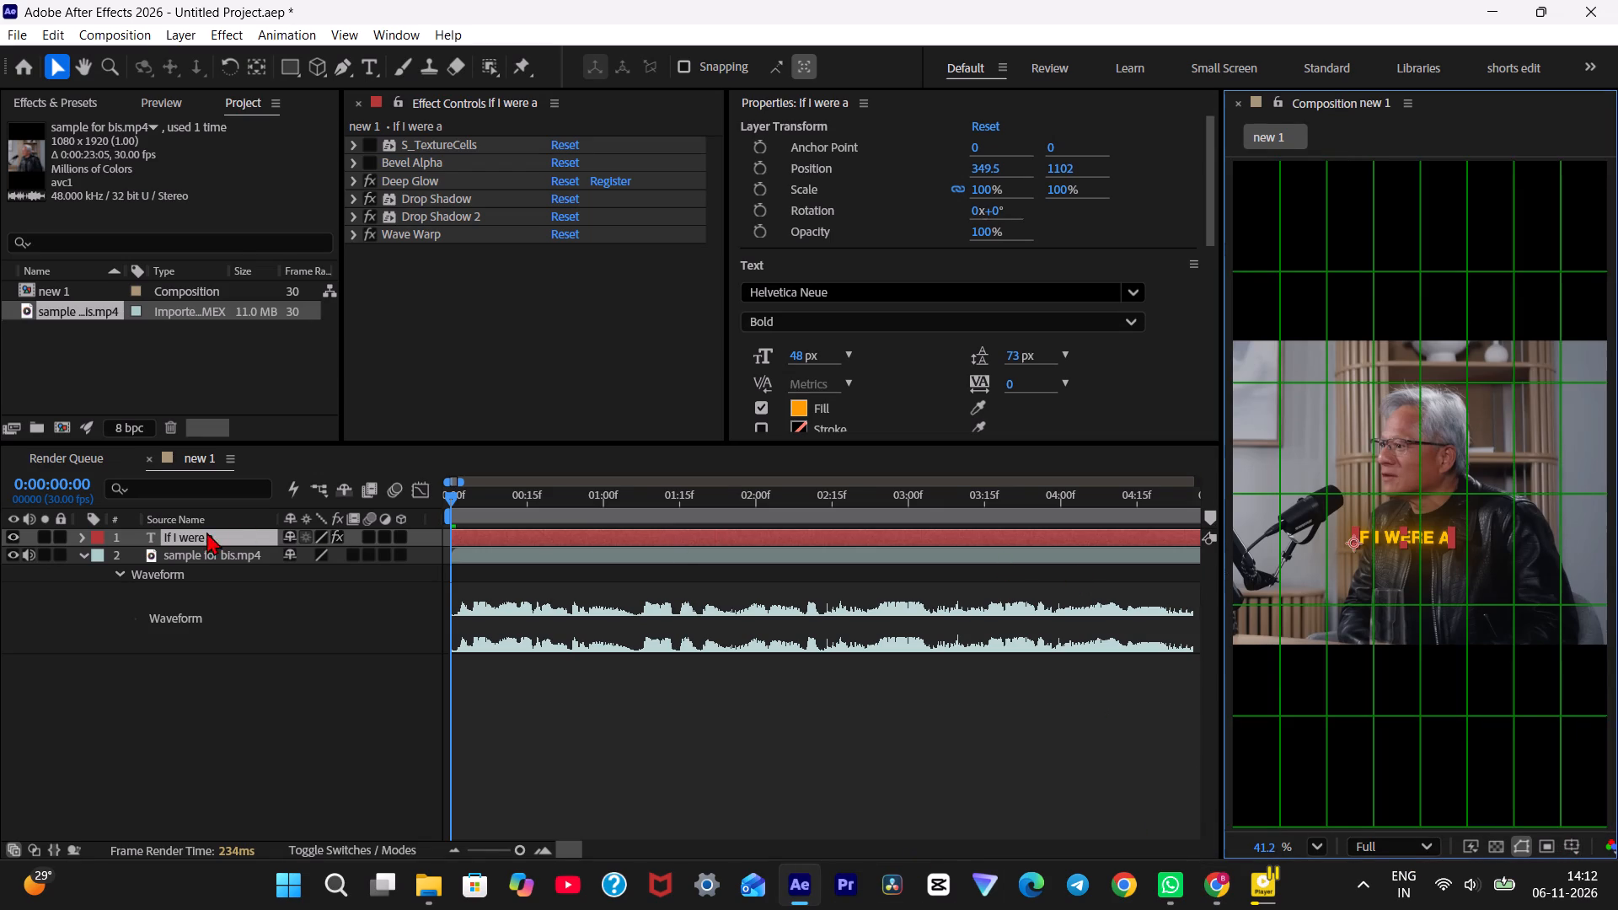
pyautogui.press('s')
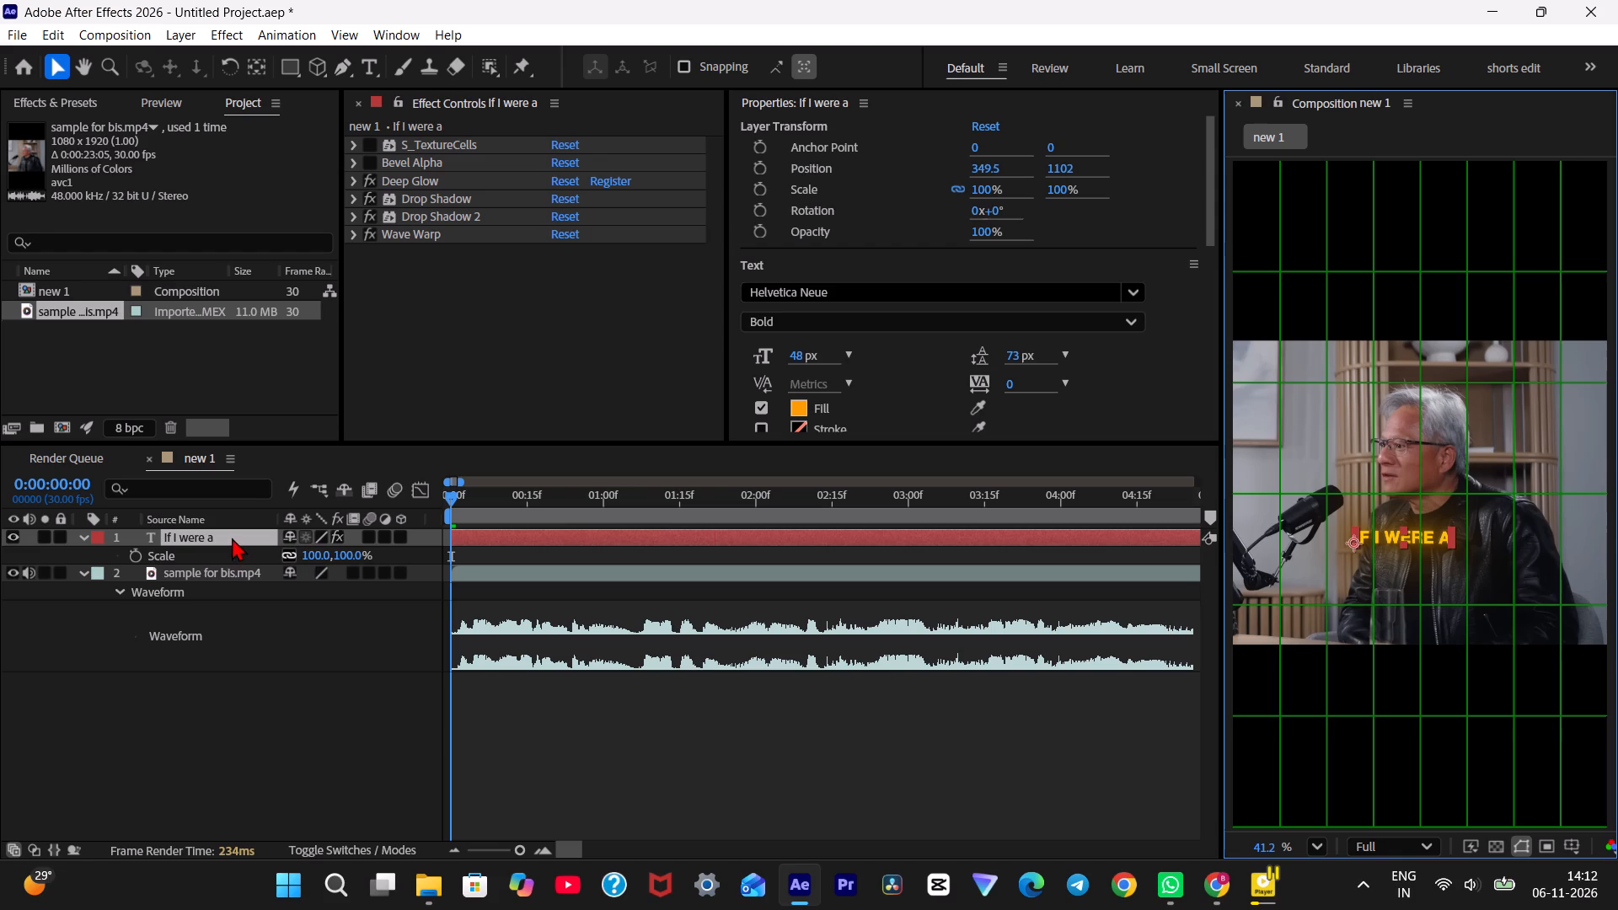
pyautogui.press('p')
pyautogui.moveTo(289, 555); pyautogui.dragTo(354, 552)
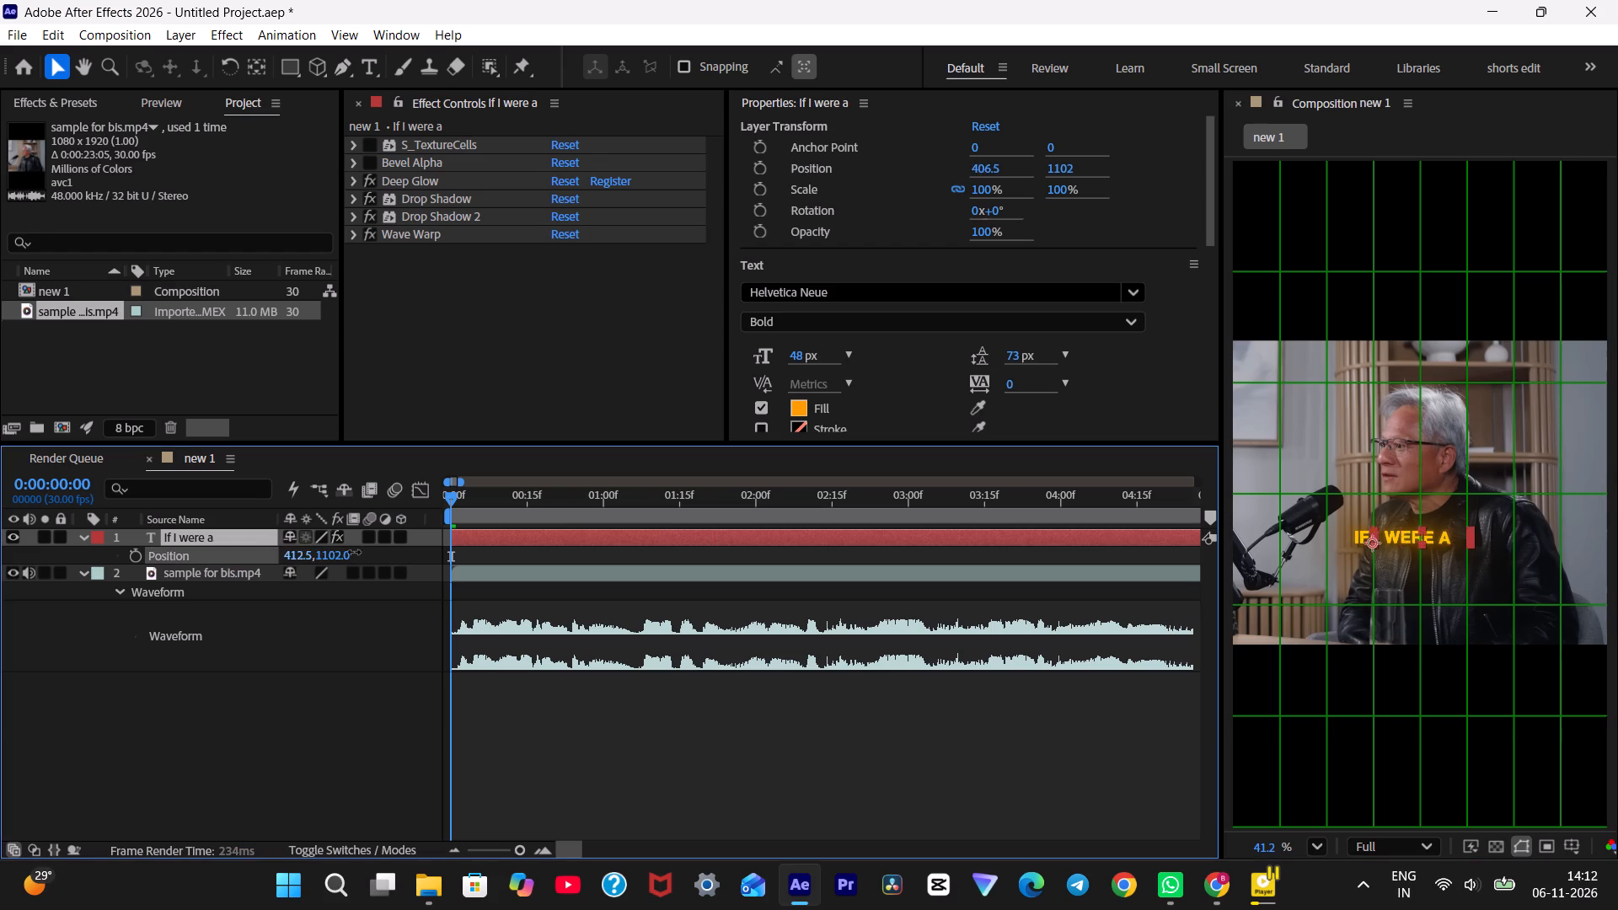
pyautogui.moveTo(354, 552); pyautogui.dragTo(334, 551)
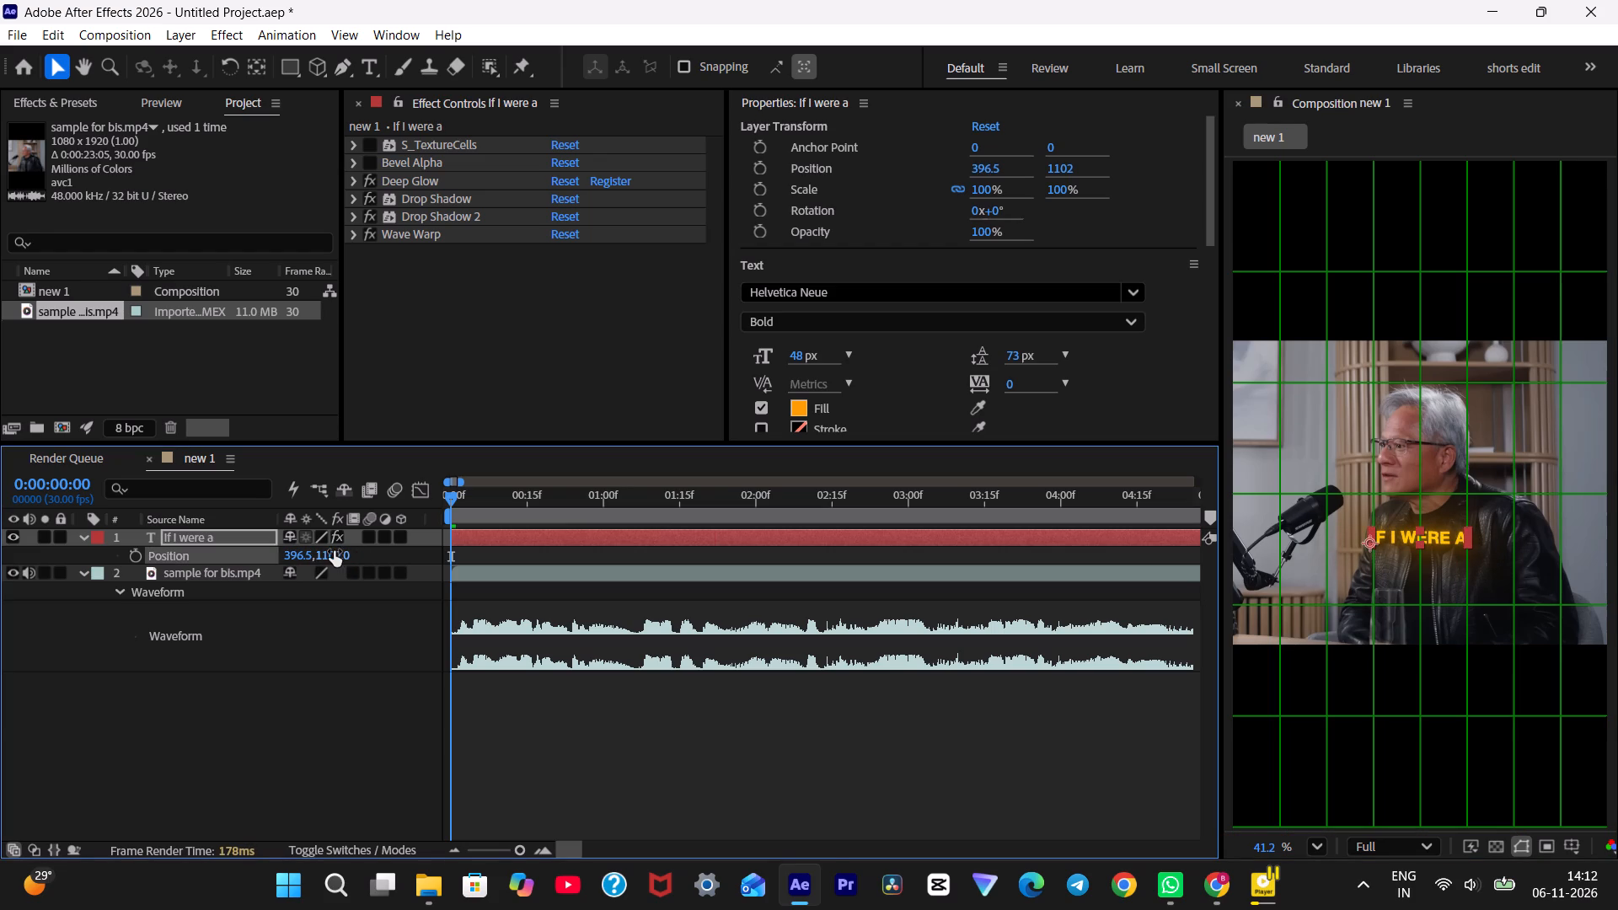
pyautogui.moveTo(334, 551); pyautogui.dragTo(345, 551)
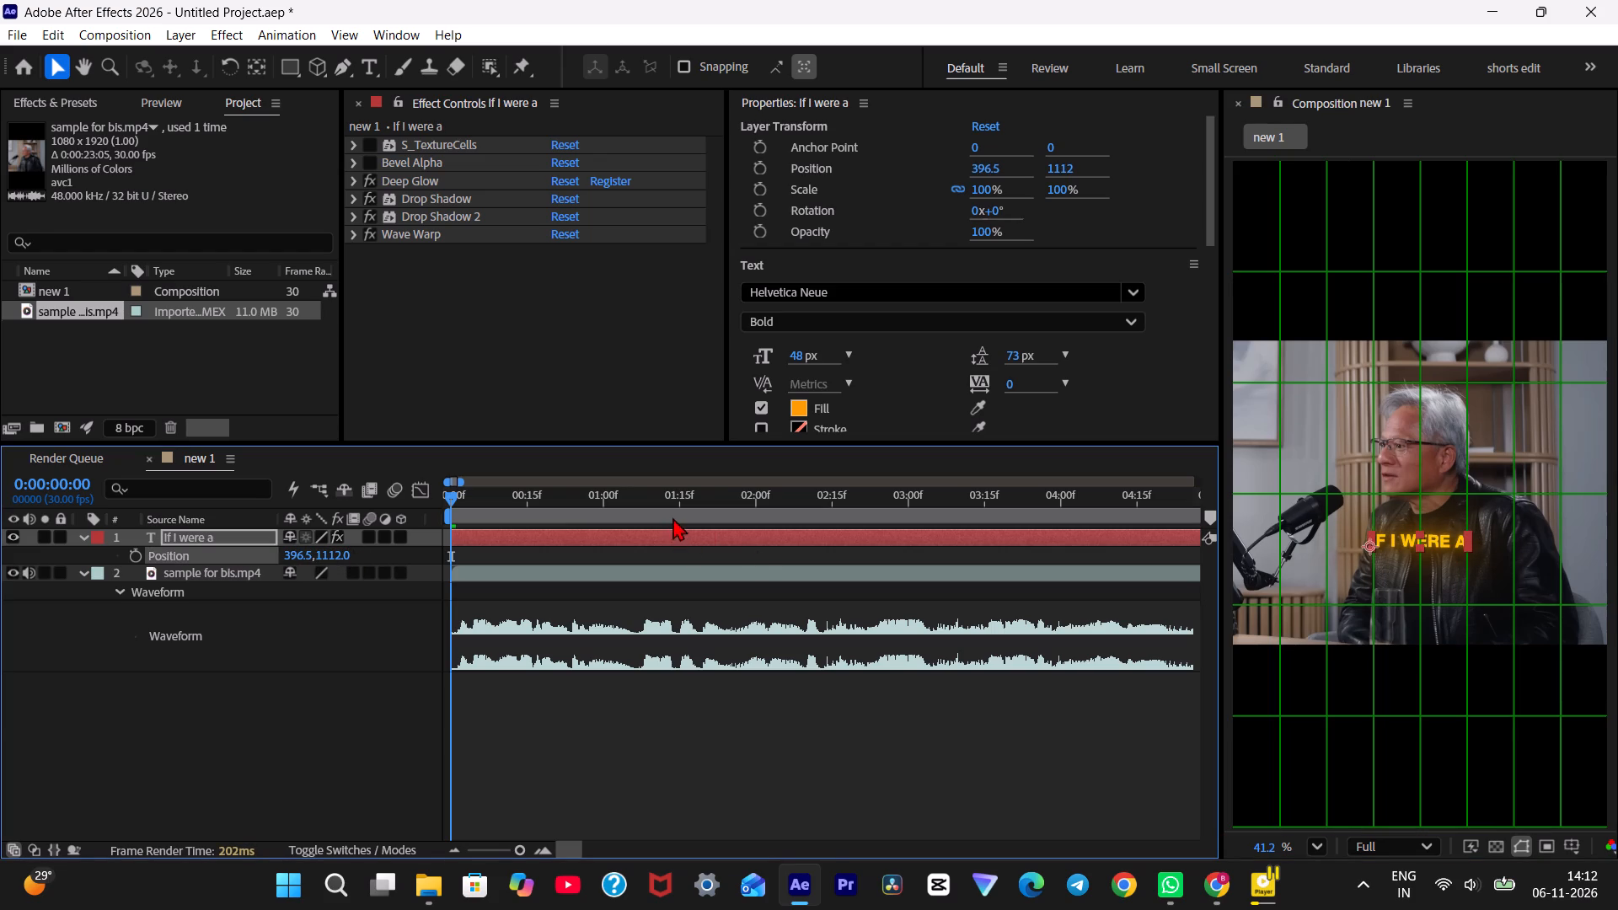
# Play the composition's opening frames from the start to check the repositioned caption.
pyautogui.moveTo(672, 515); pyautogui.dragTo(306, 489)
pyautogui.press('space')
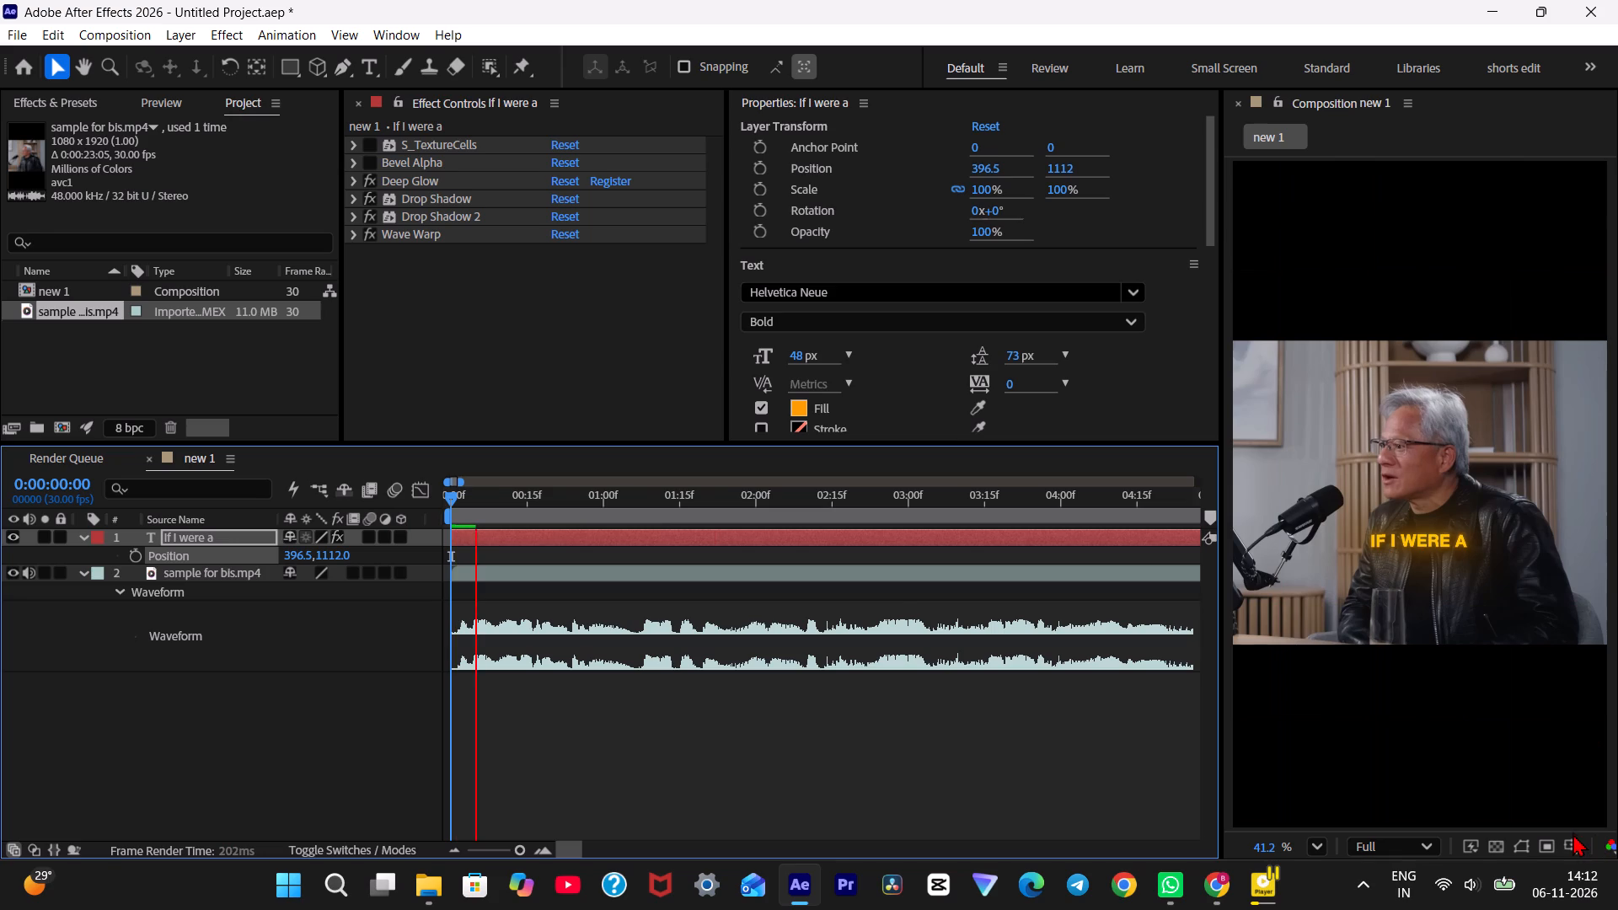
pyautogui.press('space')
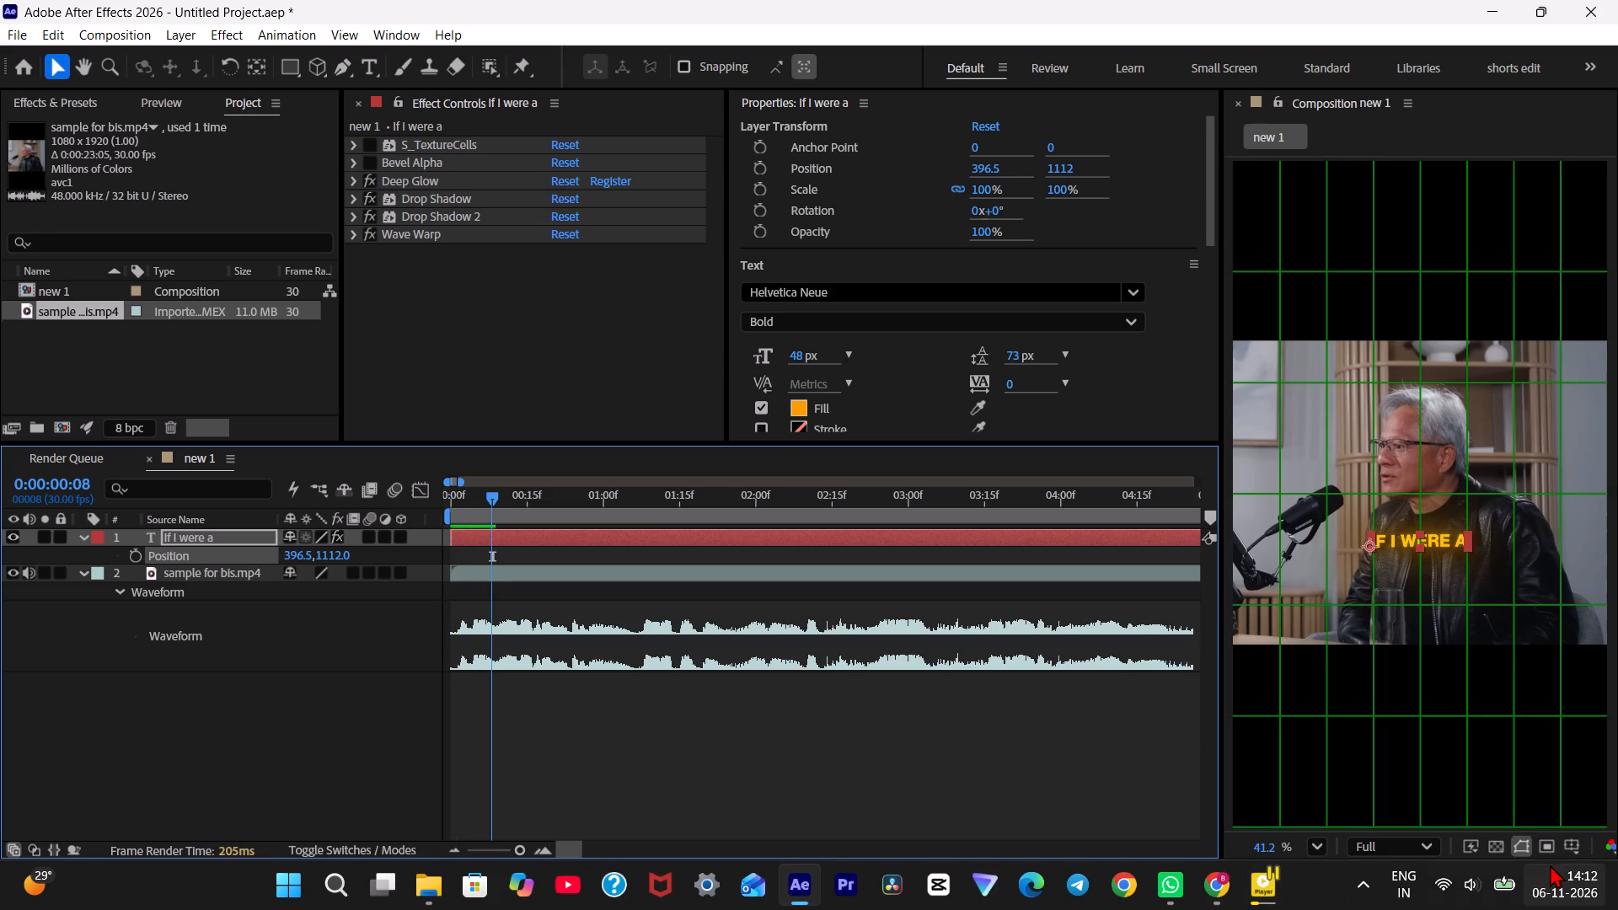
# Hide the Proportional Grid and deselect the caption layer.
pyautogui.click(1566, 848)
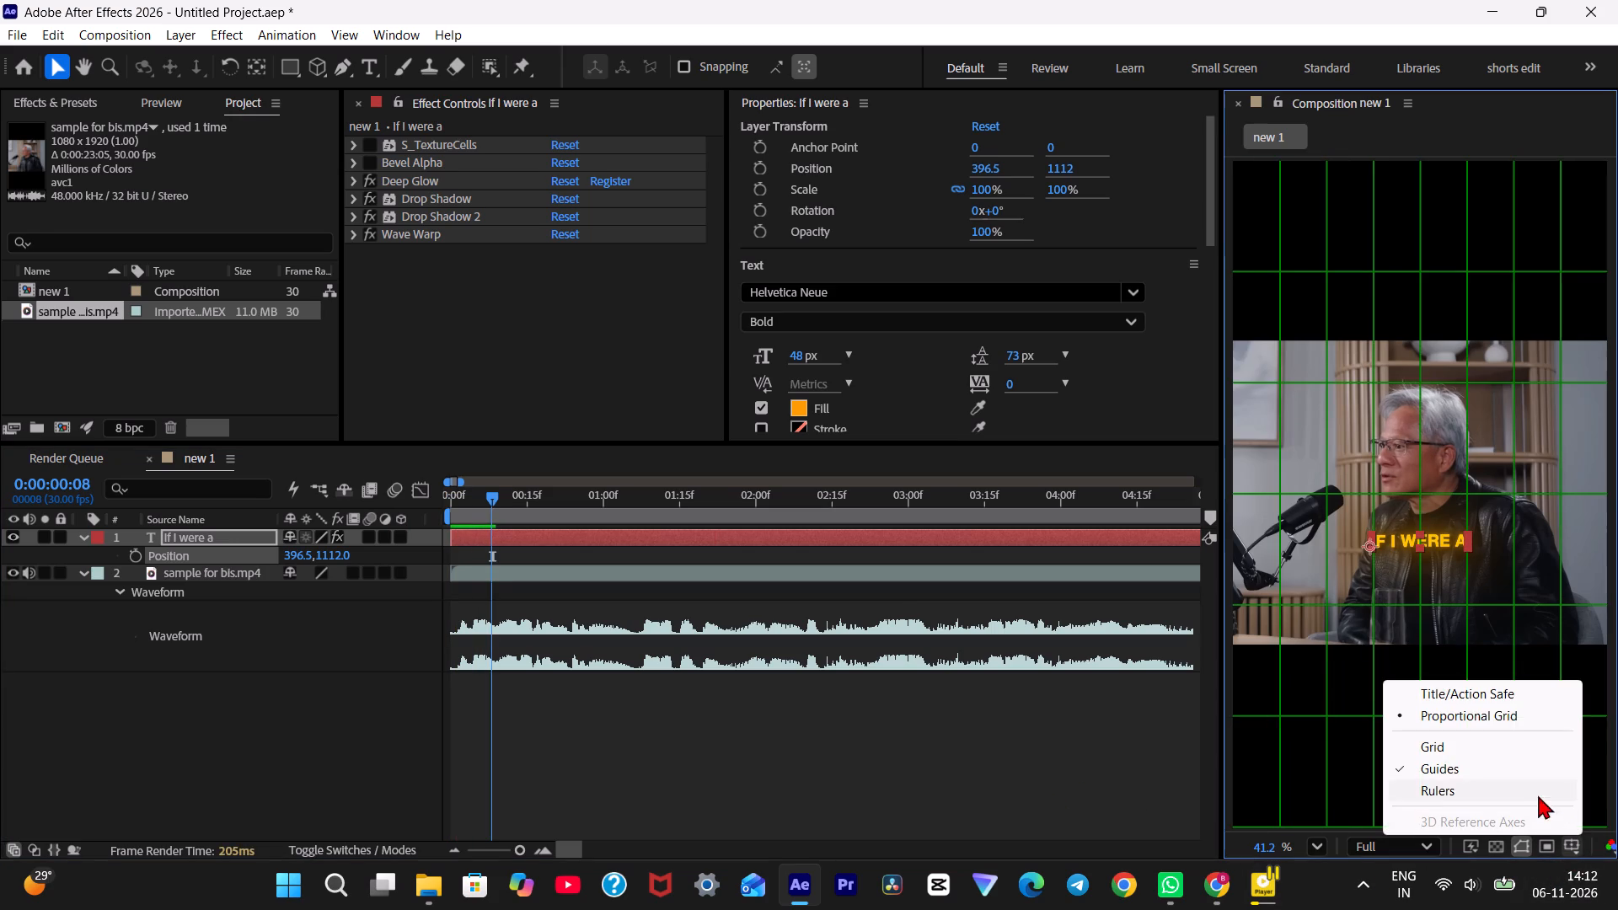
pyautogui.click(1488, 716)
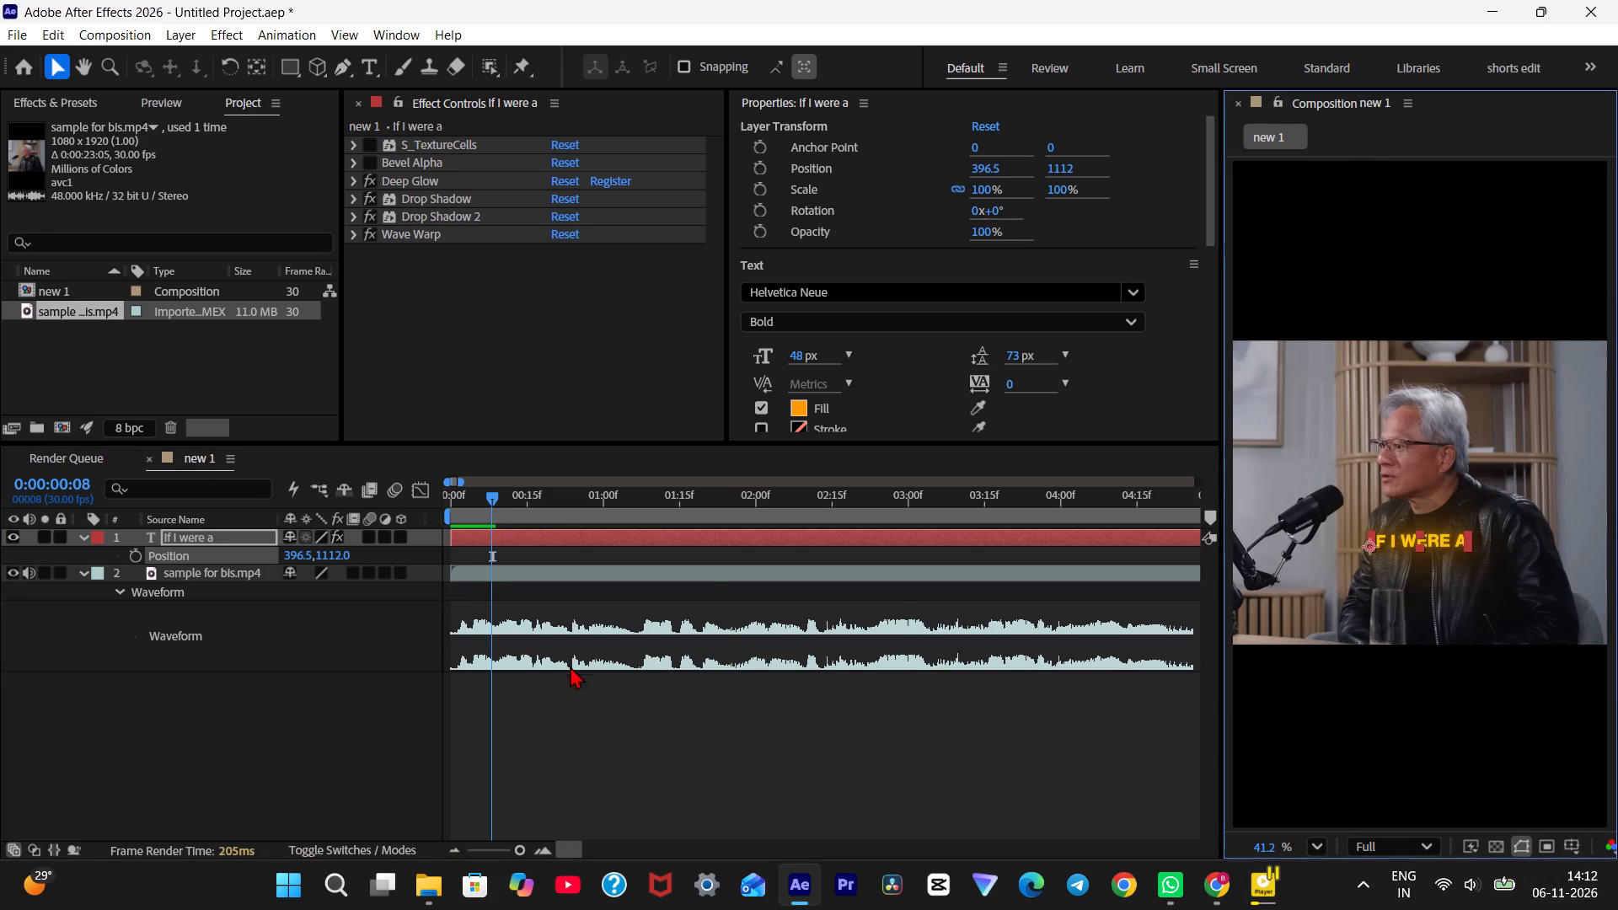
pyautogui.click(658, 715)
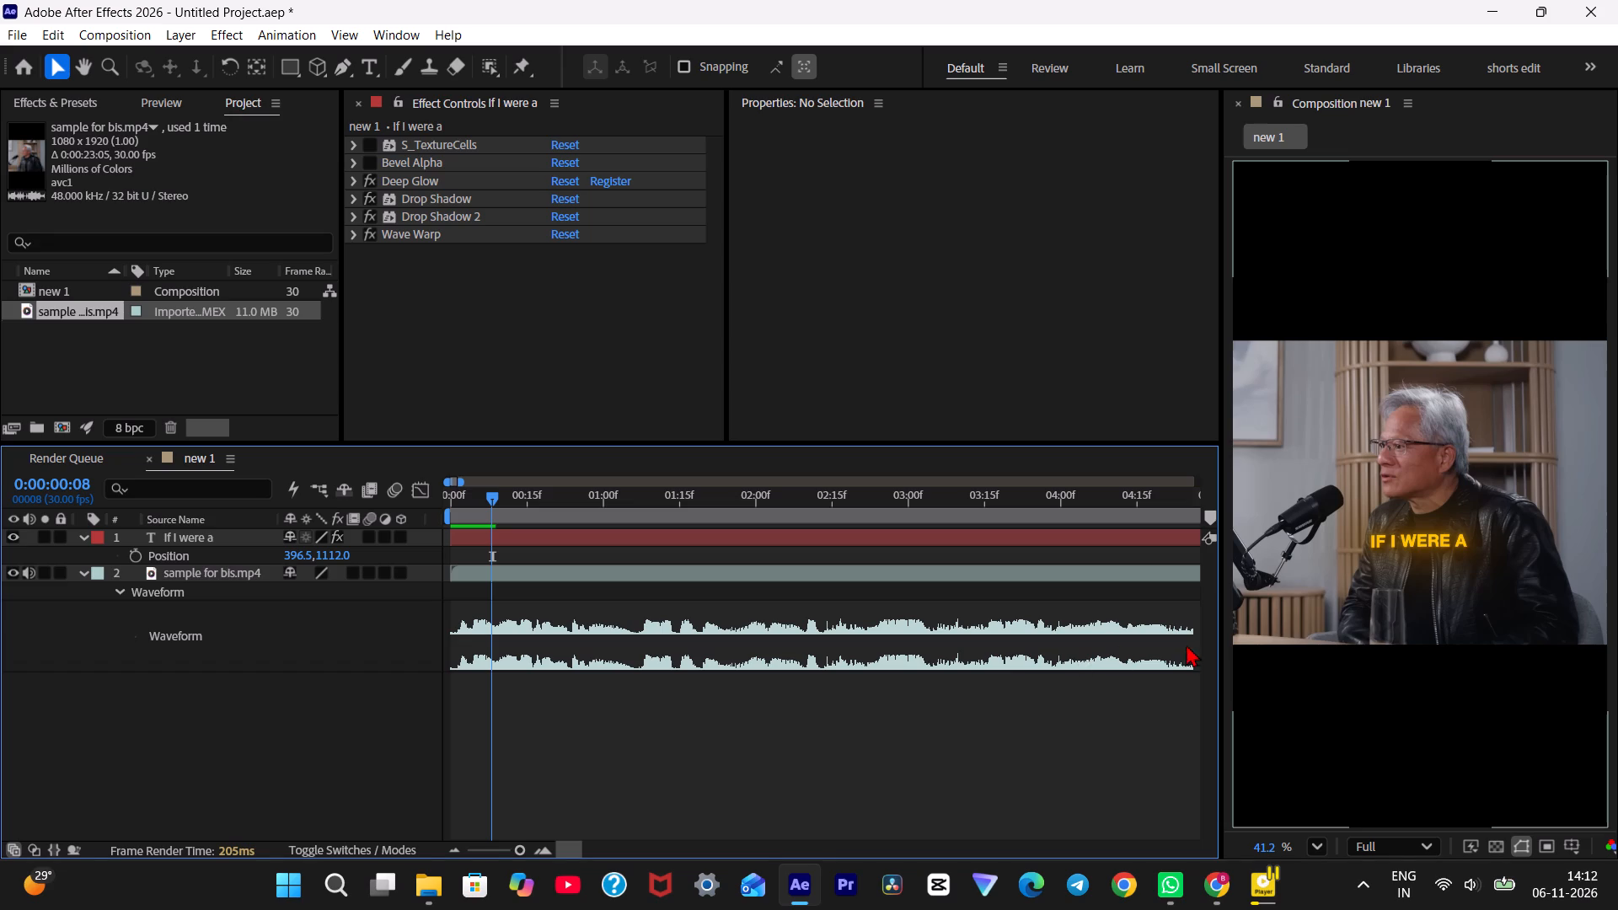
# Capture a screen snip of the area including the glowing "IF I WERE A" caption over the footage.
pyautogui.press('shift+super+s')
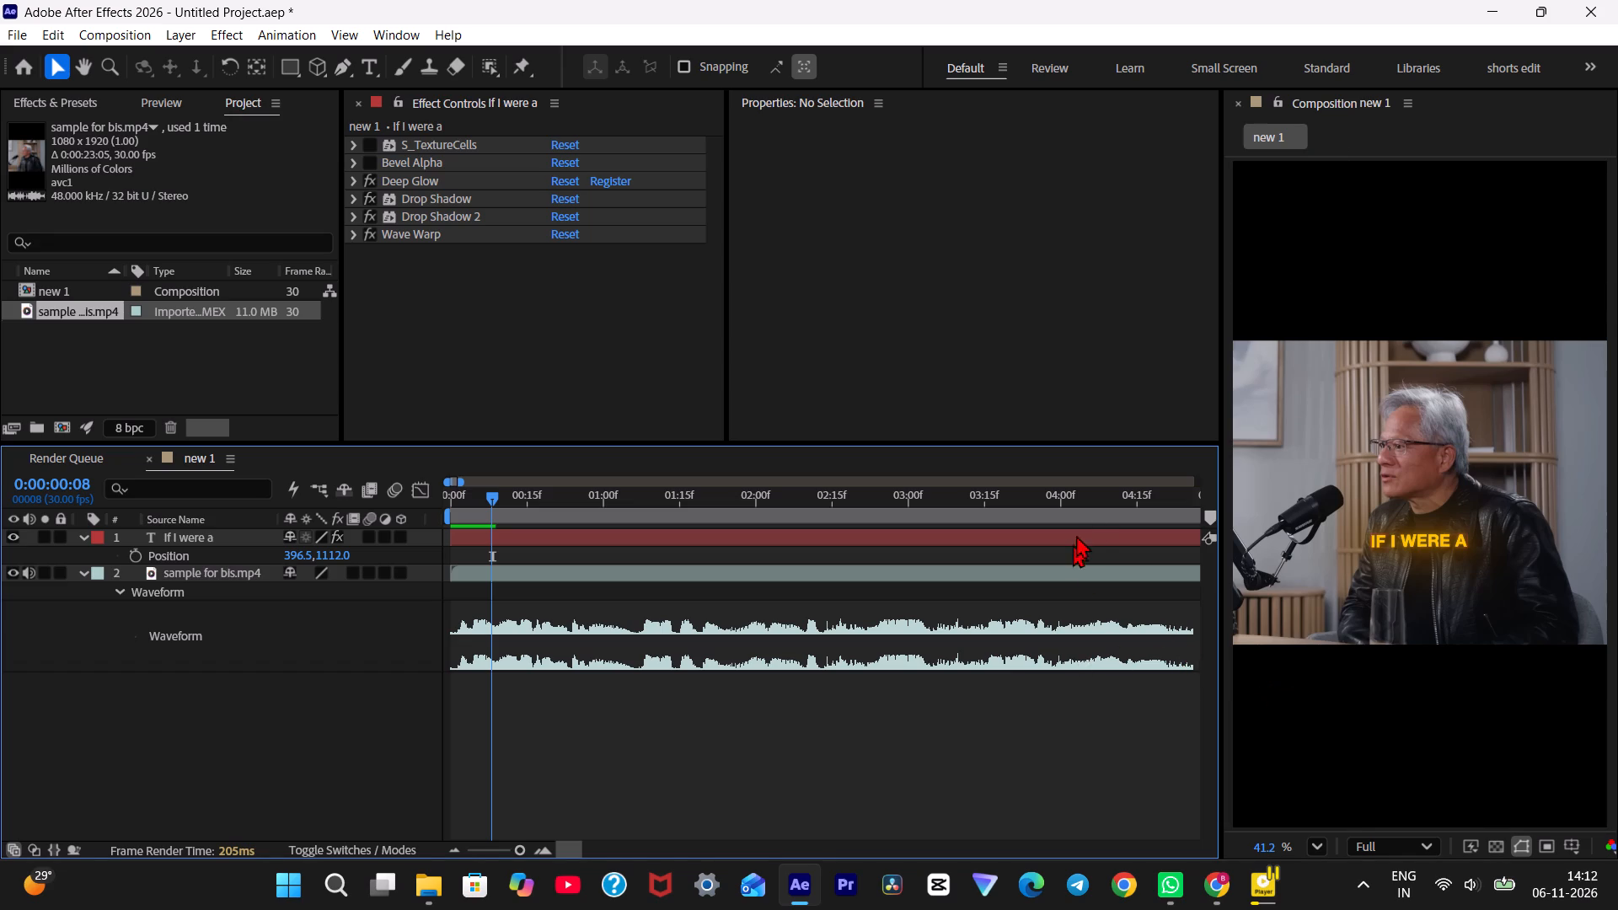
pyautogui.moveTo(1018, 451); pyautogui.dragTo(1556, 629)
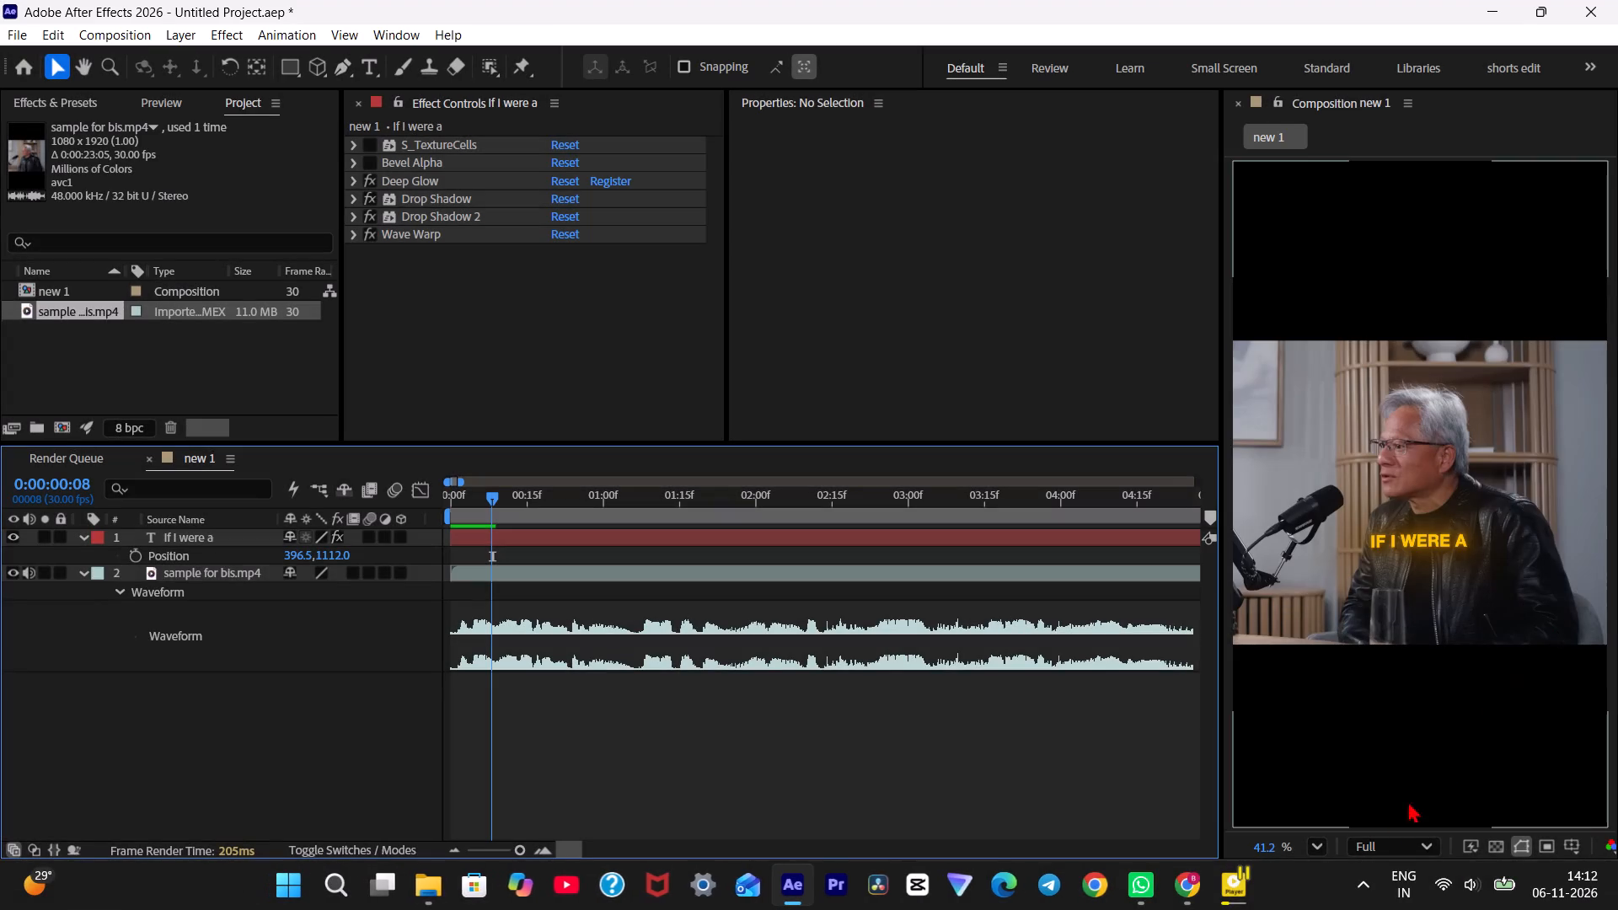
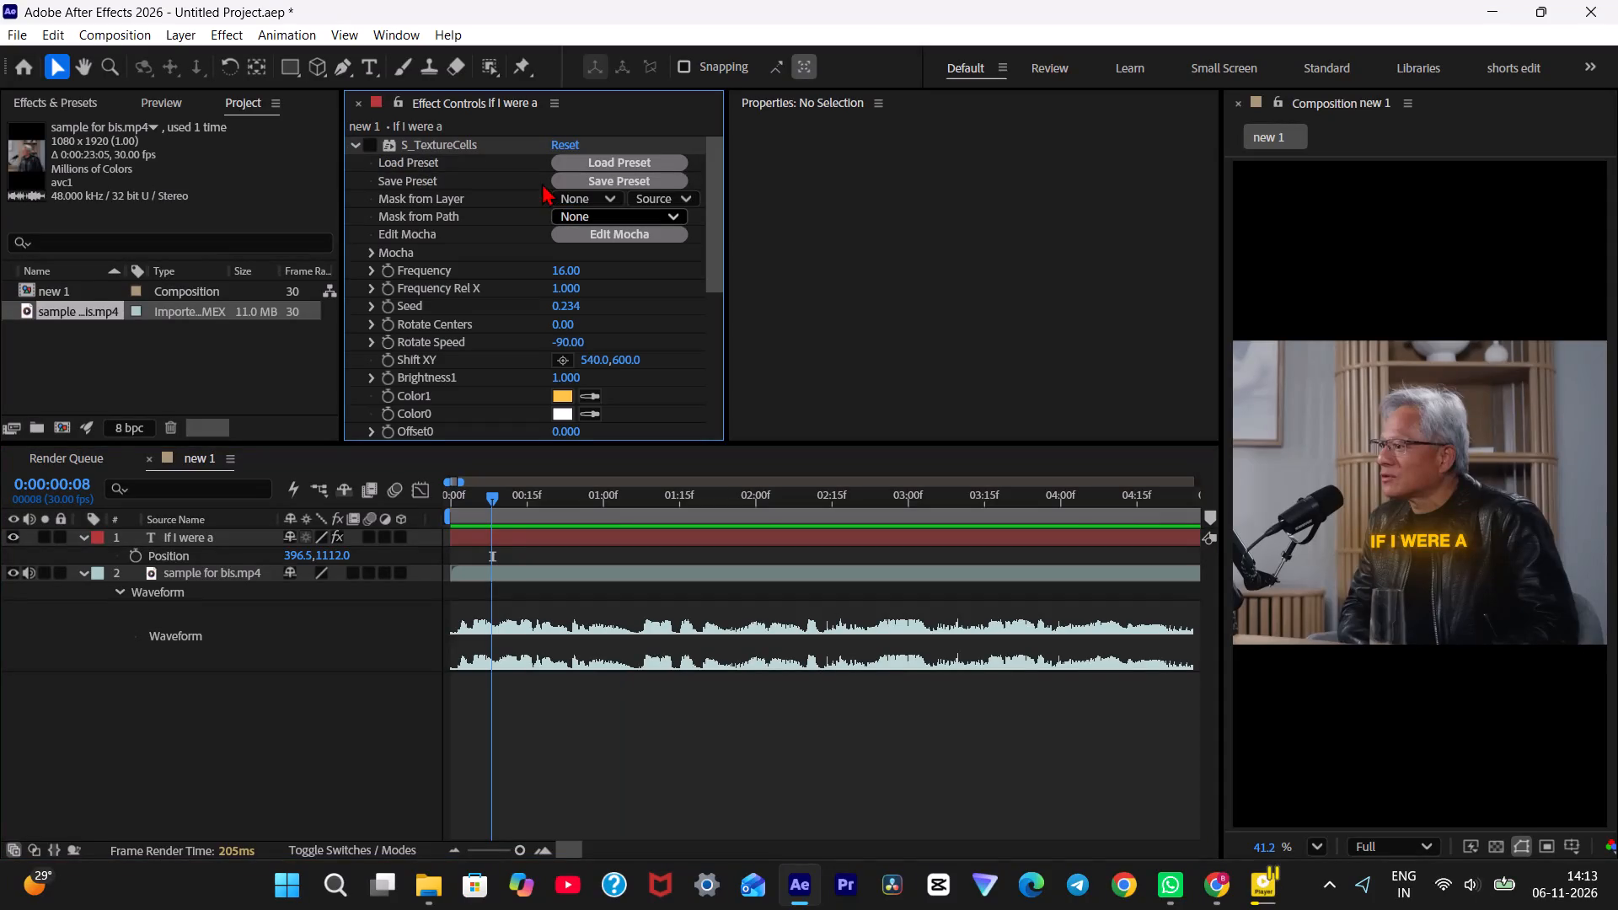
# Change Color1 of the S_TextureCells effect on the "If I were a" caption layer to white.
pyautogui.click(554, 393)
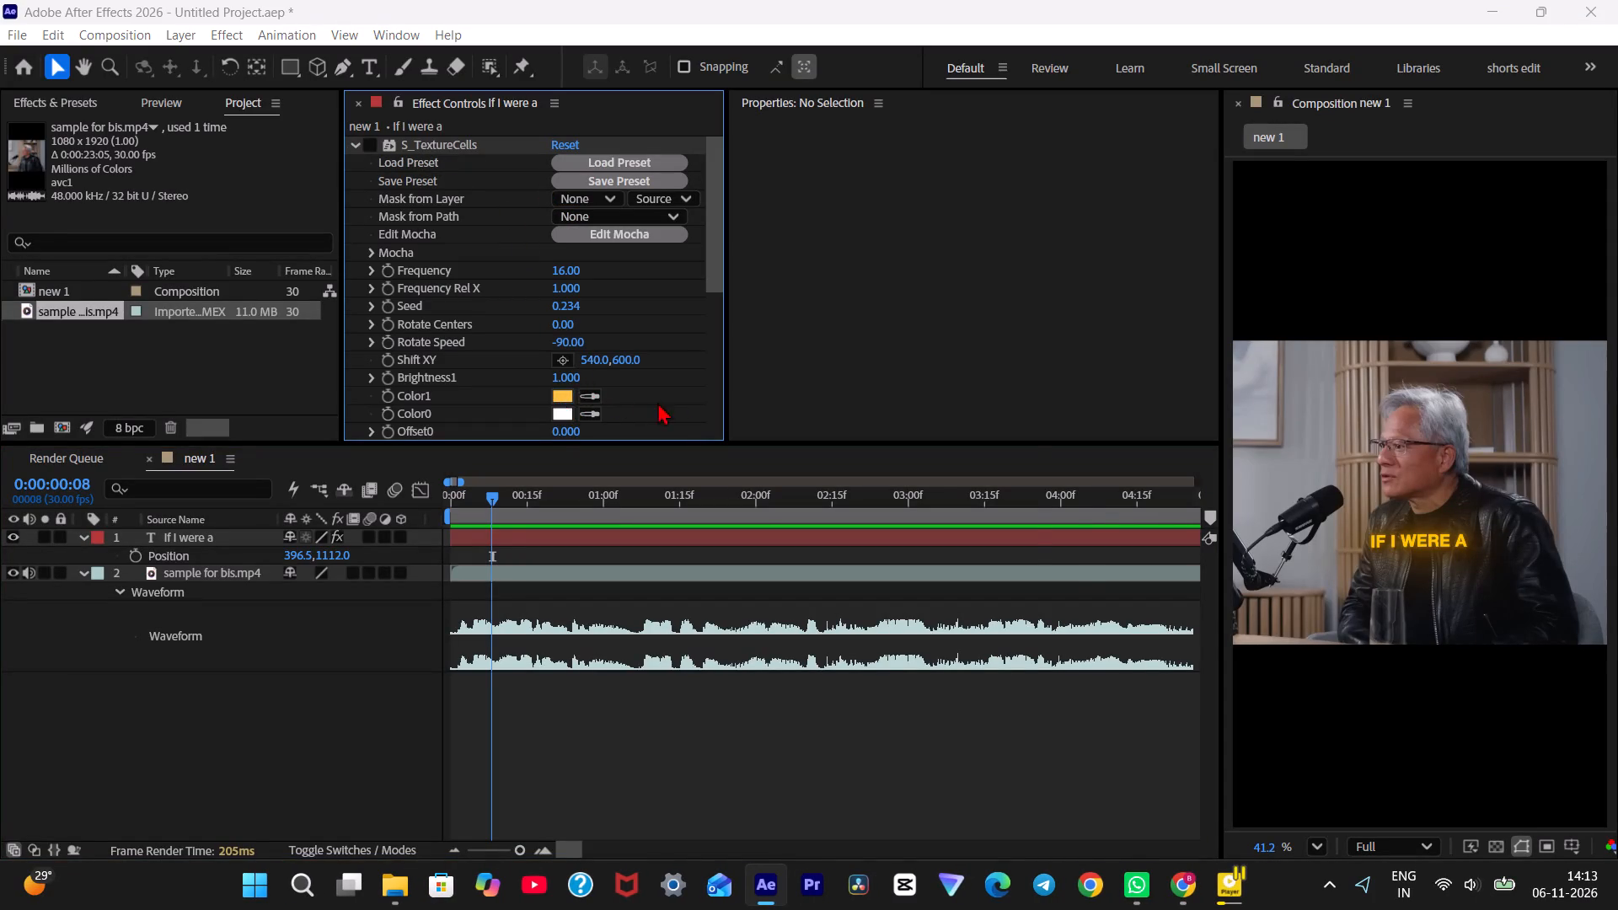
pyautogui.moveTo(783, 394); pyautogui.dragTo(372, 217)
pyautogui.click(1005, 315)
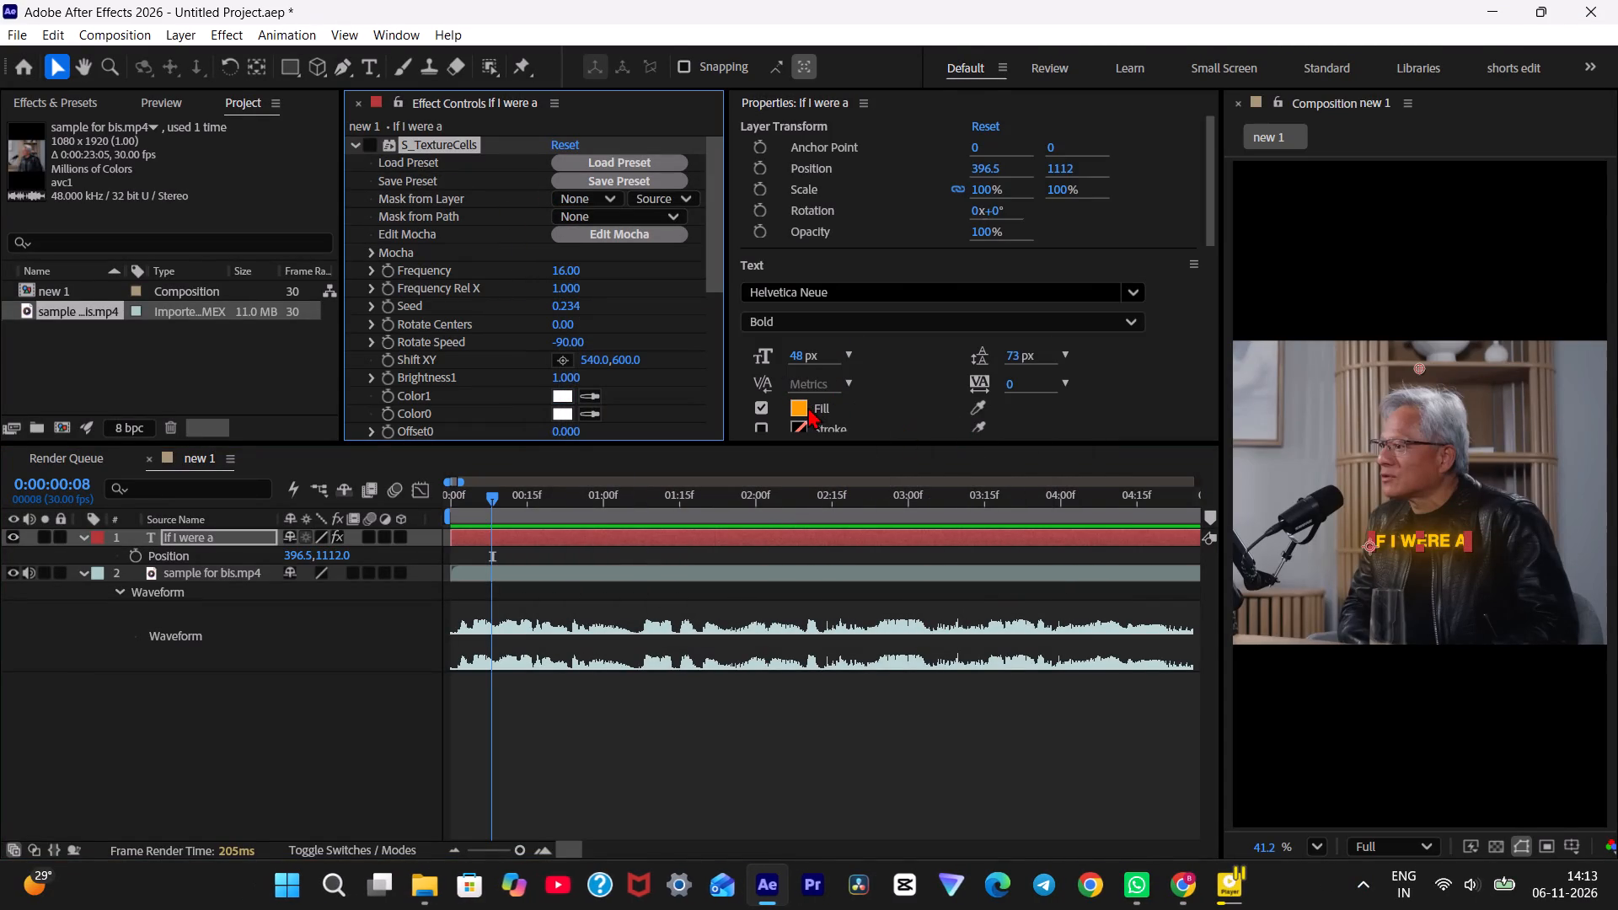
# Set the "If I were a" caption's text fill to white (FFFFFF) and deselect the layer.
pyautogui.click(806, 408)
pyautogui.moveTo(789, 399); pyautogui.dragTo(424, 244)
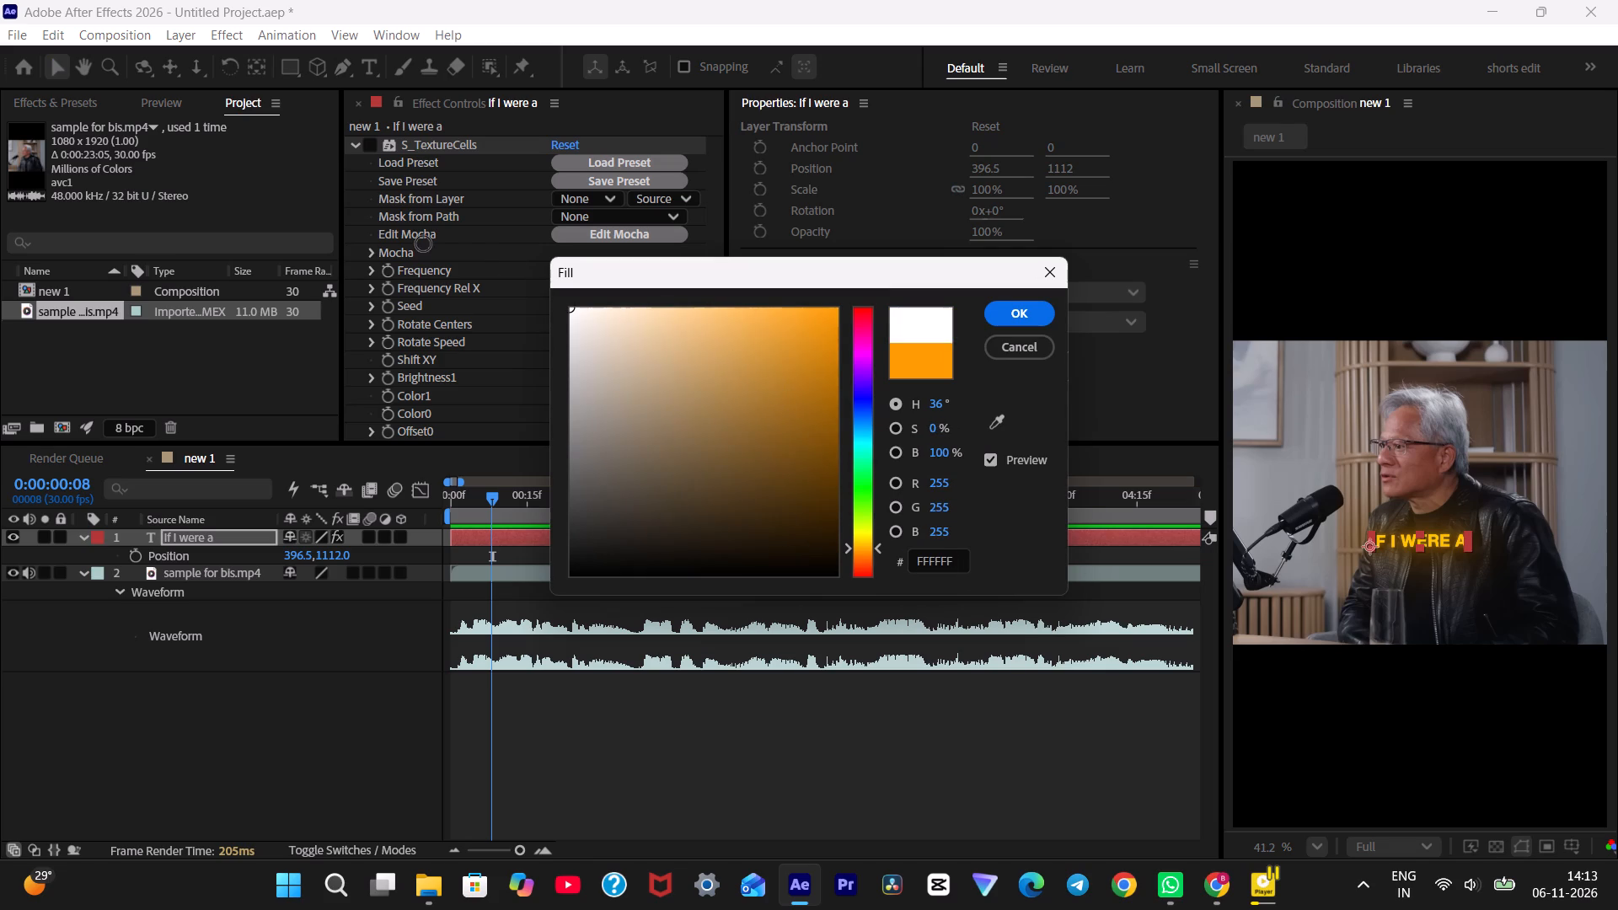
pyautogui.moveTo(424, 244); pyautogui.dragTo(420, 244)
pyautogui.click(1025, 318)
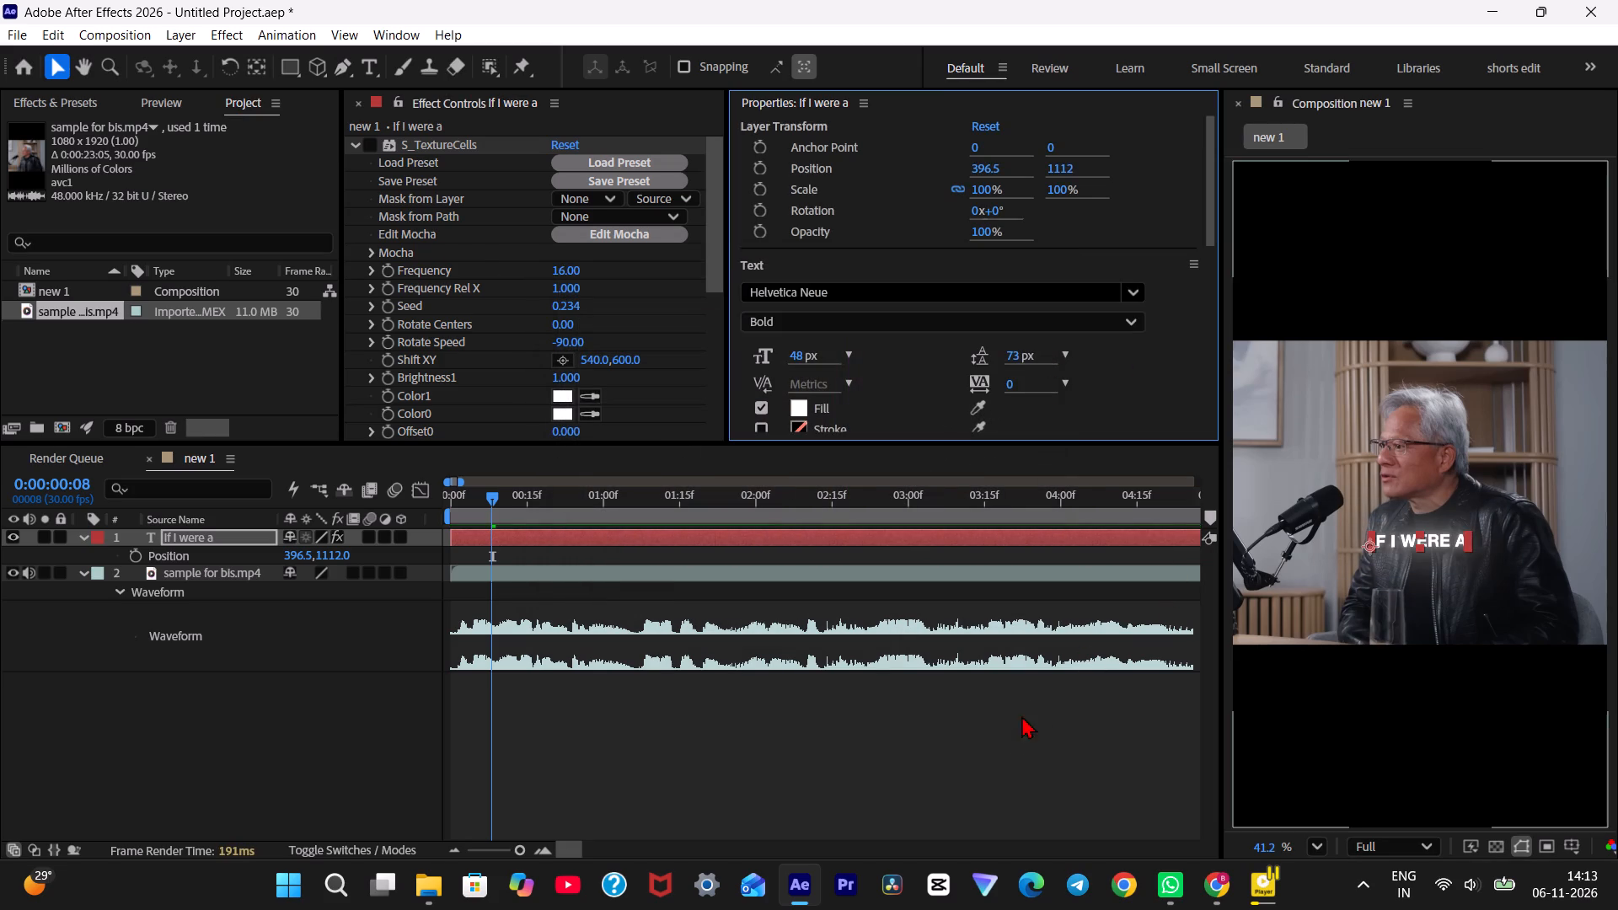
pyautogui.click(1012, 730)
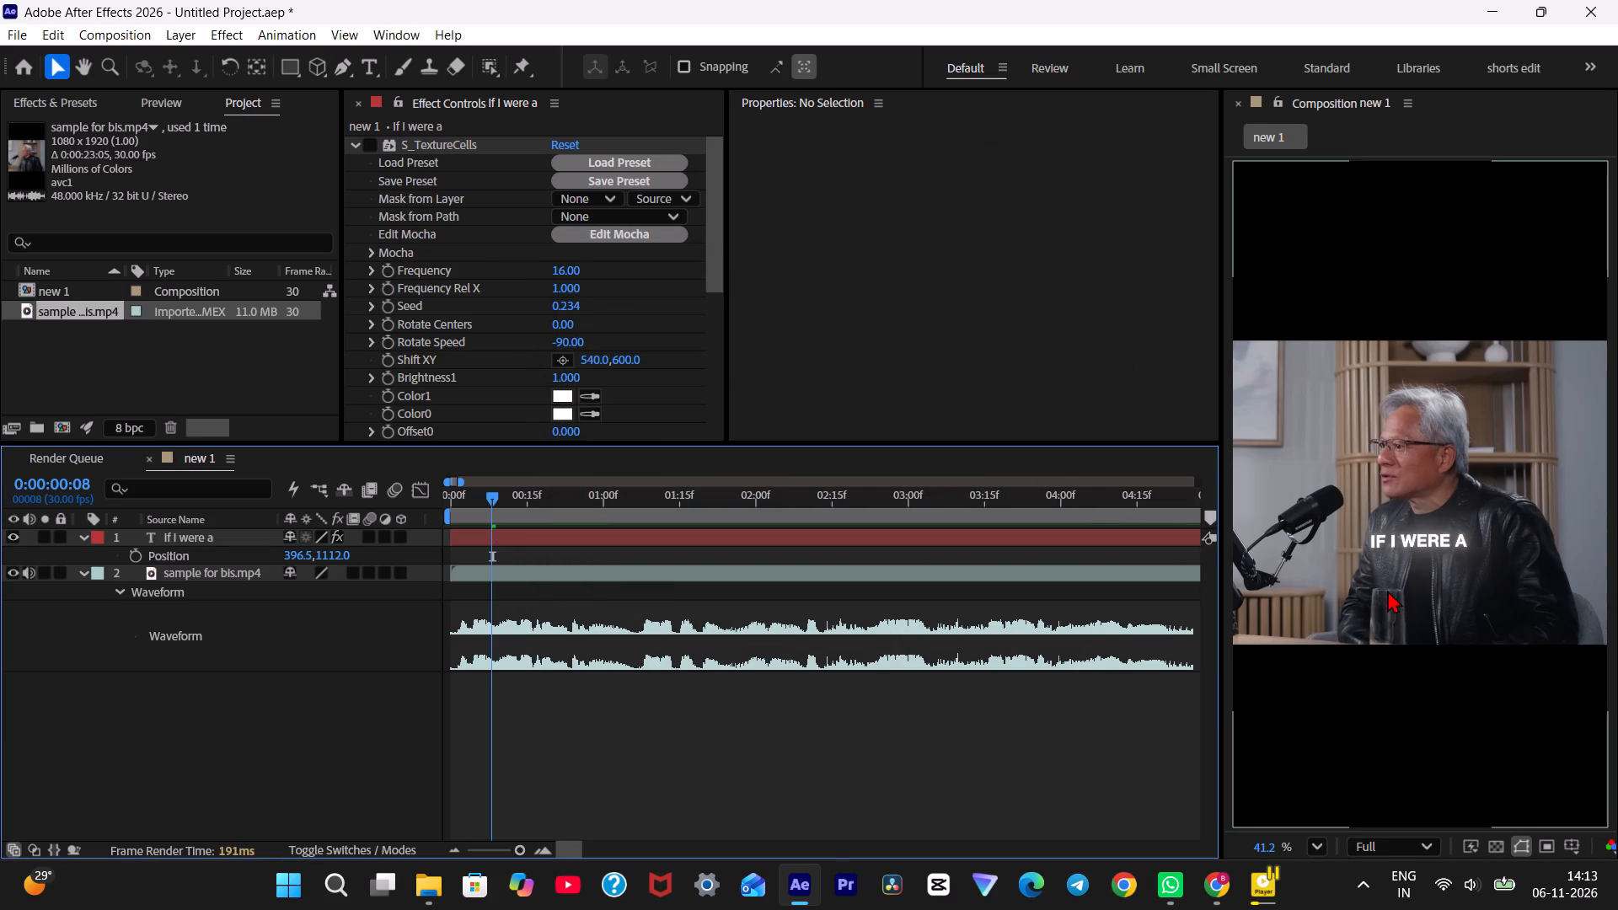
# Capture a screen snip of the area including the white glowing "IF I WERE A" caption over the footage.
pyautogui.press('shift+super+s')
pyautogui.moveTo(1133, 442); pyautogui.dragTo(1578, 647)
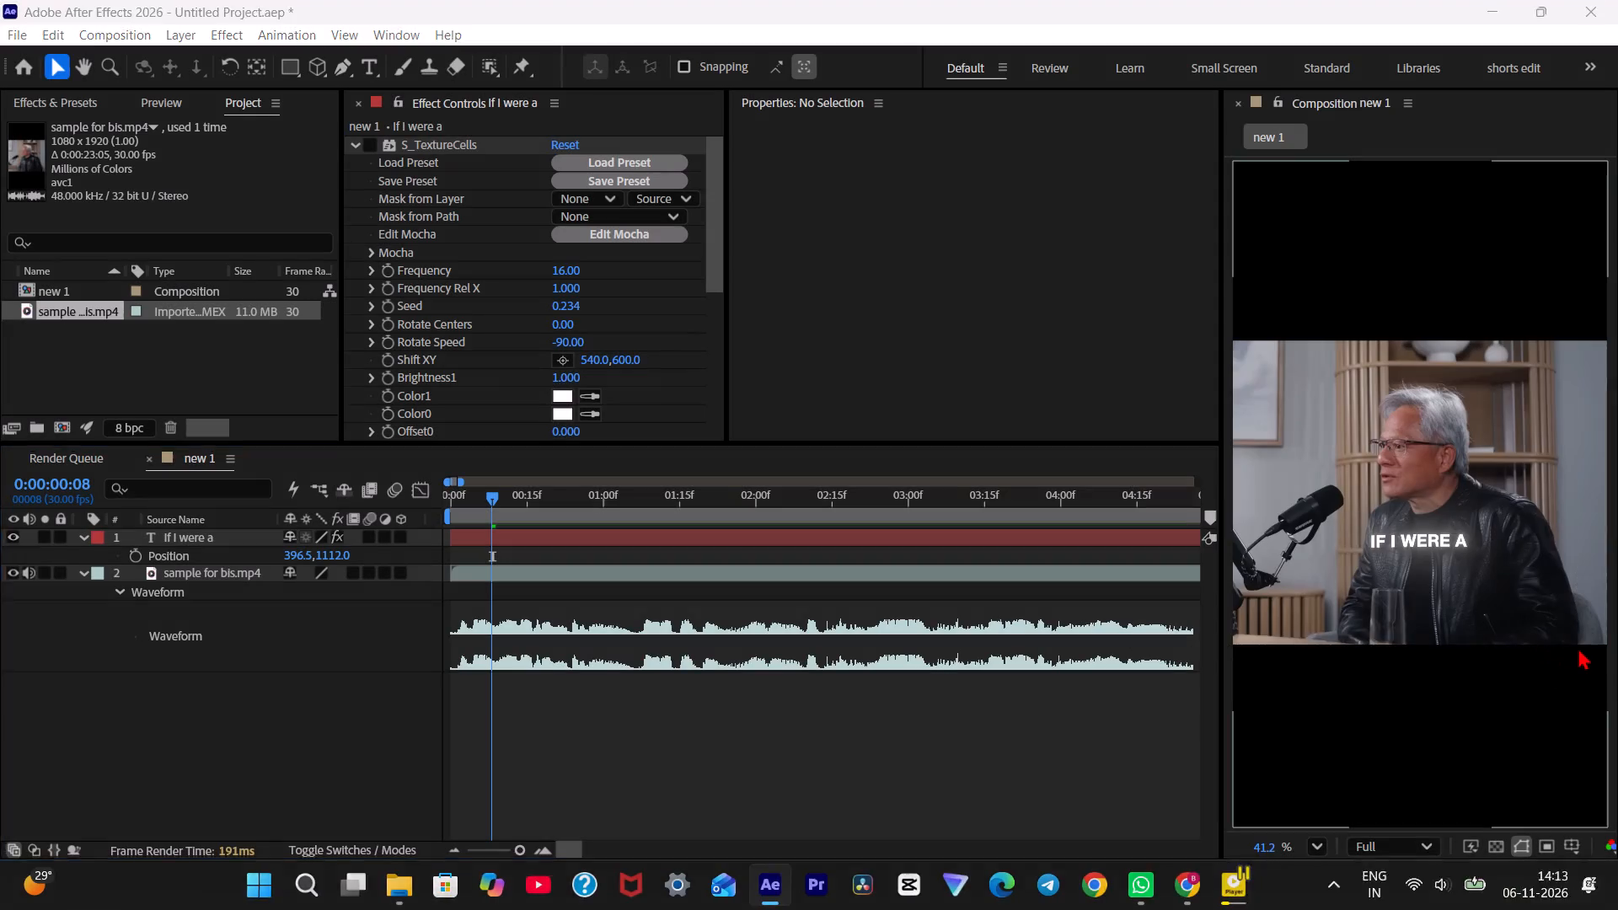
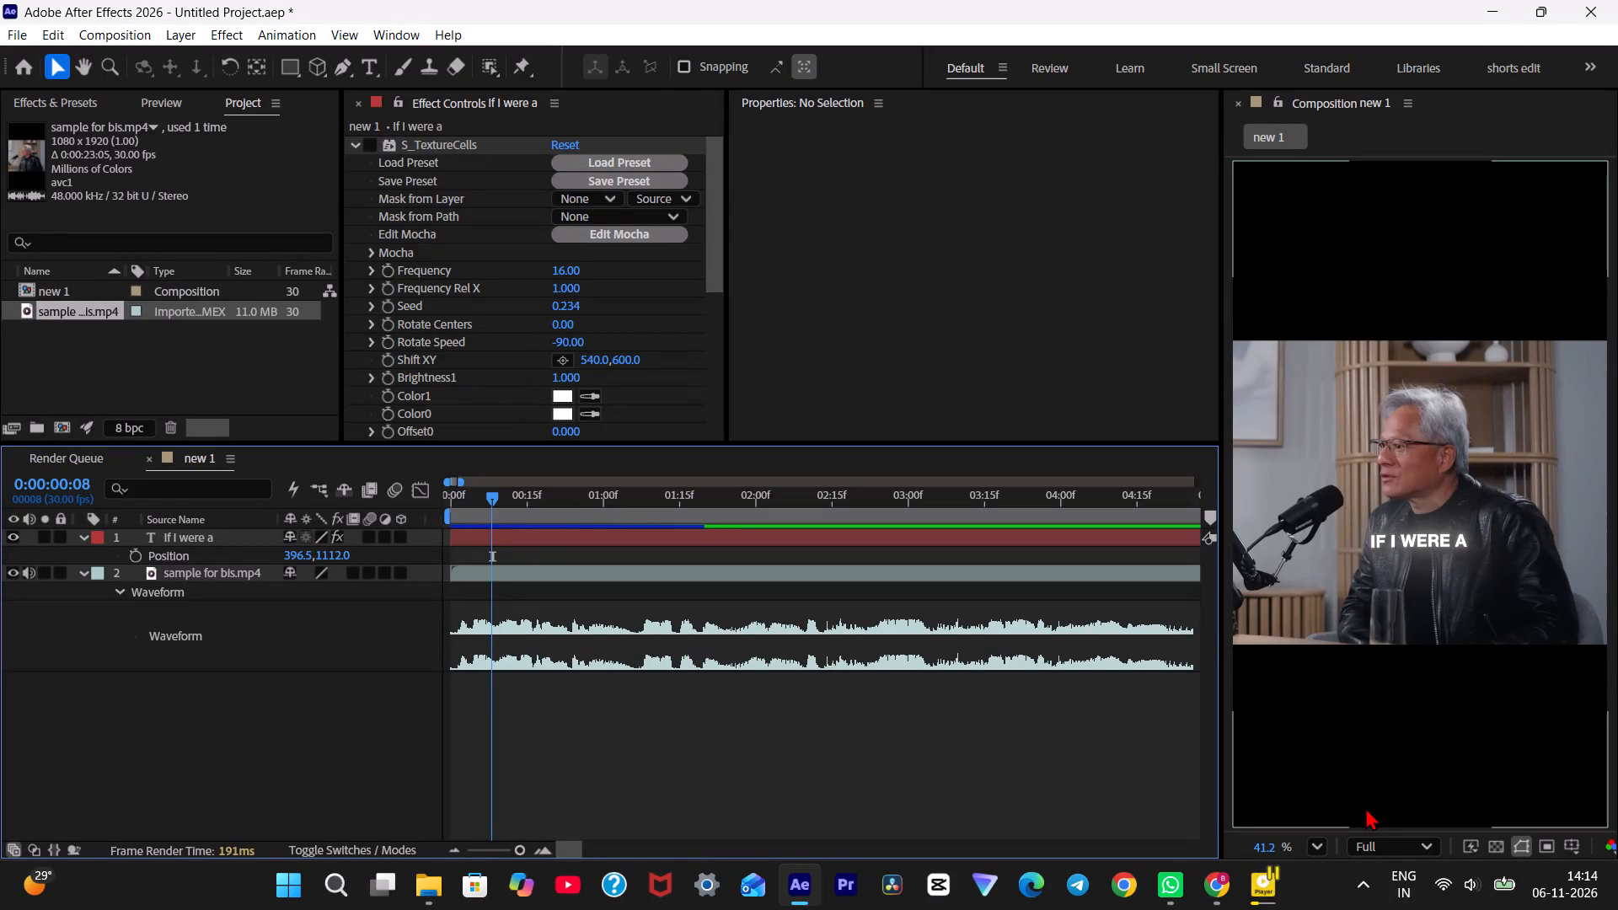
# Return the playhead to the start of the composition at 0:00:00:00 and collapse the S_TextureCells settings of the "If I were a" caption.
pyautogui.moveTo(670, 500); pyautogui.dragTo(200, 503)
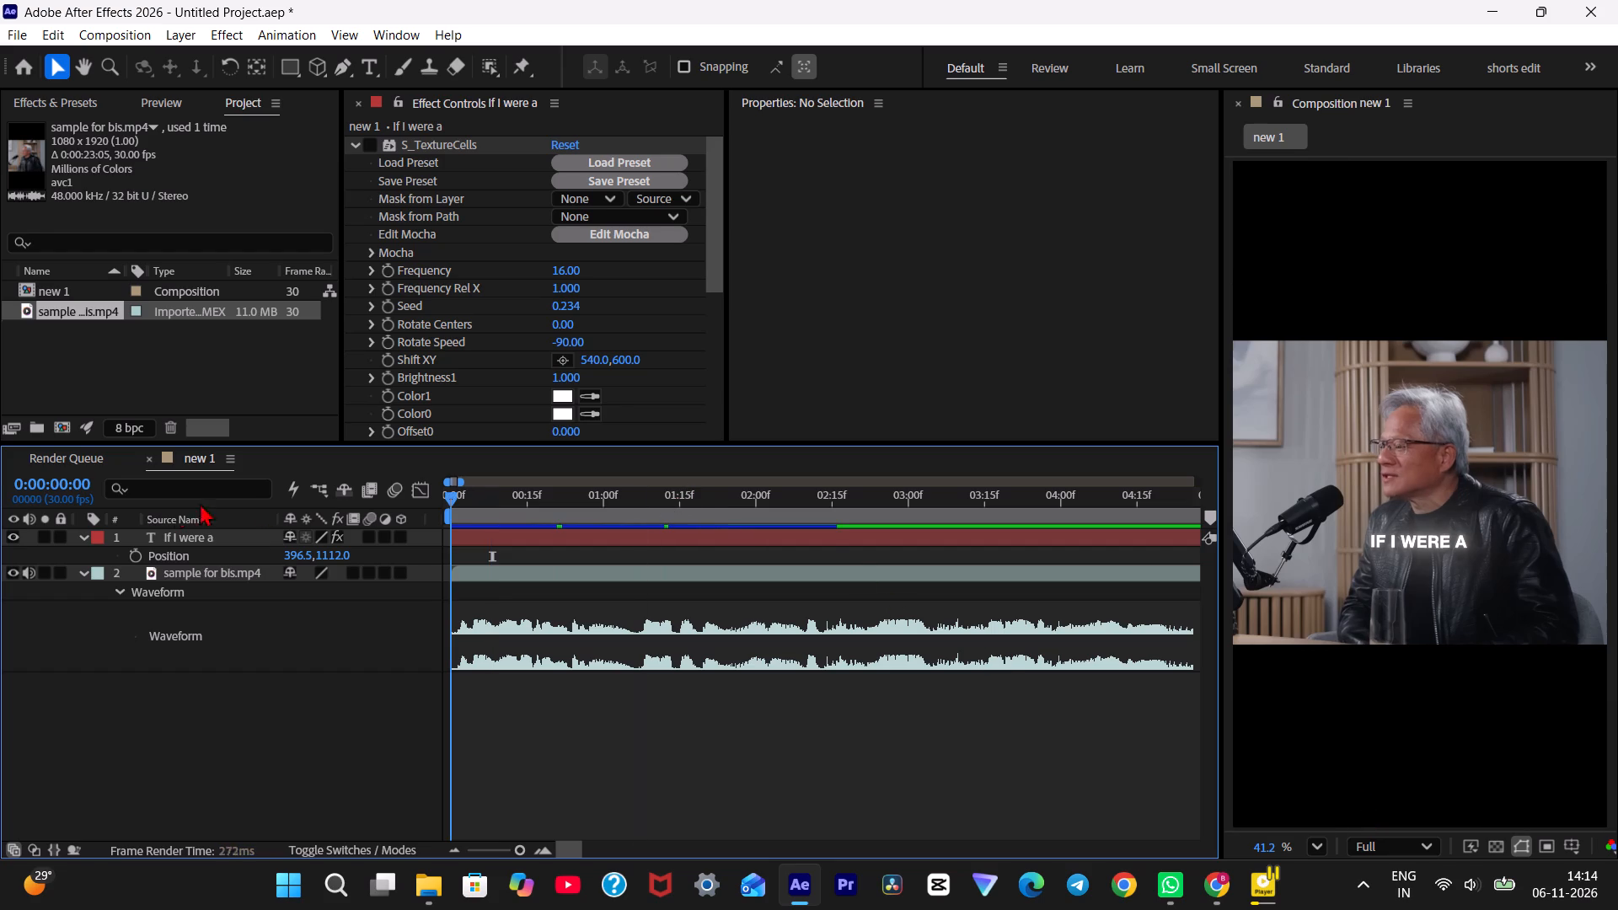
pyautogui.moveTo(200, 503); pyautogui.dragTo(174, 505)
pyautogui.click(1431, 843)
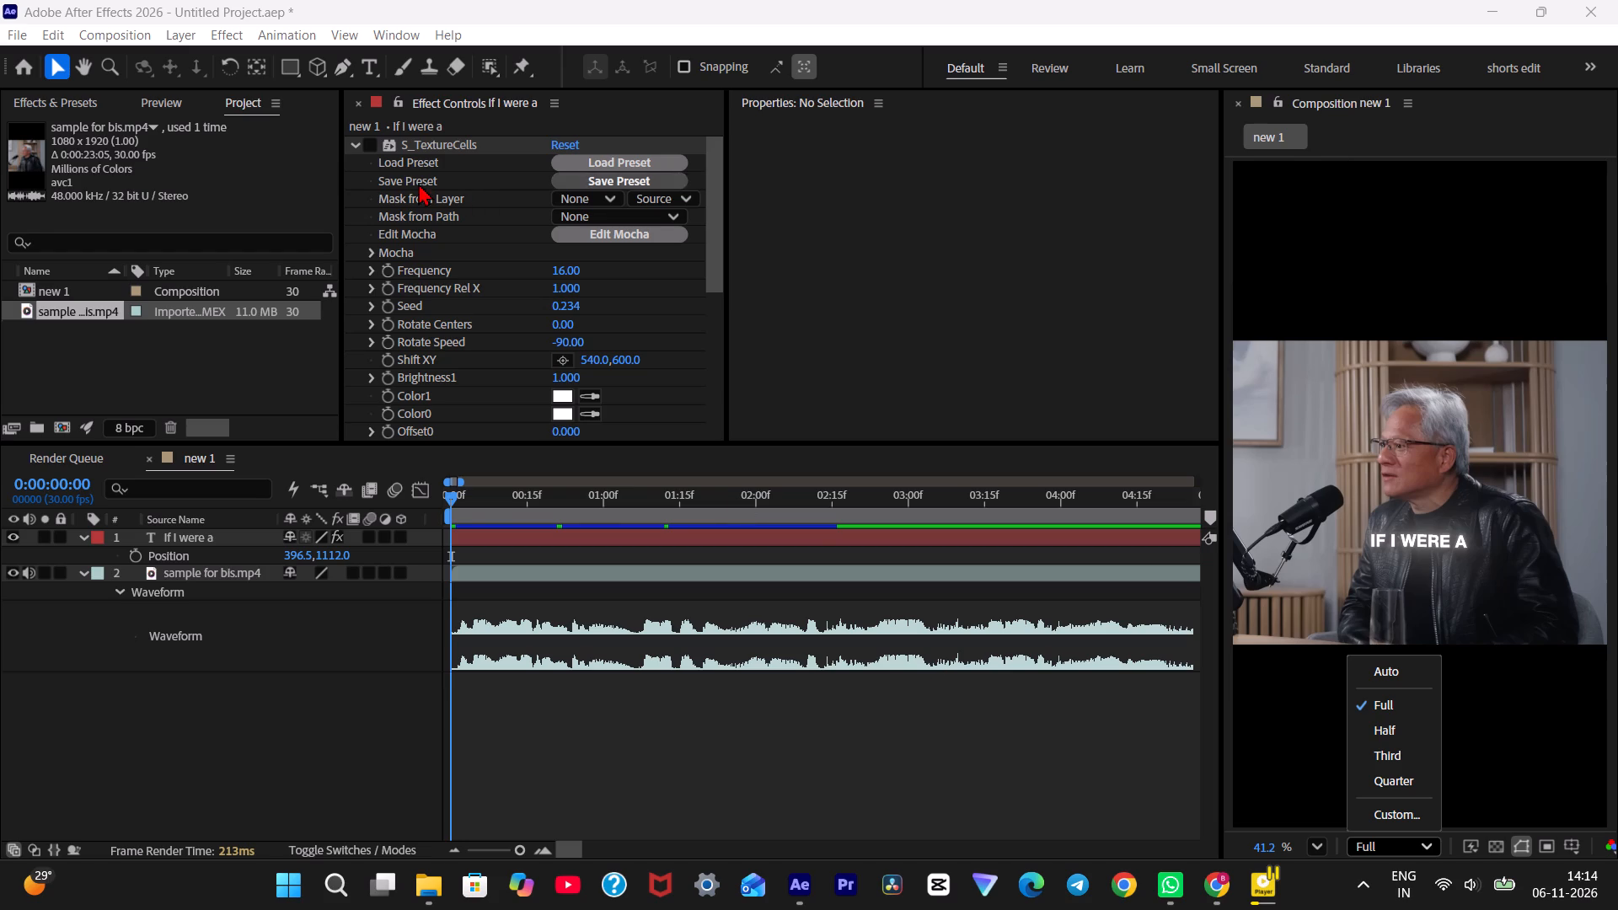
pyautogui.click(351, 150)
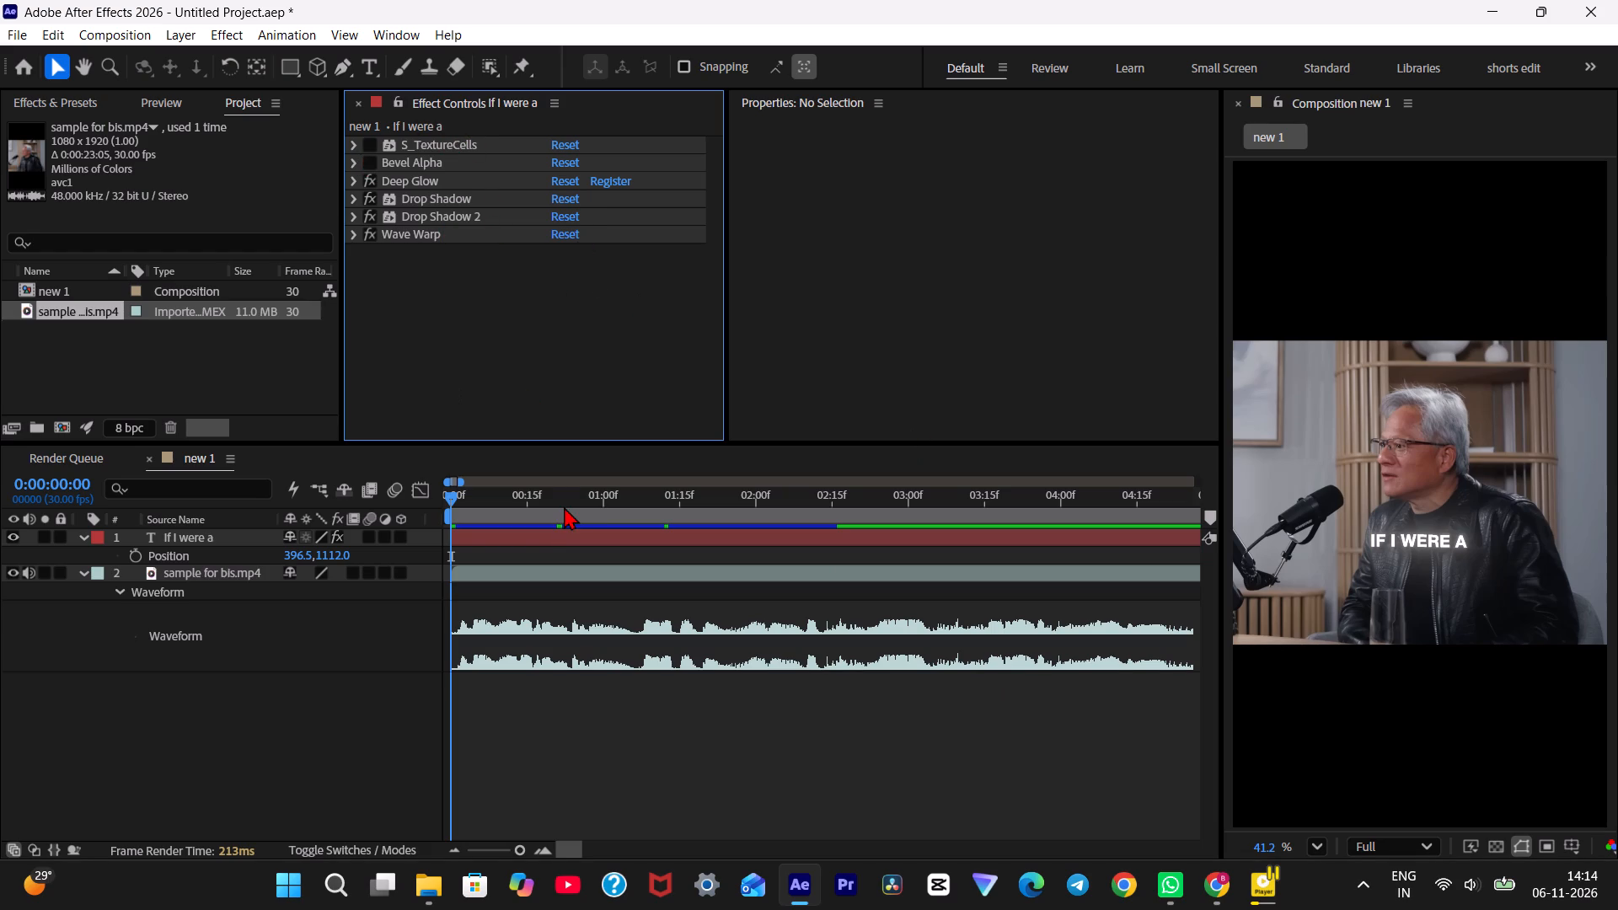
pyautogui.moveTo(564, 506); pyautogui.dragTo(444, 501)
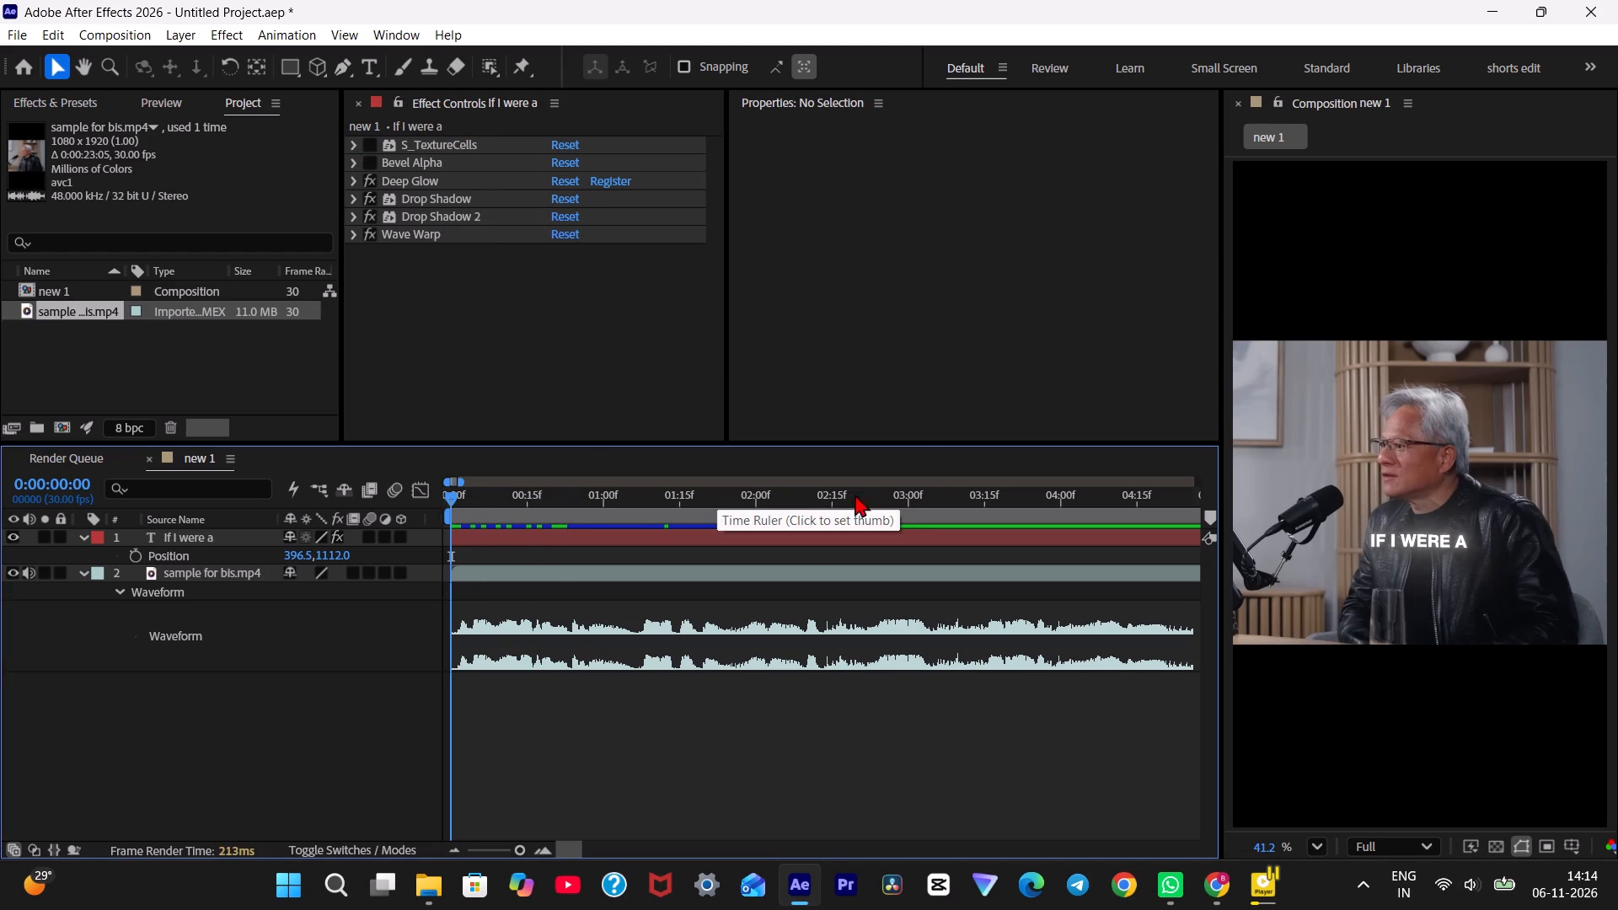
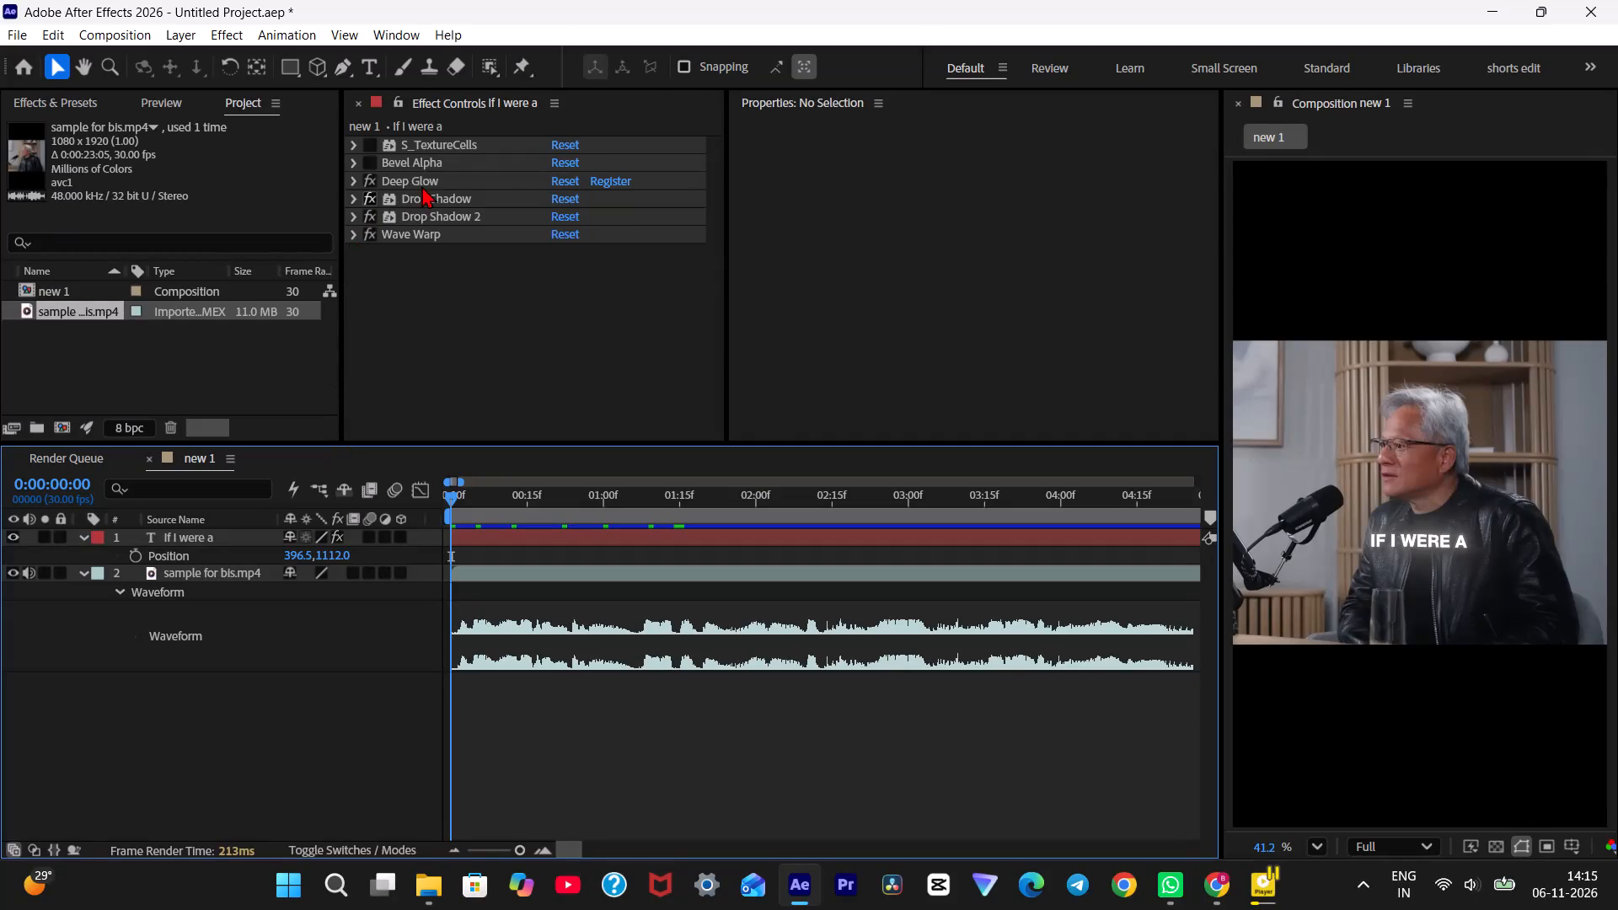
# Delete the Deep Glow, Bevel Alpha and S_TextureCells effects from the "If I were a" caption.
pyautogui.click(431, 178)
pyautogui.press('BackSpace')
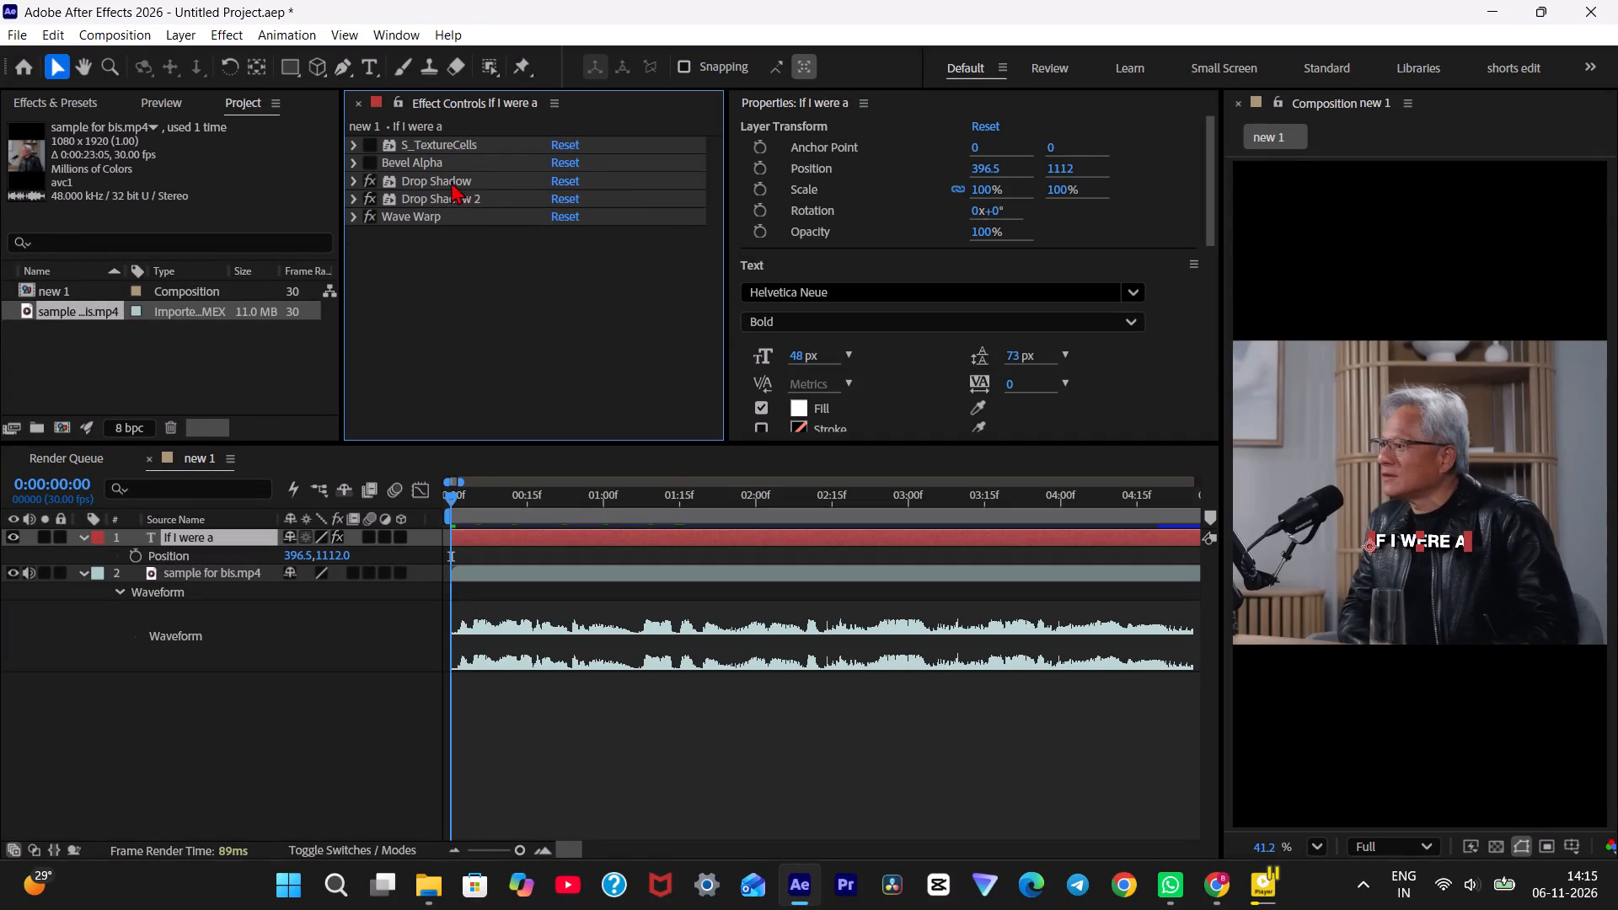
pyautogui.click(443, 161)
pyautogui.press('BackSpace')
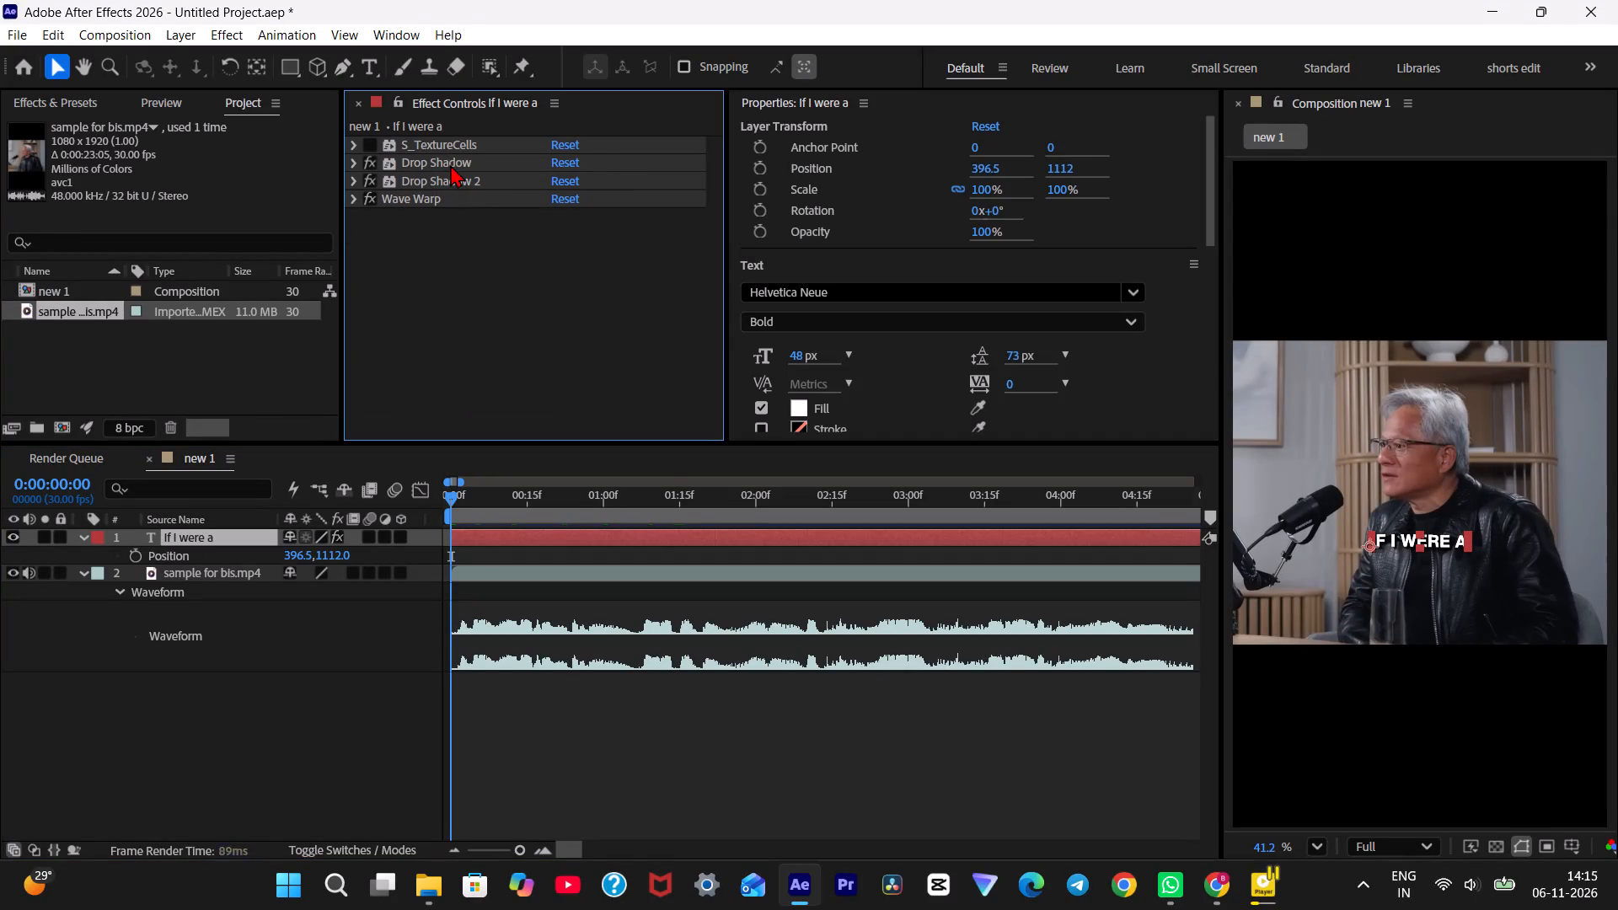
pyautogui.click(453, 150)
pyautogui.press('BackSpace')
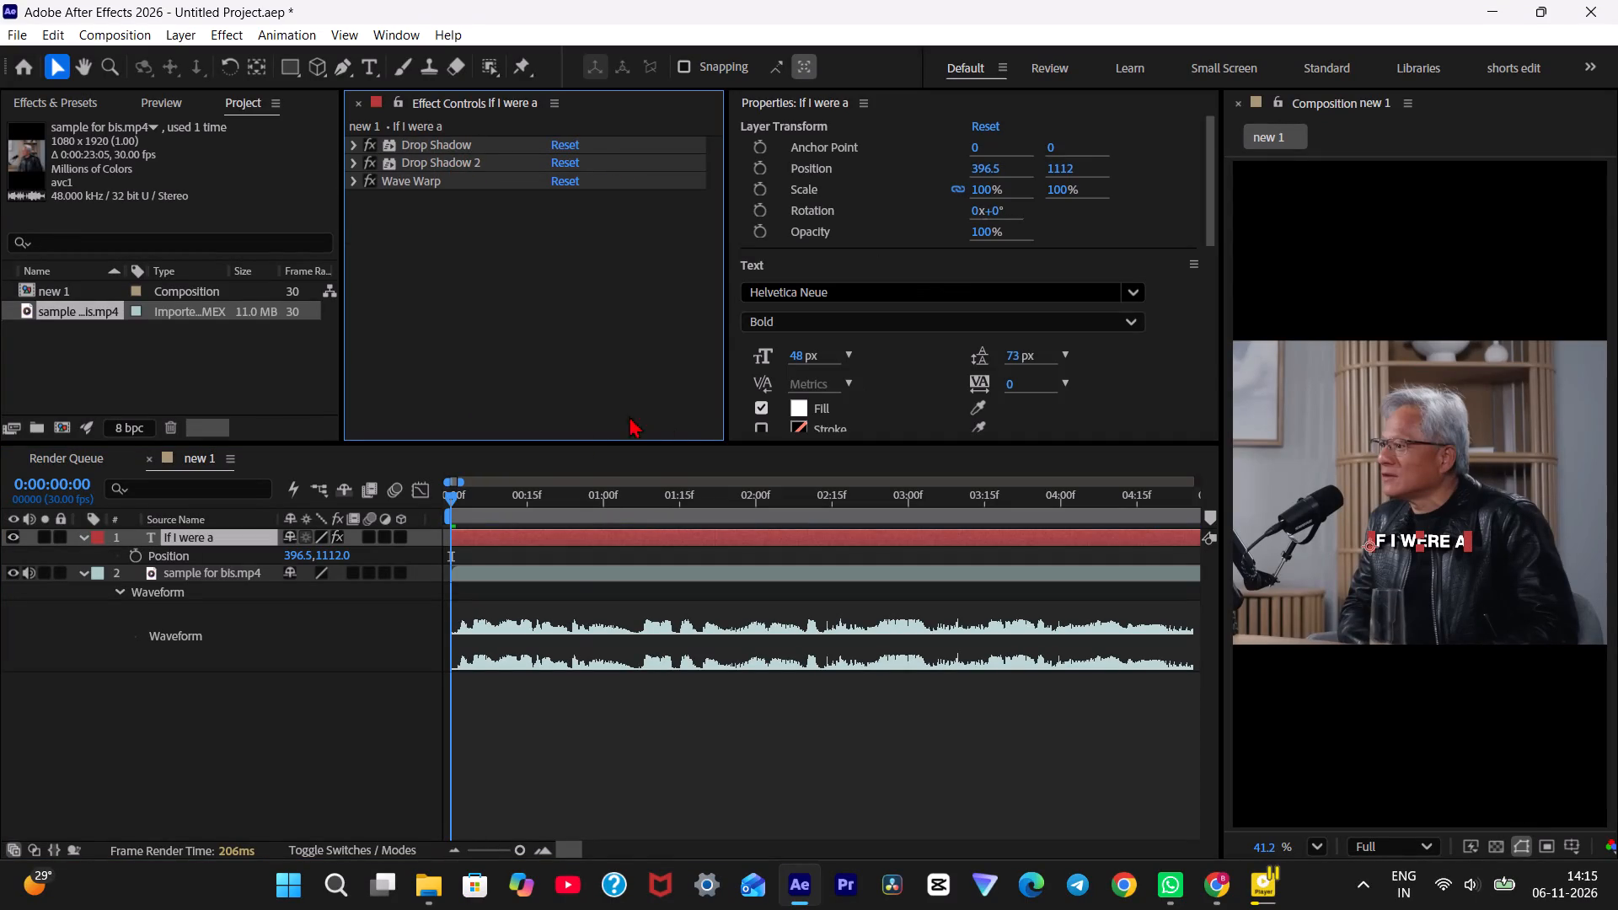
# Examine the "If I were a" caption up close and at full-frame size, scrub through the composition, and return the playhead to 0:00:00:00.
pyautogui.moveTo(576, 507); pyautogui.dragTo(316, 490)
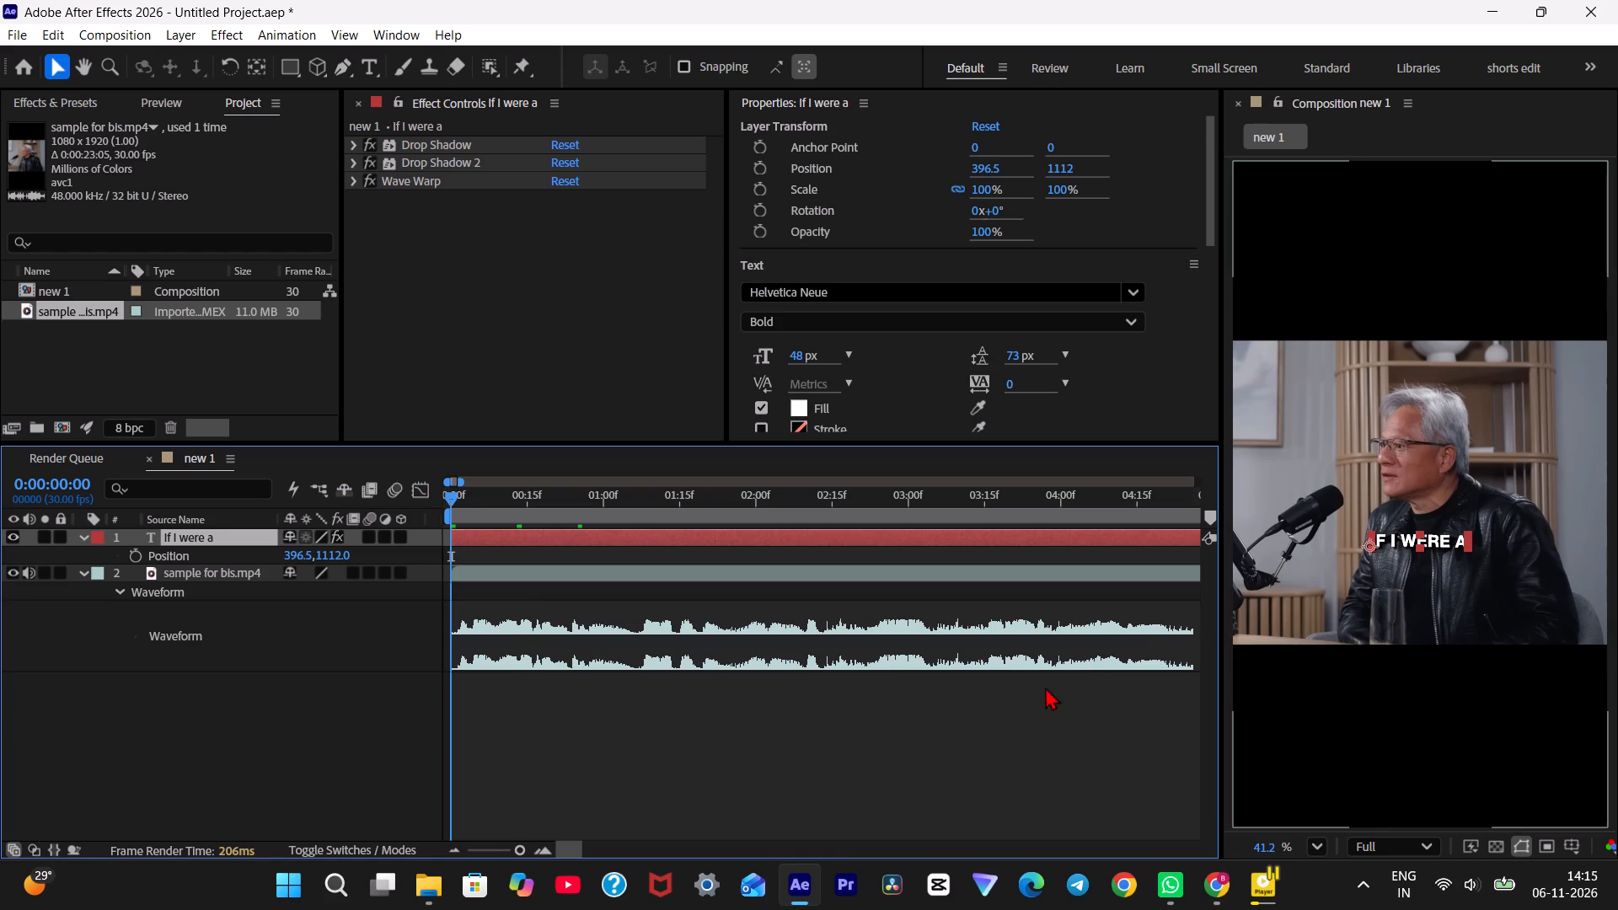
pyautogui.click(998, 736)
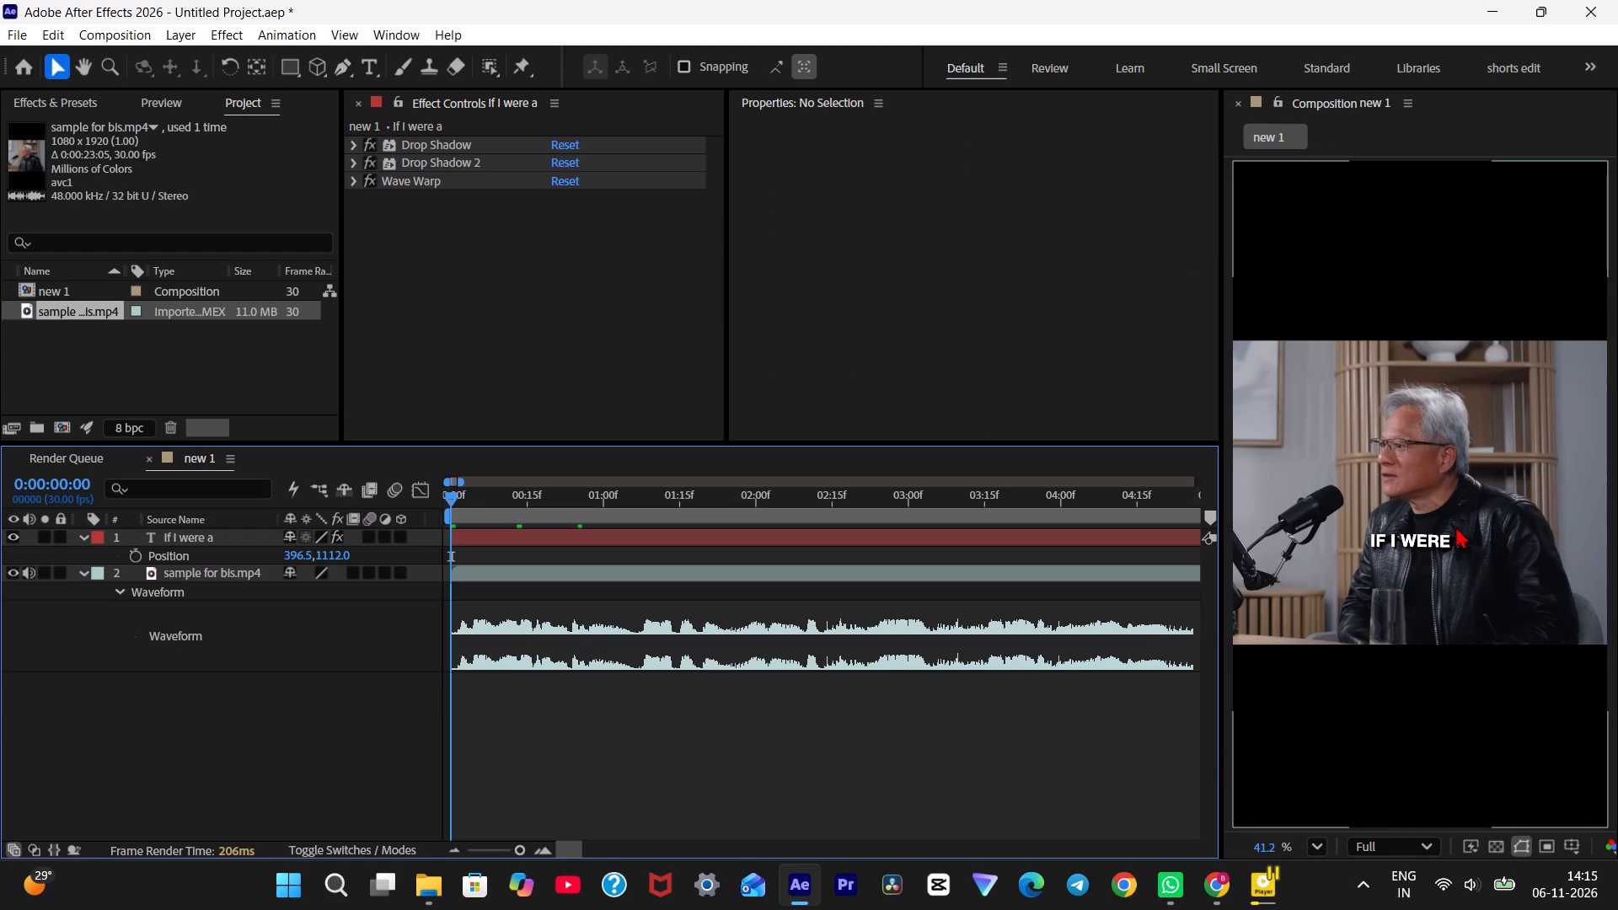
pyautogui.keyDown('alt'); pyautogui.scroll(11, 1436, 559); pyautogui.keyUp('alt')
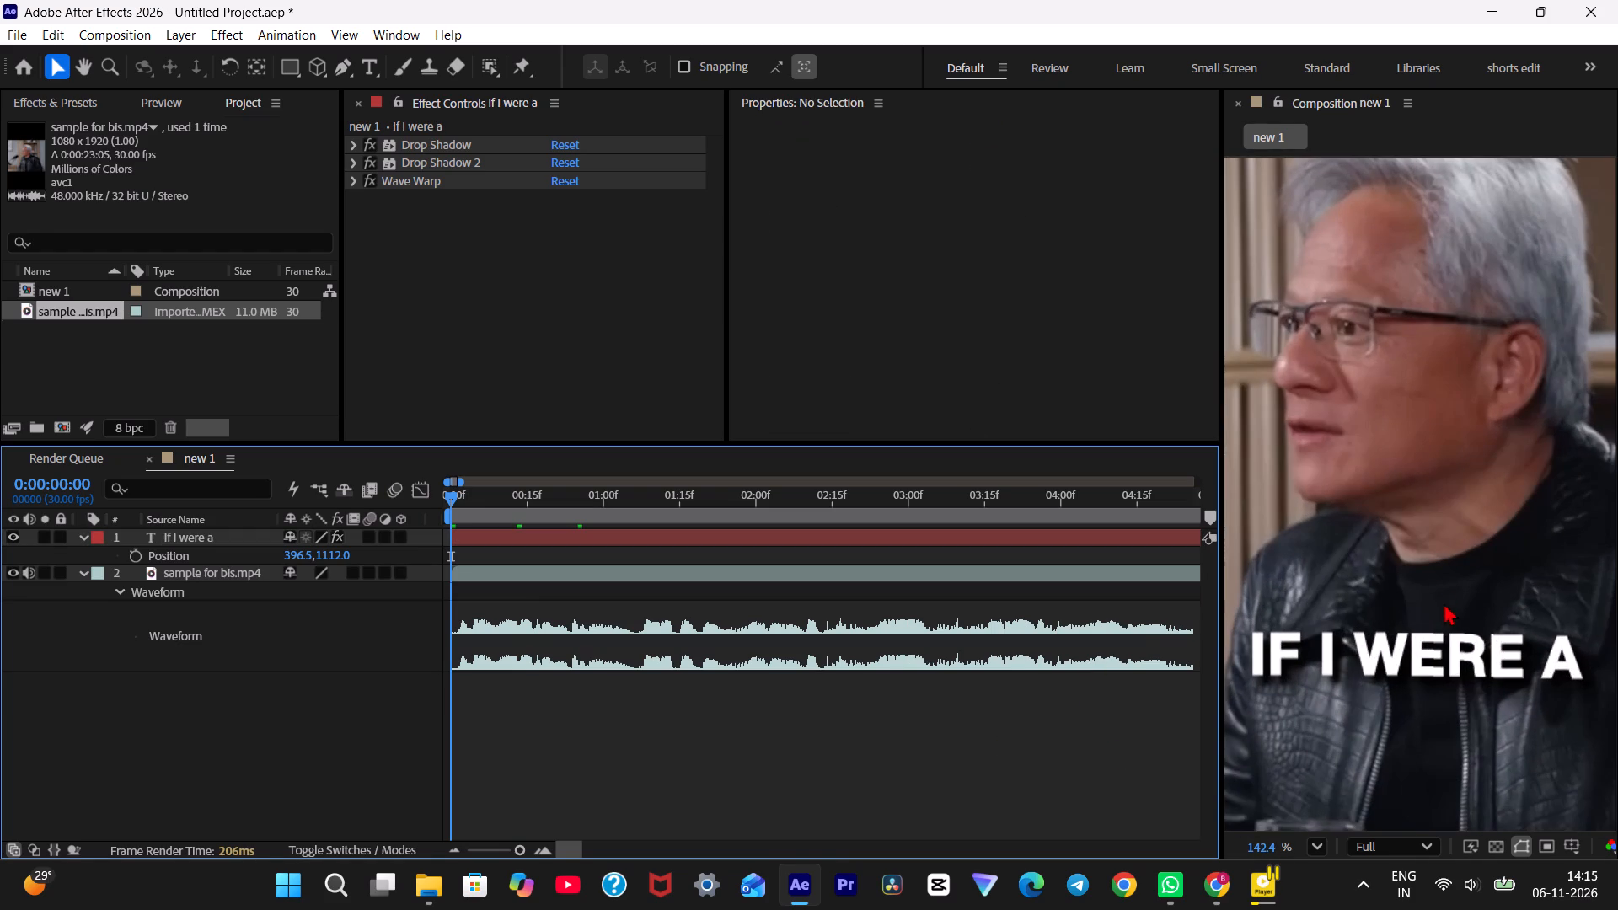
pyautogui.keyDown('alt'); pyautogui.scroll(-8, 1439, 613); pyautogui.keyUp('alt')
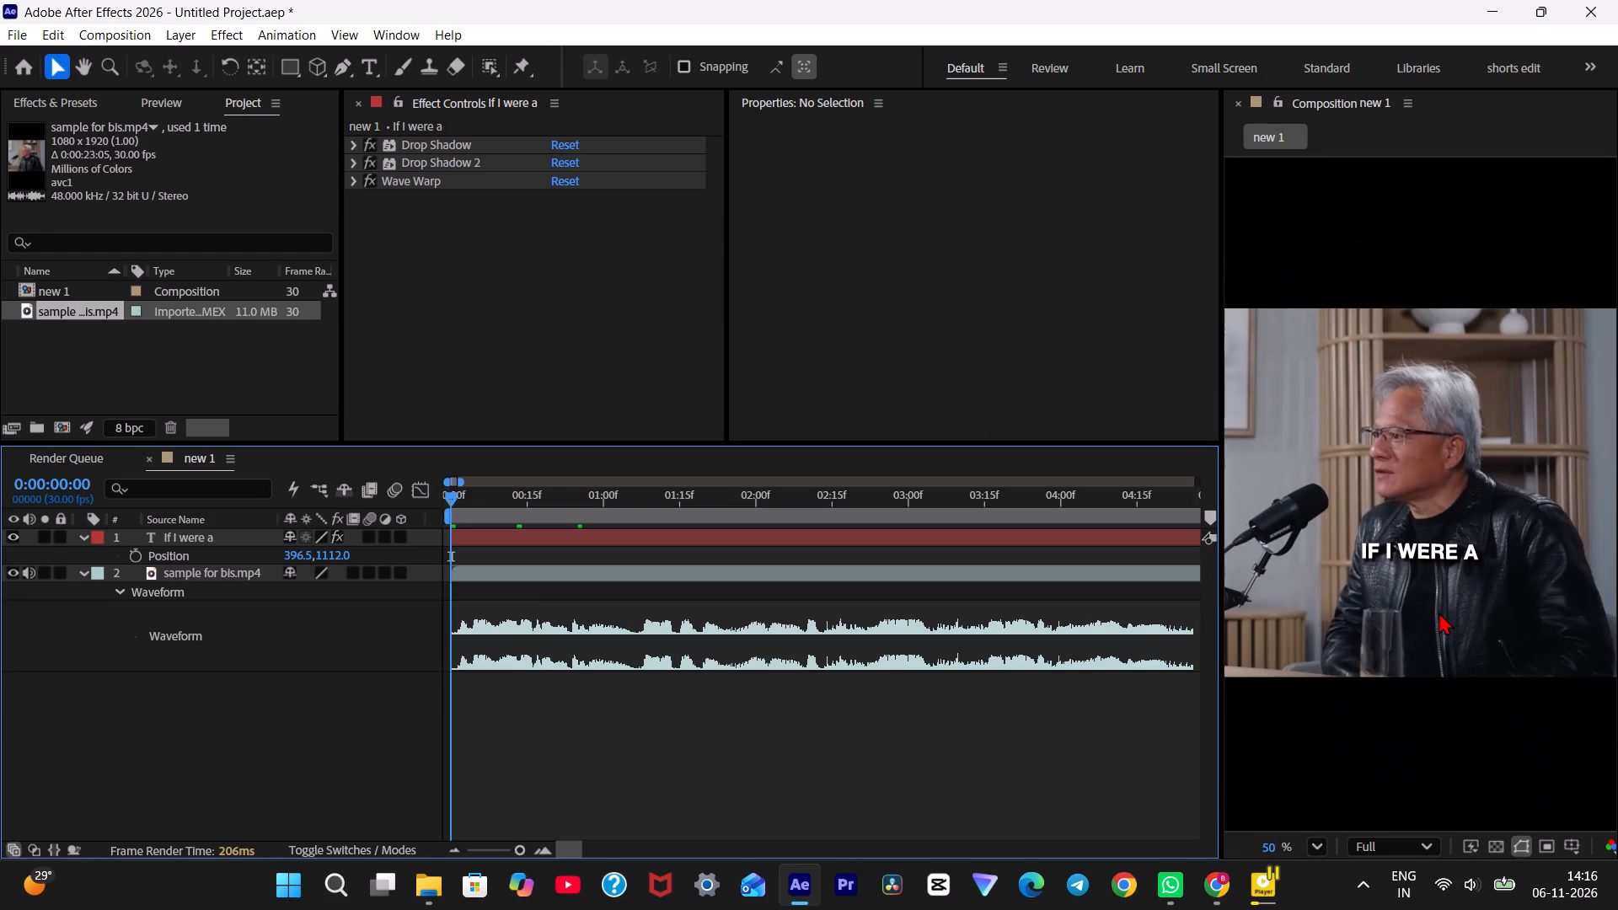
pyautogui.click(1315, 847)
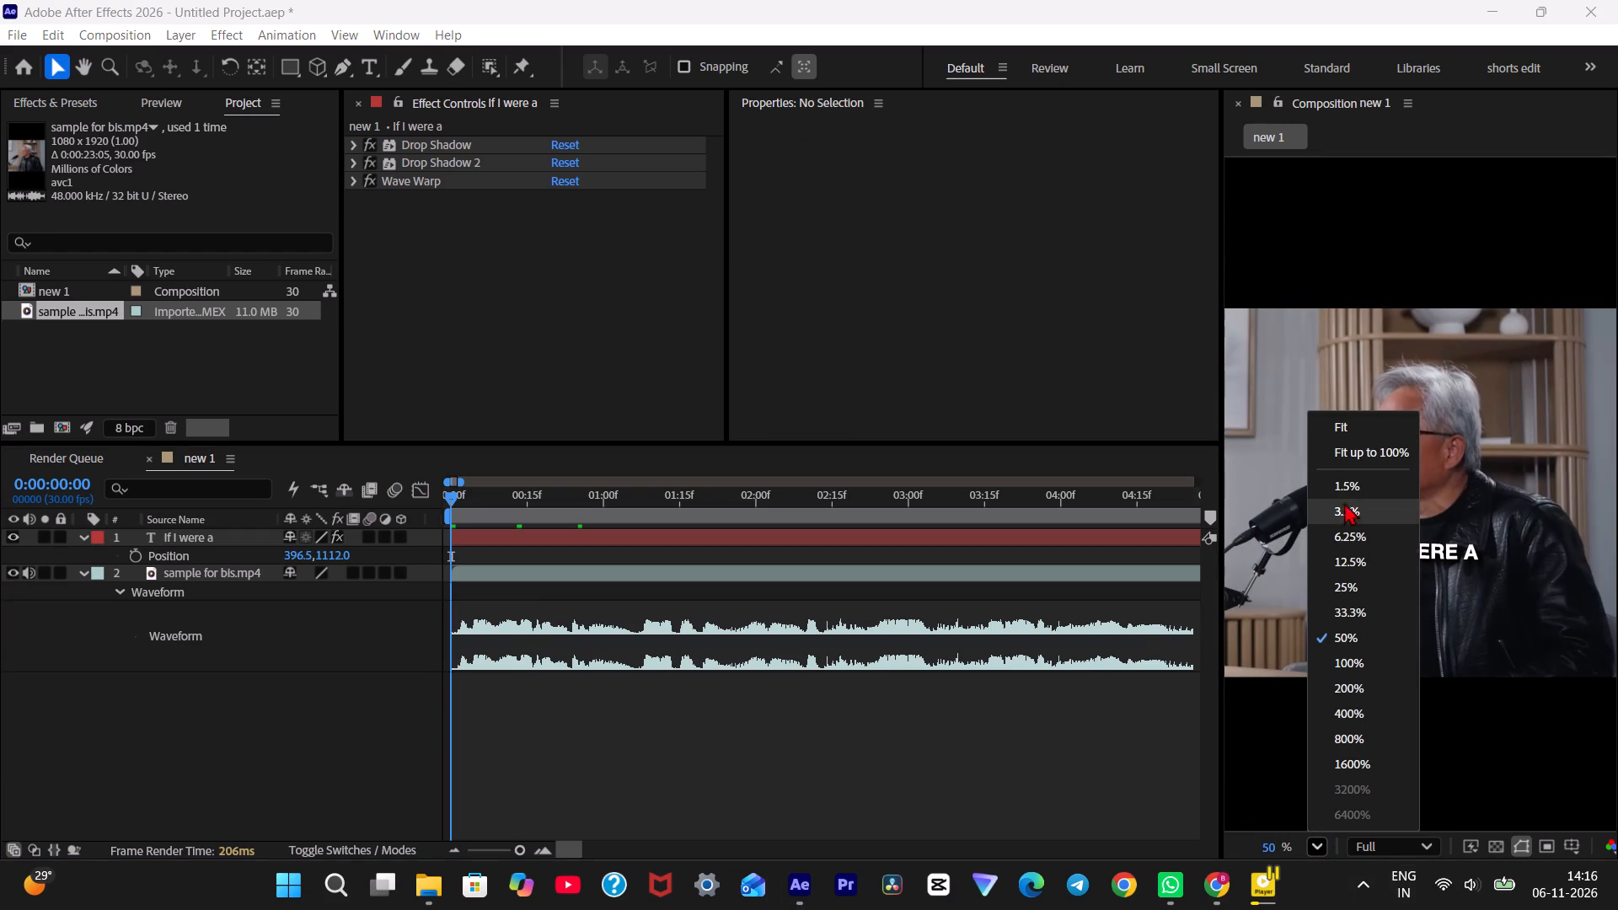
pyautogui.click(1356, 457)
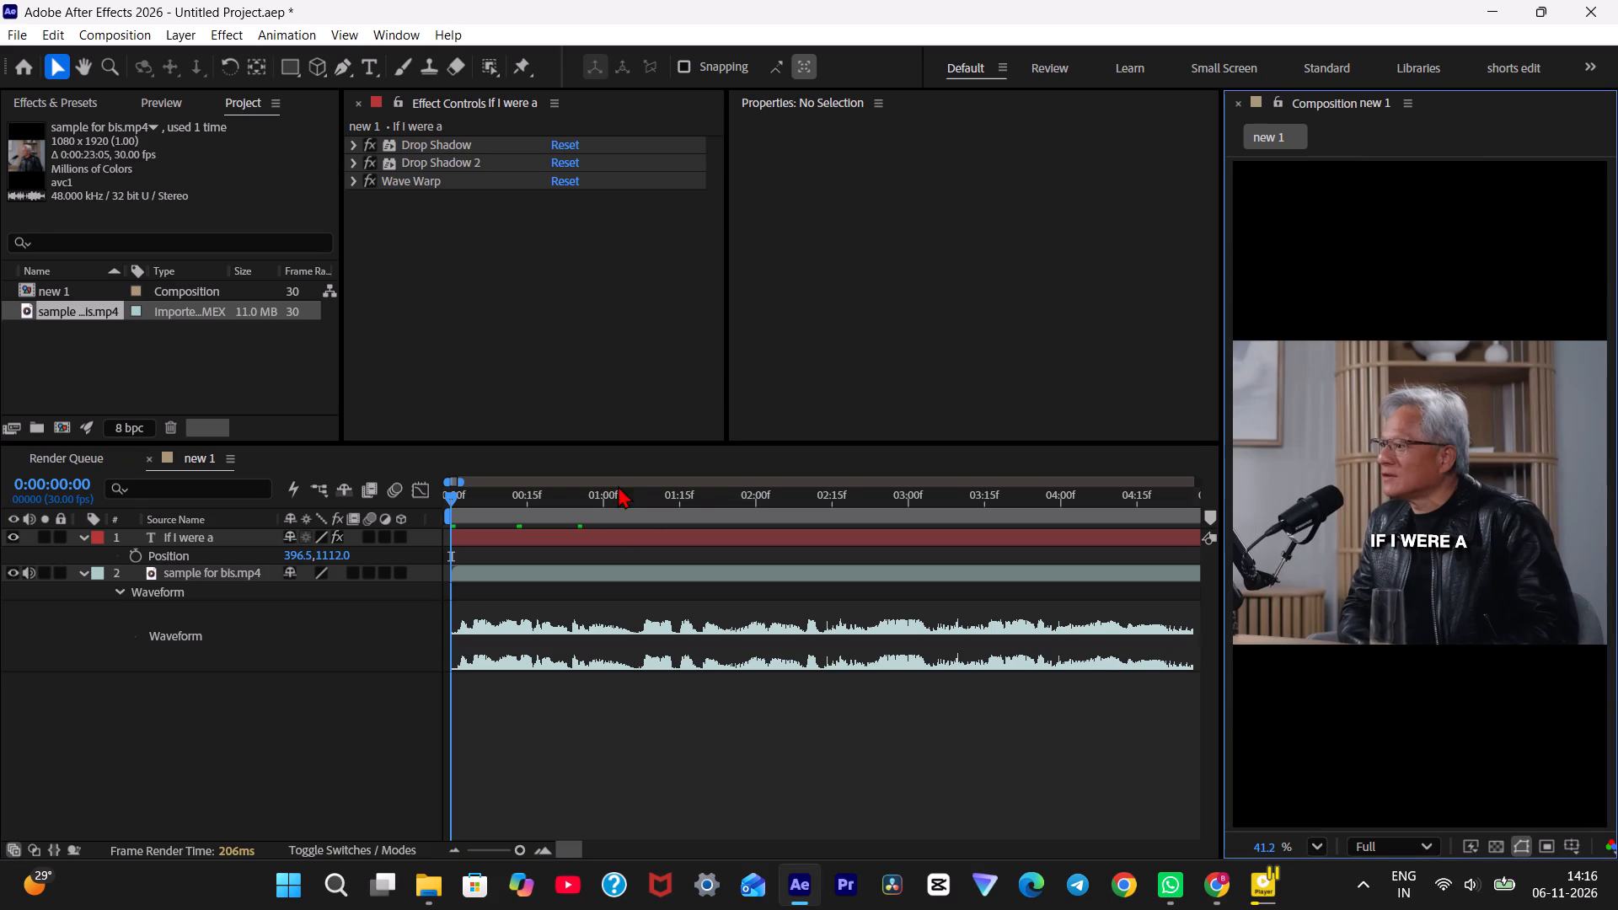
pyautogui.moveTo(618, 485); pyautogui.dragTo(745, 505)
pyautogui.moveTo(667, 503); pyautogui.dragTo(682, 502)
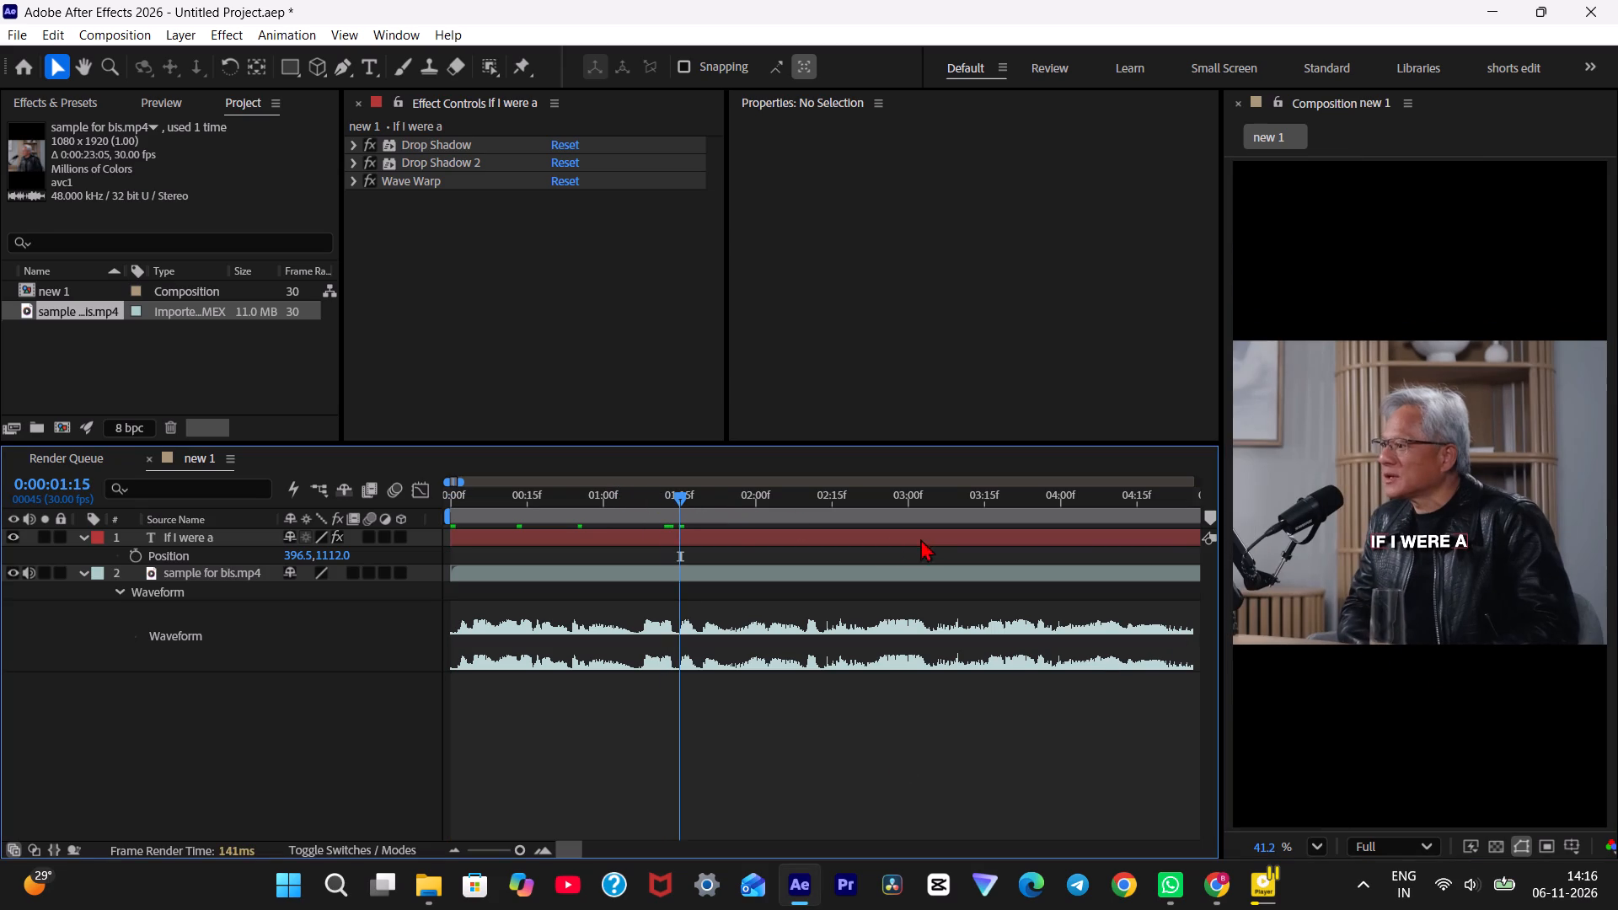
pyautogui.moveTo(677, 497); pyautogui.dragTo(1009, 509)
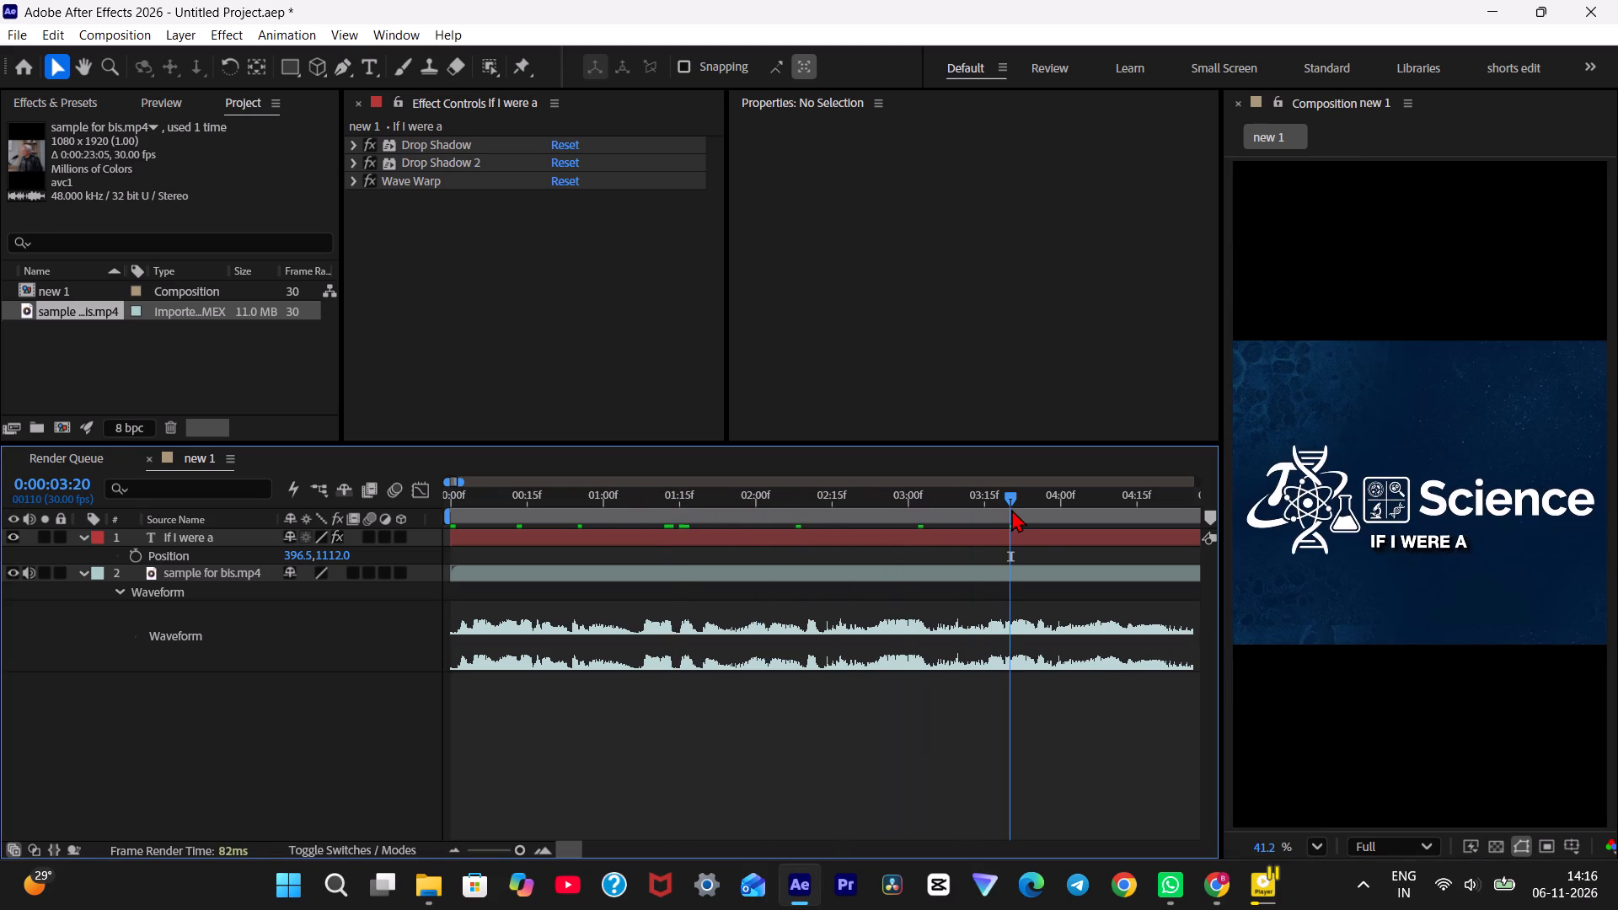
pyautogui.moveTo(930, 494); pyautogui.dragTo(335, 506)
# Switch to PotPlayer, play the reference video to study its caption styling, pause it, and return to After Effects.
pyautogui.click(1266, 882)
pyautogui.click(692, 495)
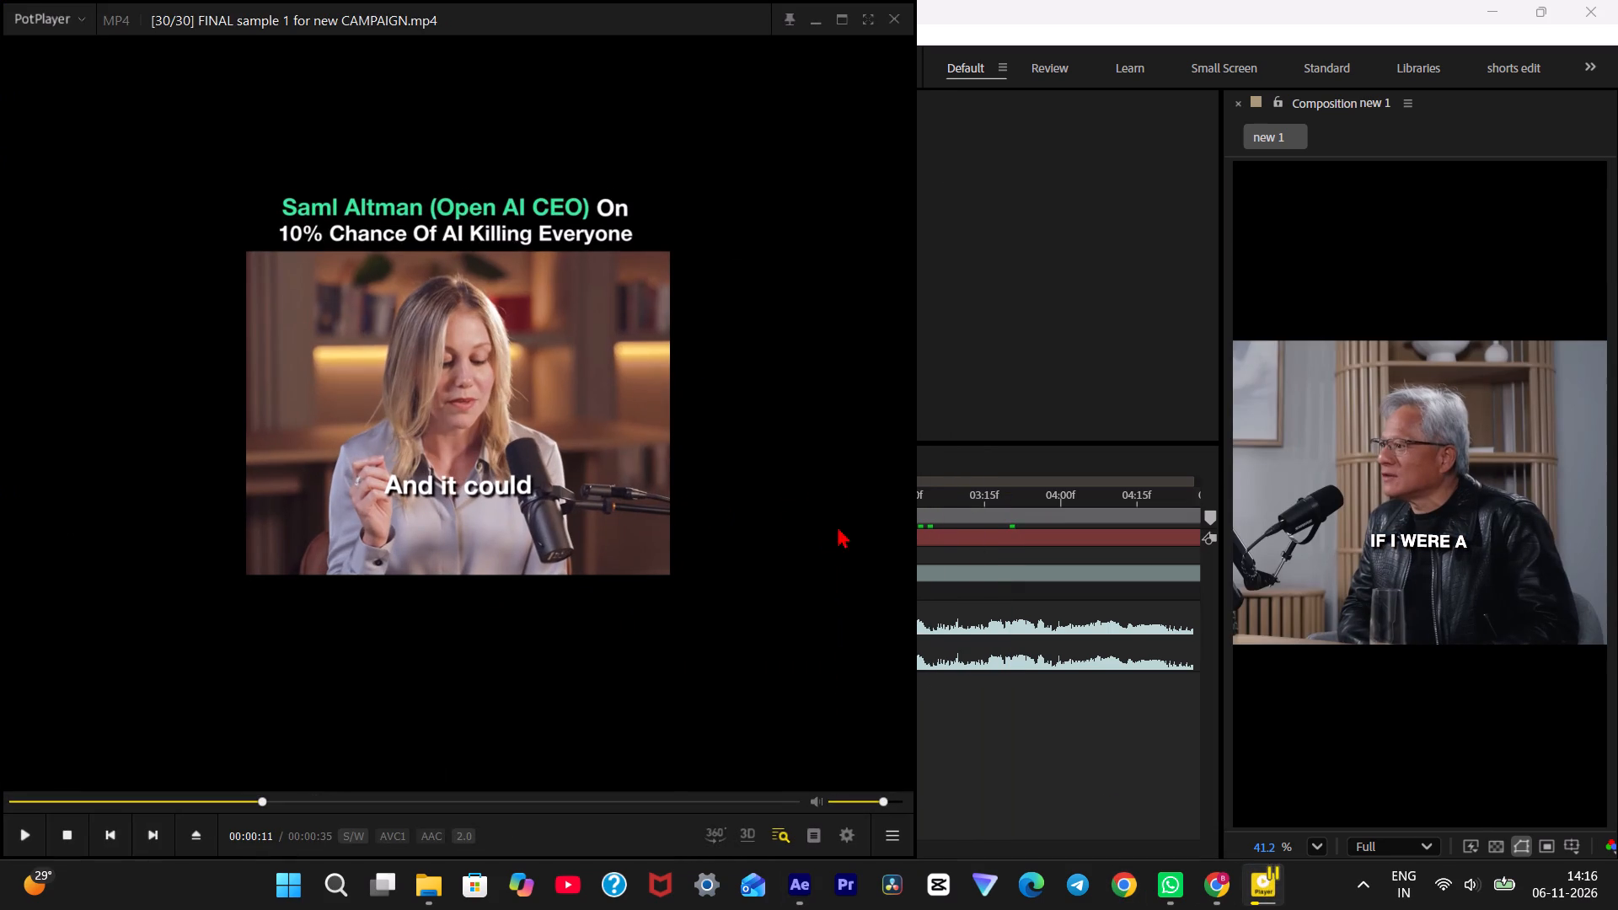
pyautogui.press('space')
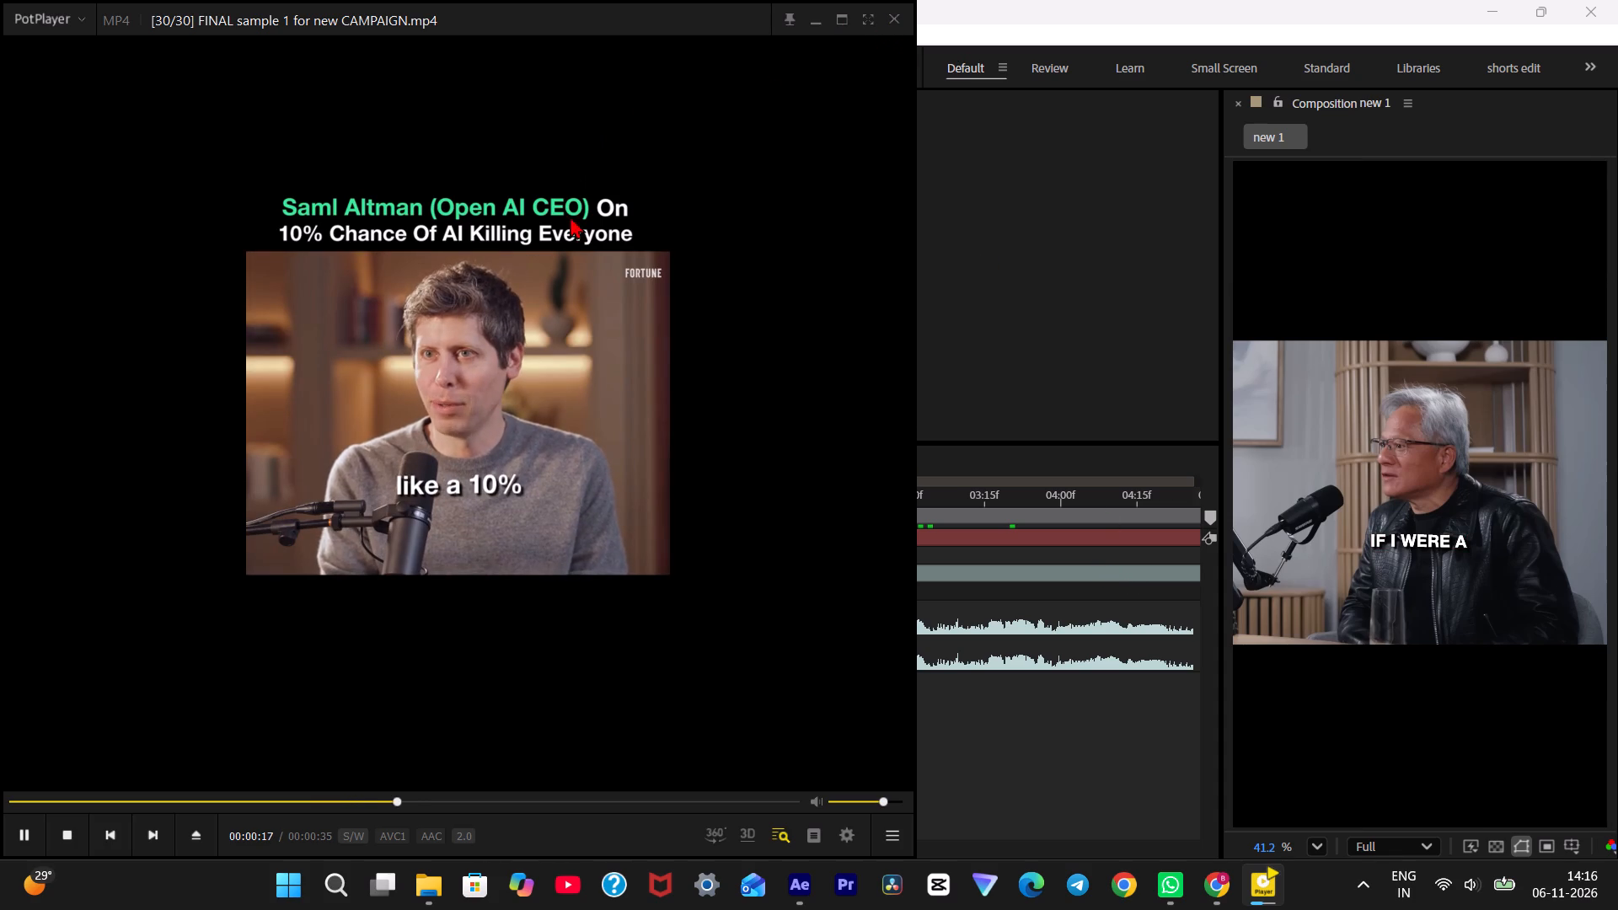
pyautogui.press('space')
pyautogui.click(817, 24)
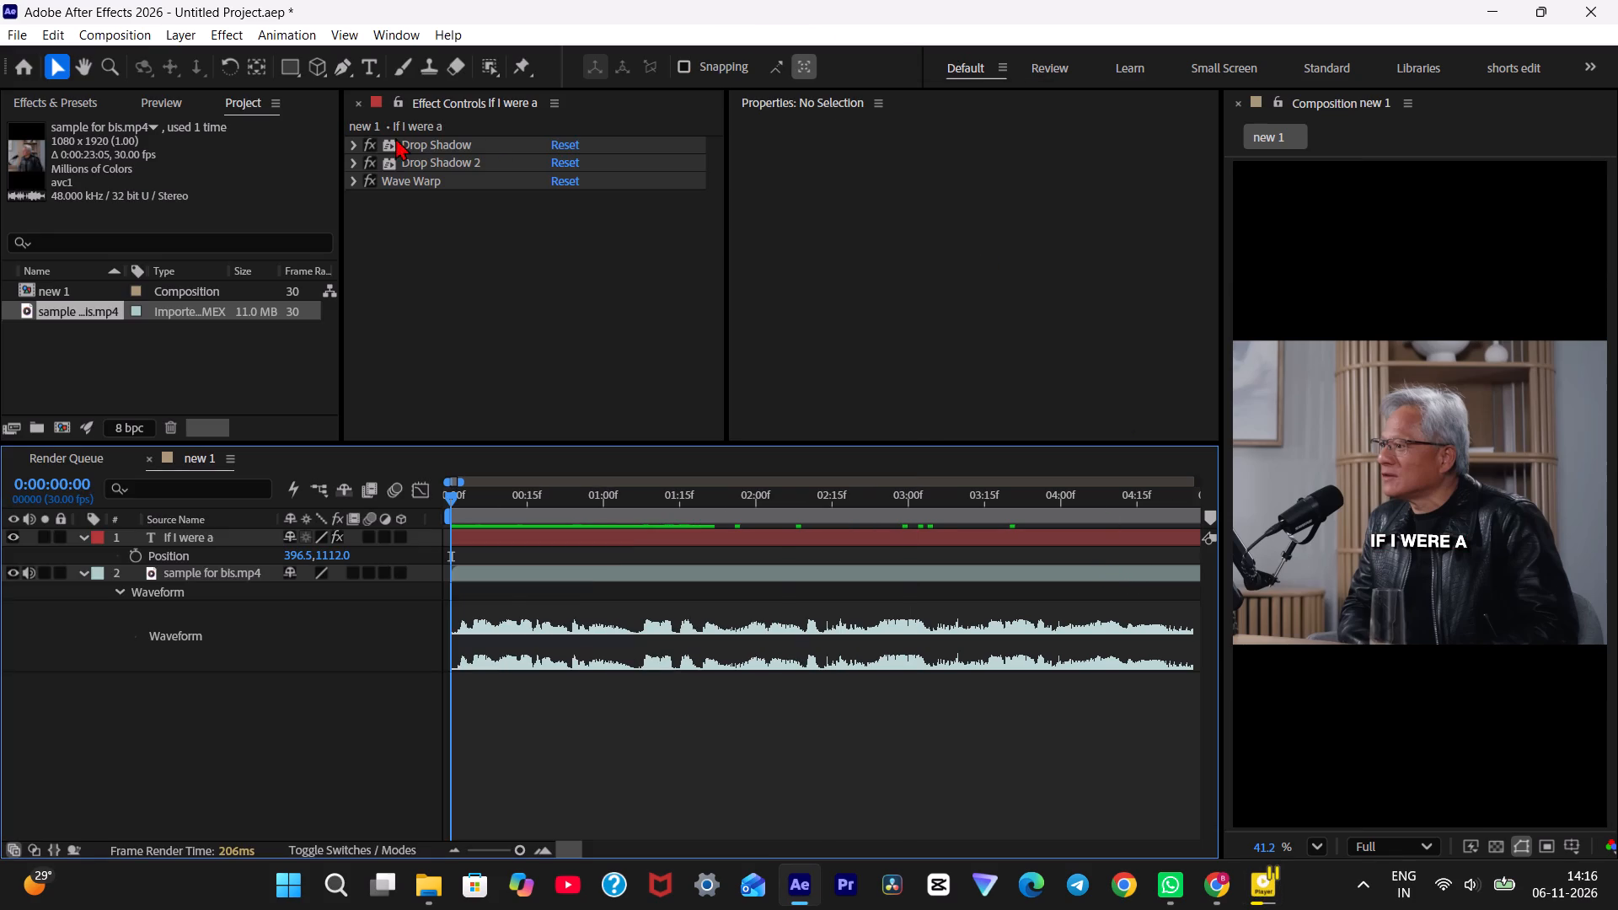
# Expand the caption's Wave Warp and Drop Shadow 2 settings and bring up the reference video in PotPlayer for comparison.
pyautogui.click(351, 180)
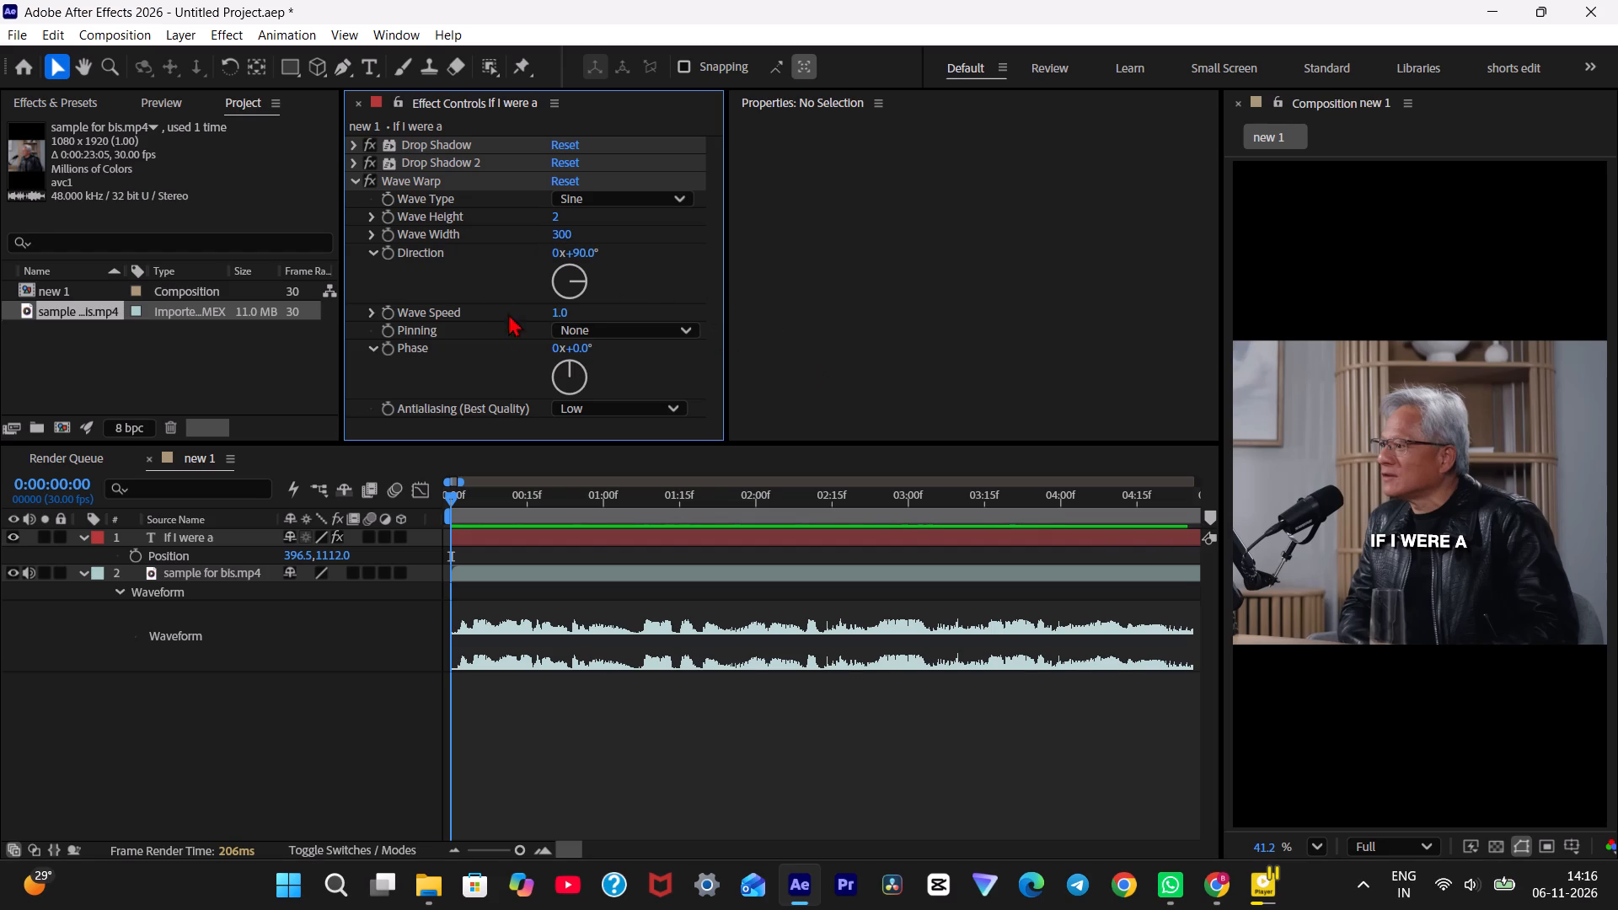
pyautogui.click(346, 159)
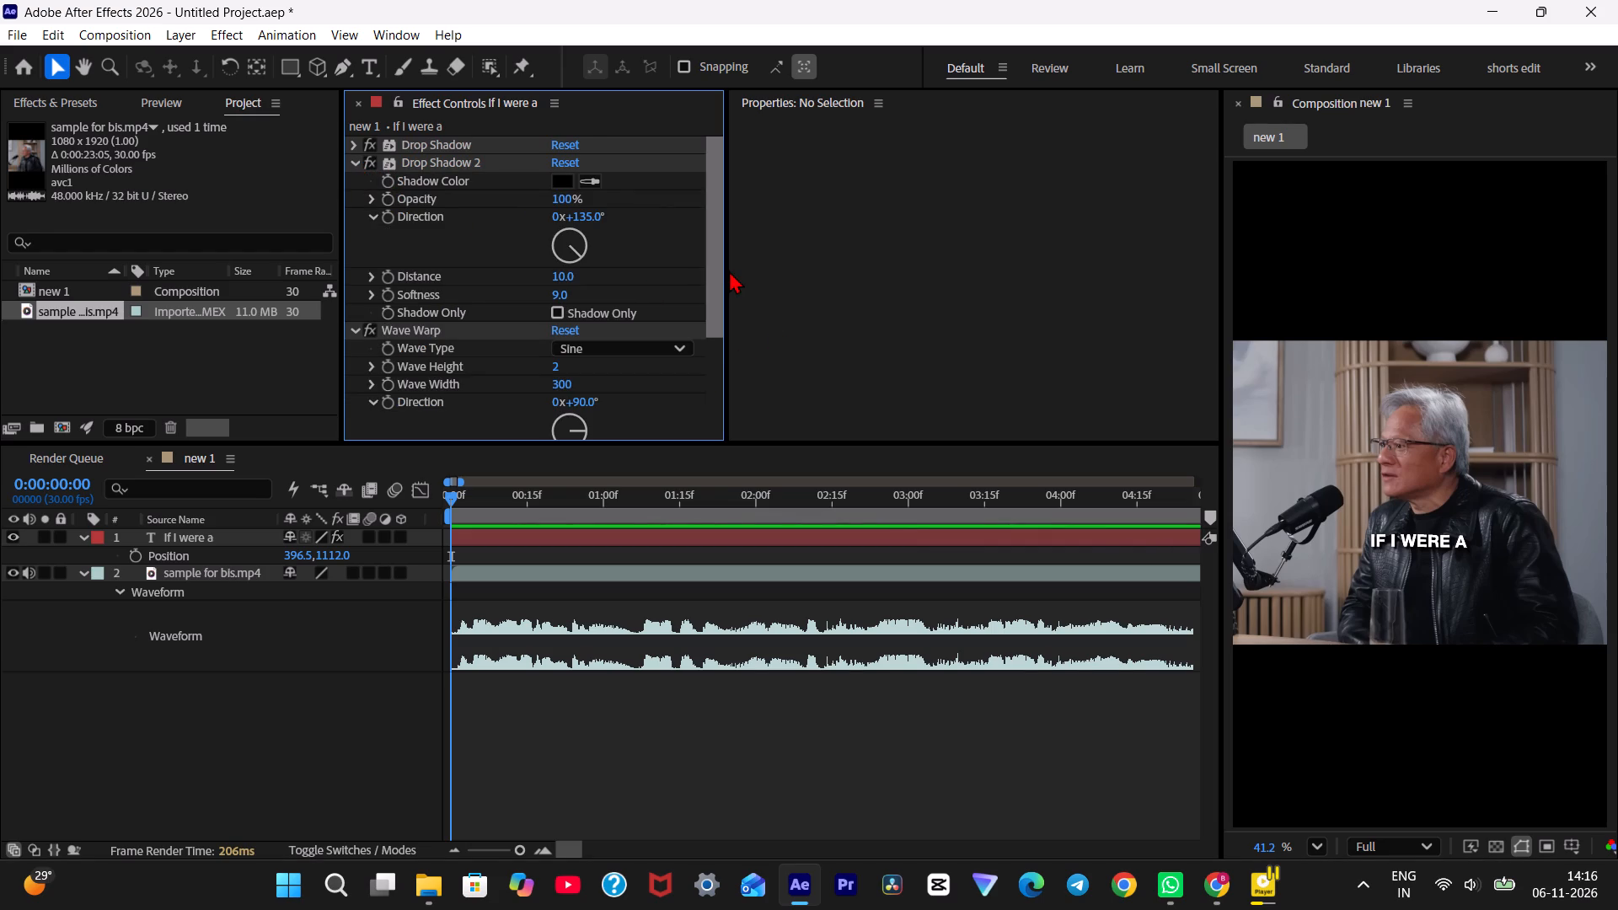
pyautogui.hotkey('alt', 'Tab')
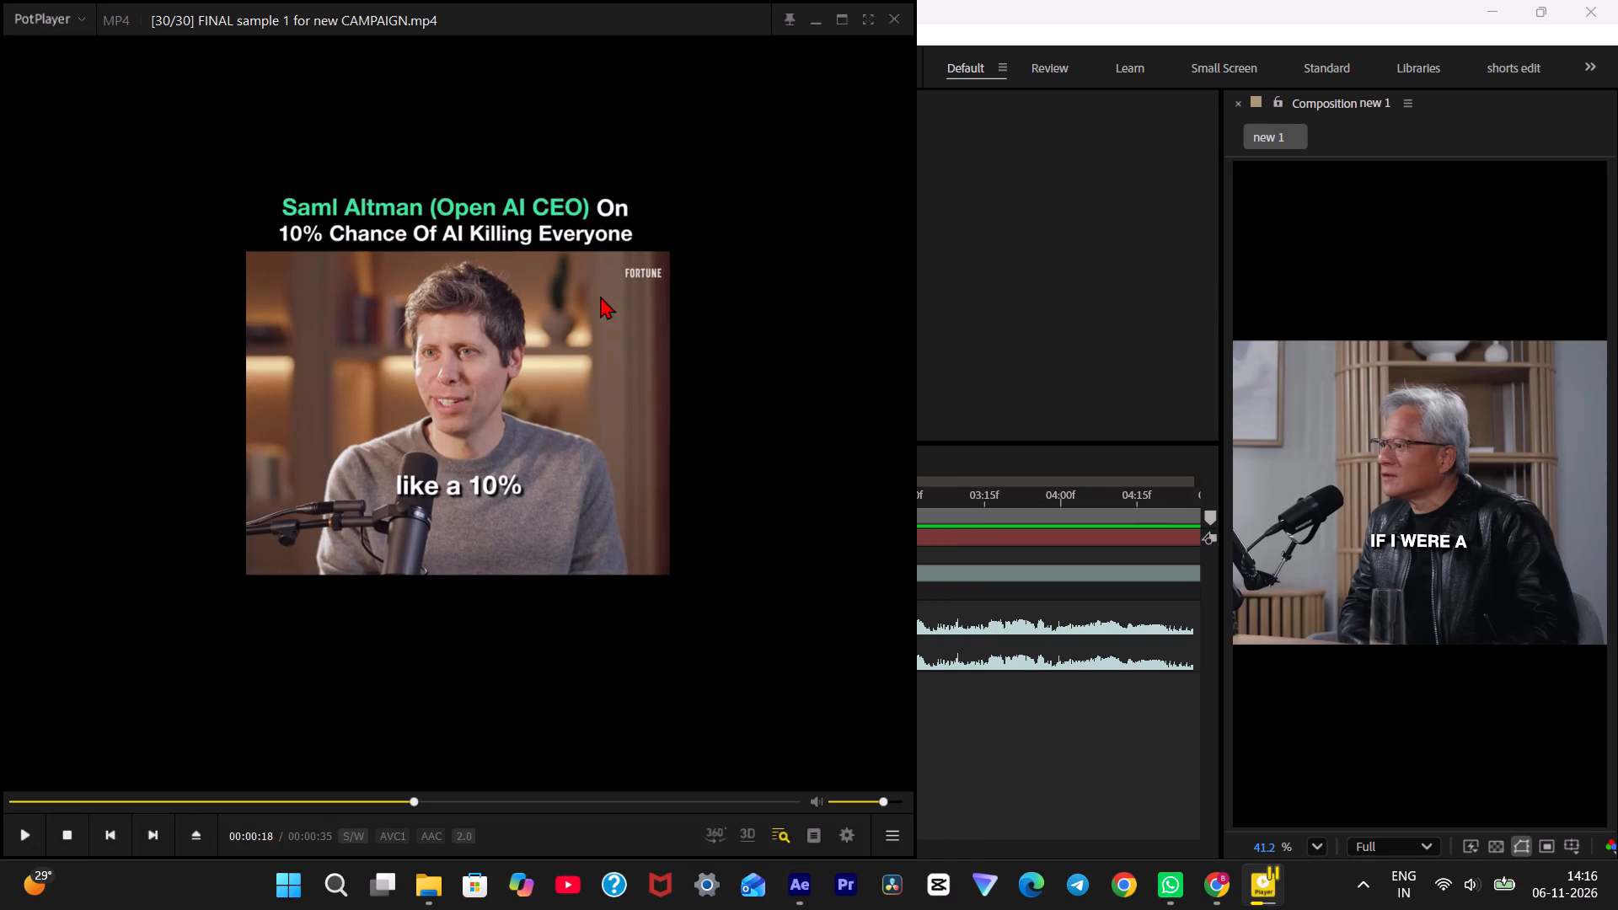
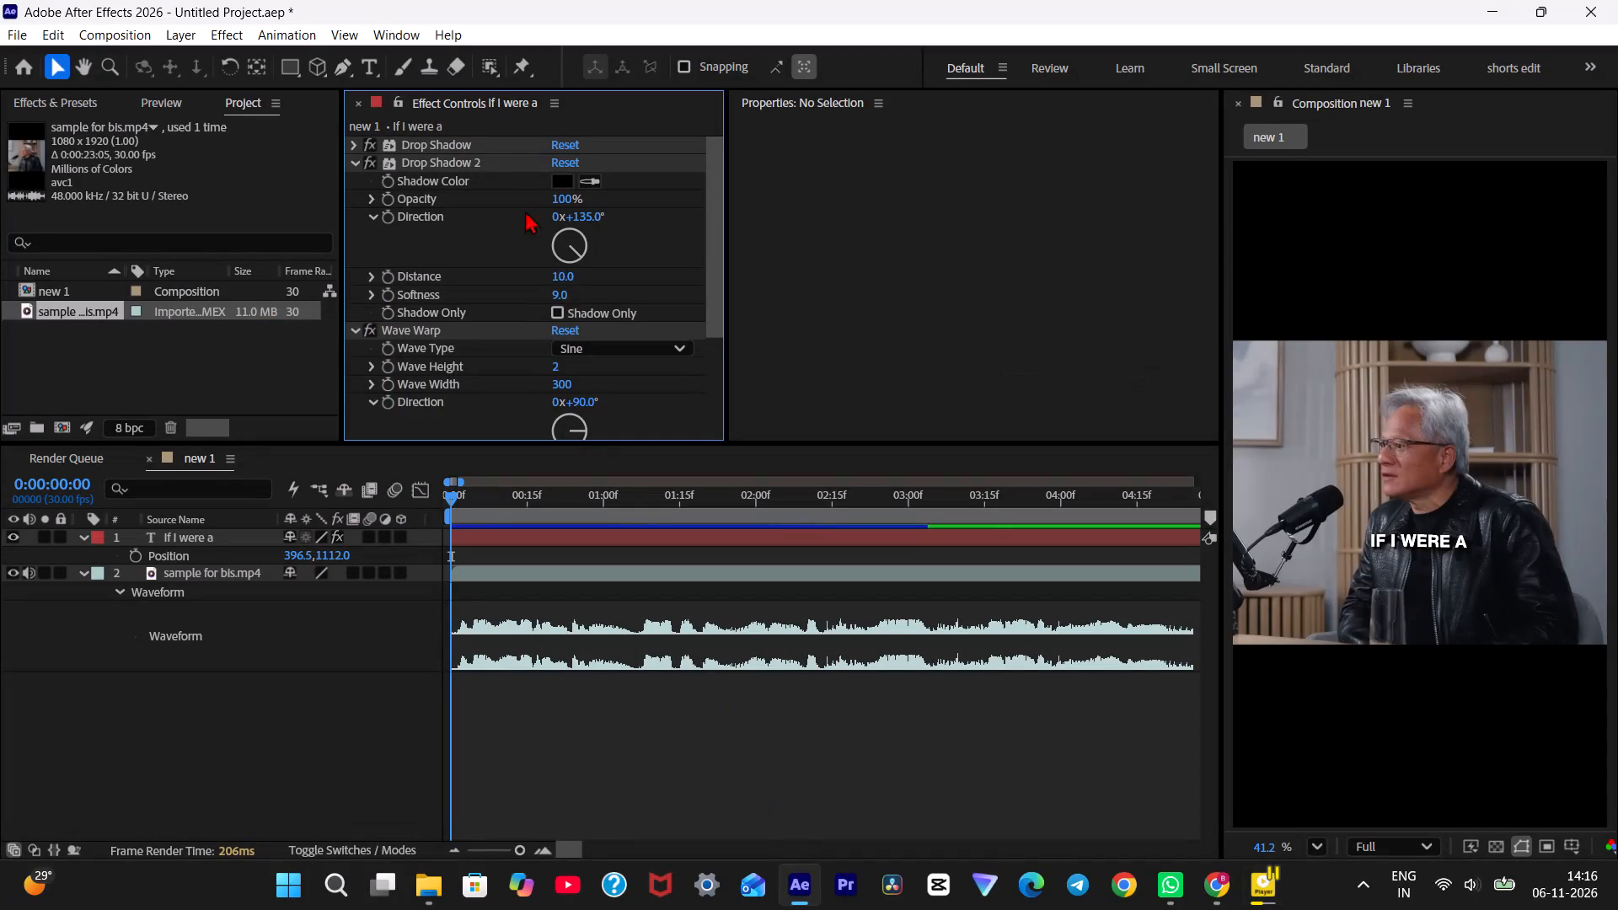
# Open the Distance value of the caption's Drop Shadow 2 for editing and switch to PotPlayer to compare the reference caption's shadow.
pyautogui.click(561, 283)
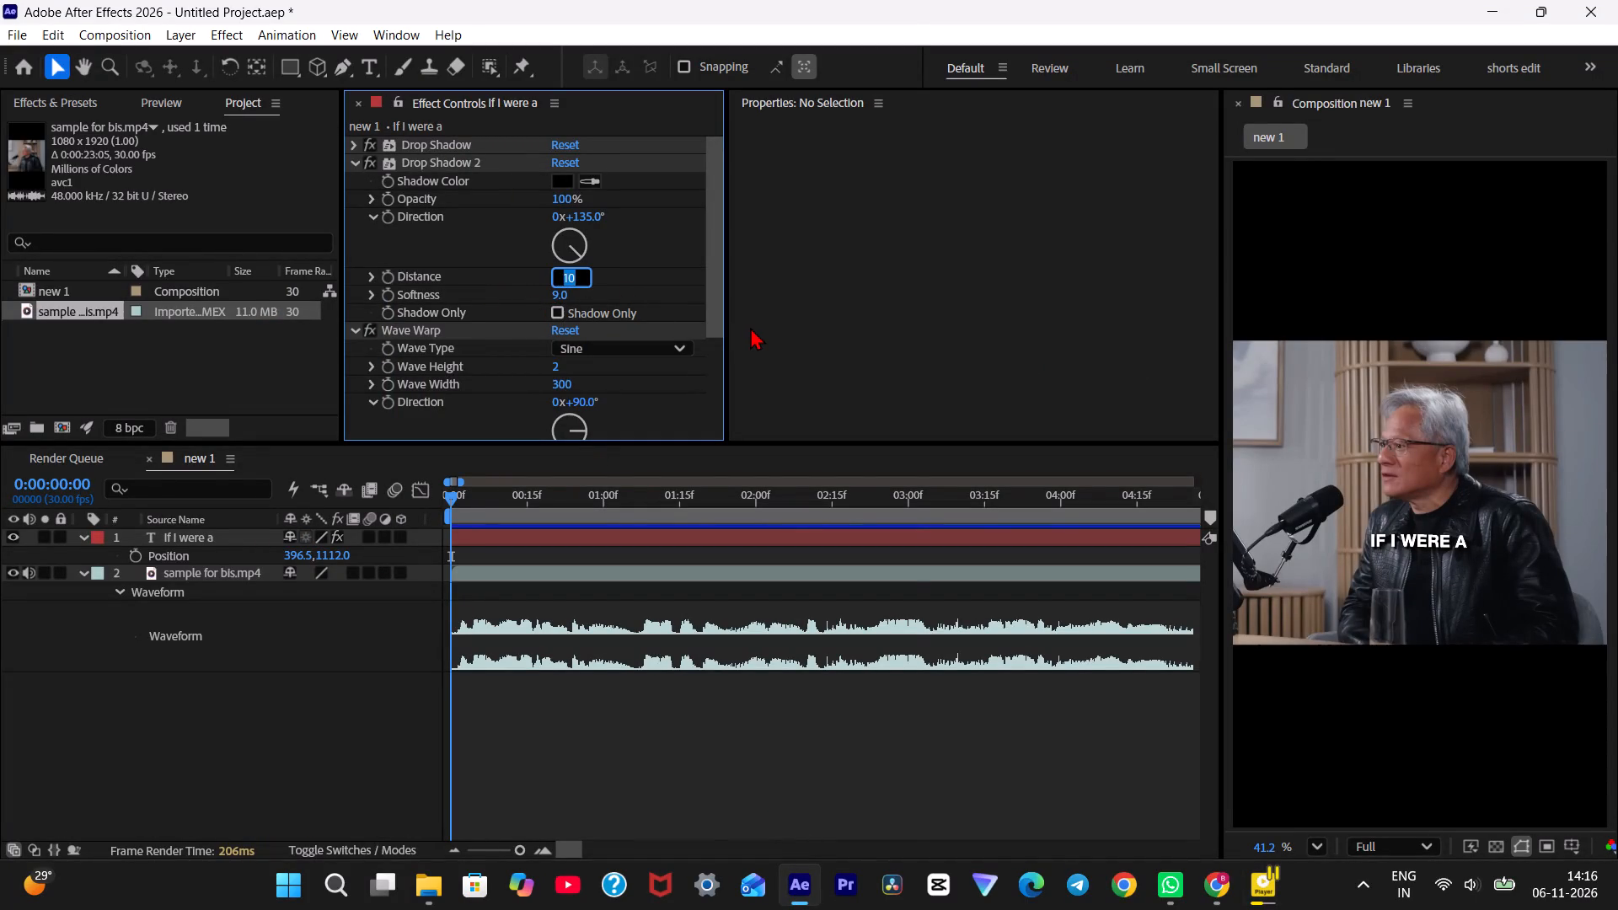
pyautogui.hotkey('alt', 'Tab')
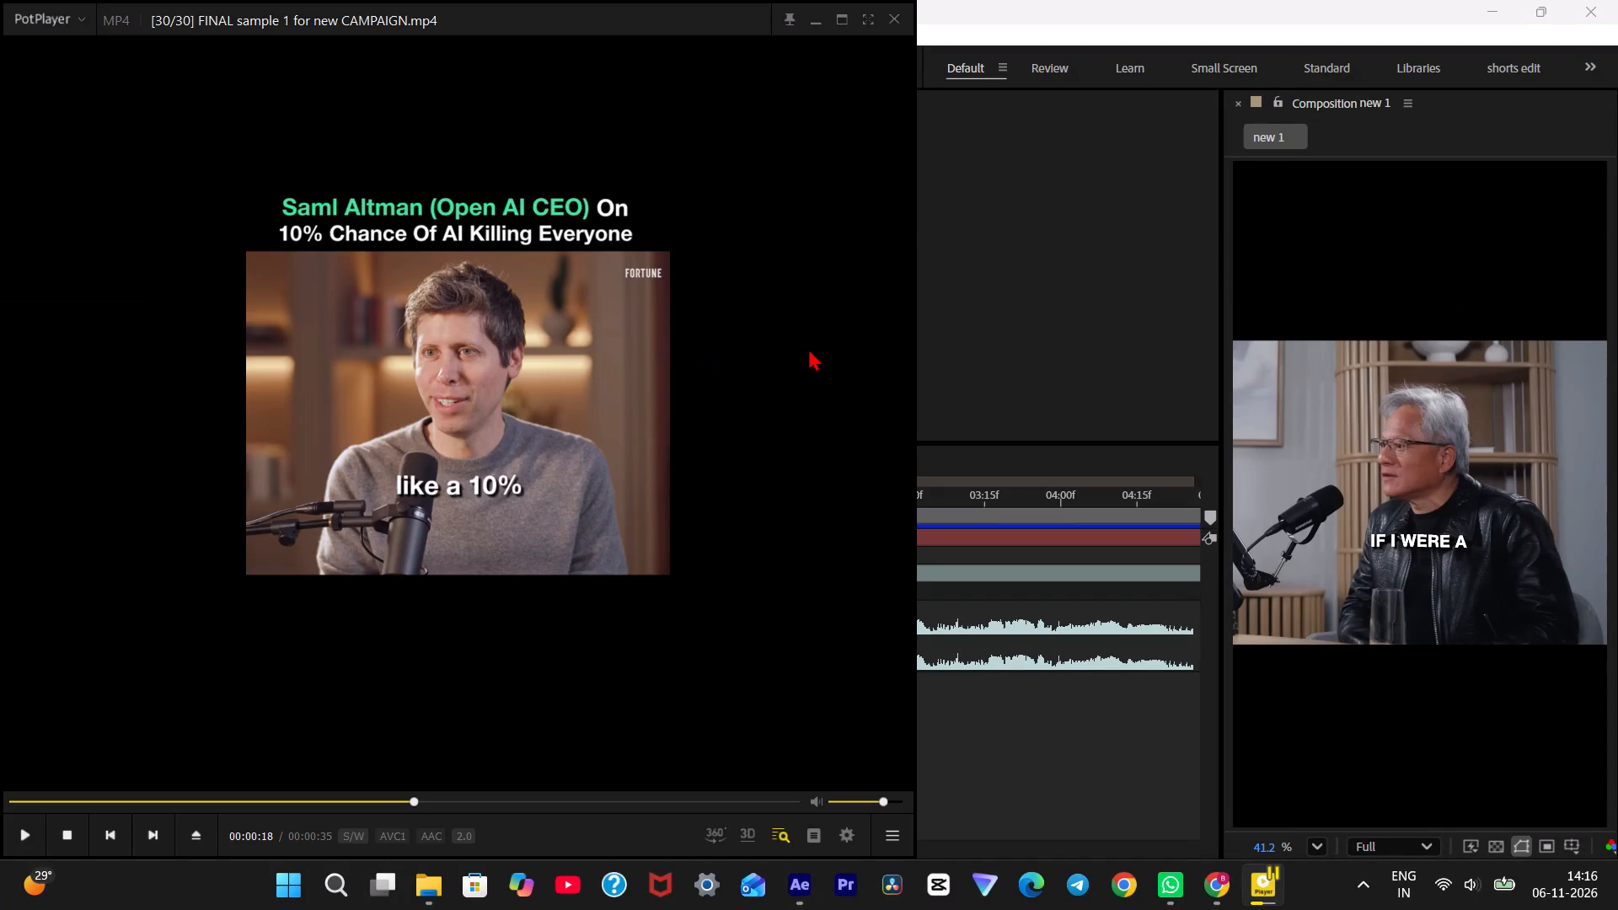
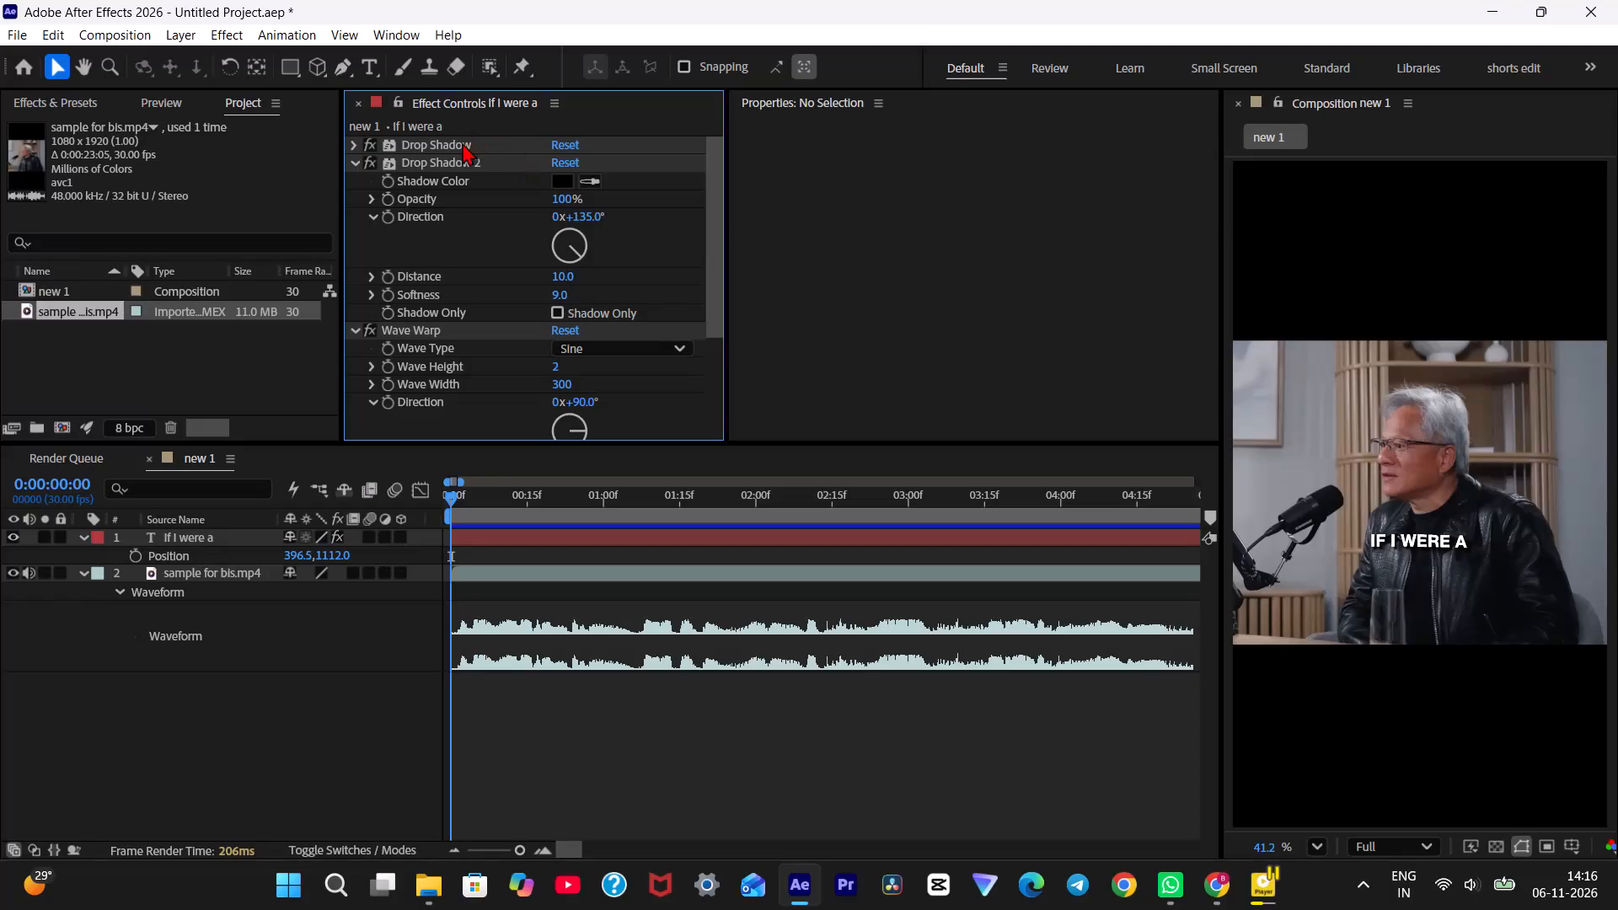
# Set the Distance of the caption's Drop Shadow 2 effect to 12.
pyautogui.click(571, 280)
pyautogui.write('12')
pyautogui.press('Return')
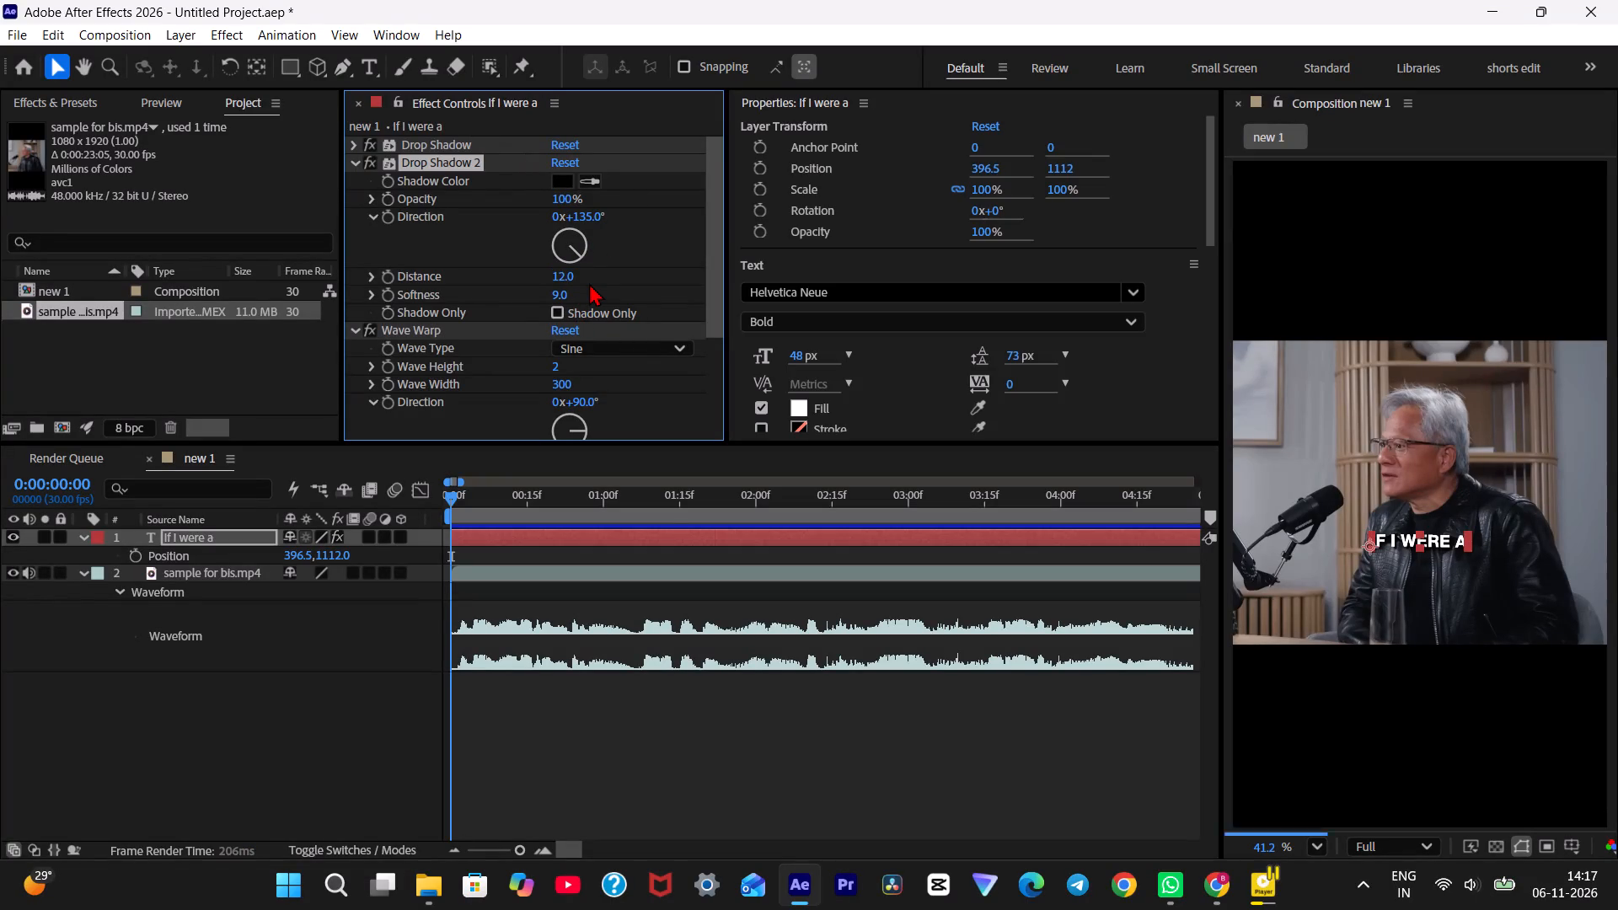
# Select the caption's first Drop Shadow effect and collapse the Drop Shadow 2 and Wave Warp settings.
pyautogui.click(448, 134)
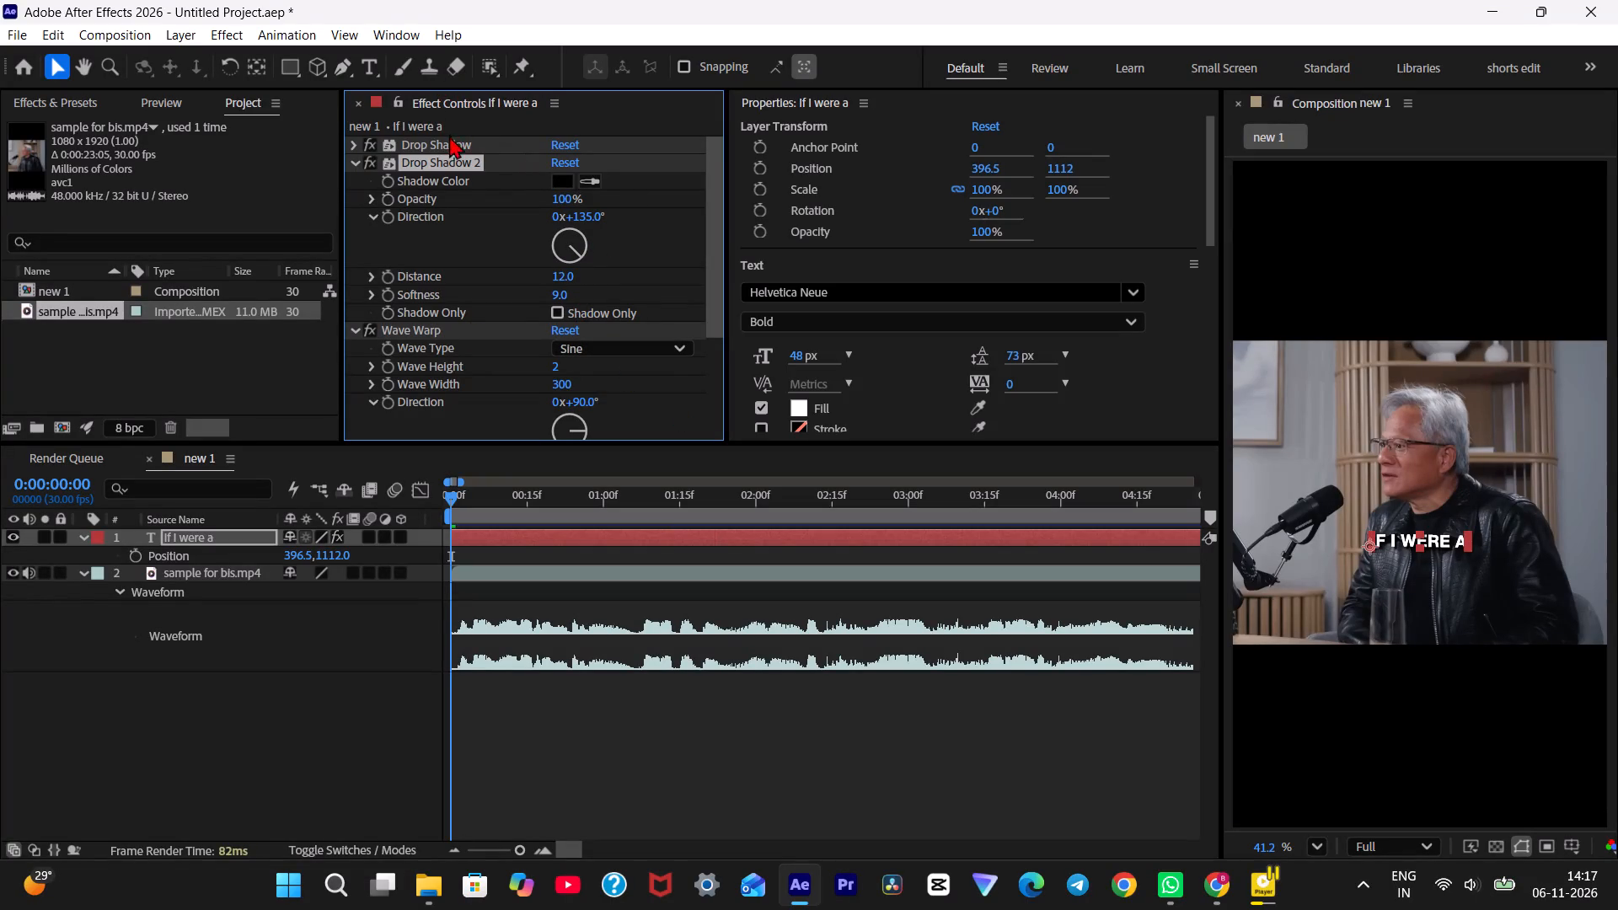
pyautogui.click(456, 141)
pyautogui.click(350, 163)
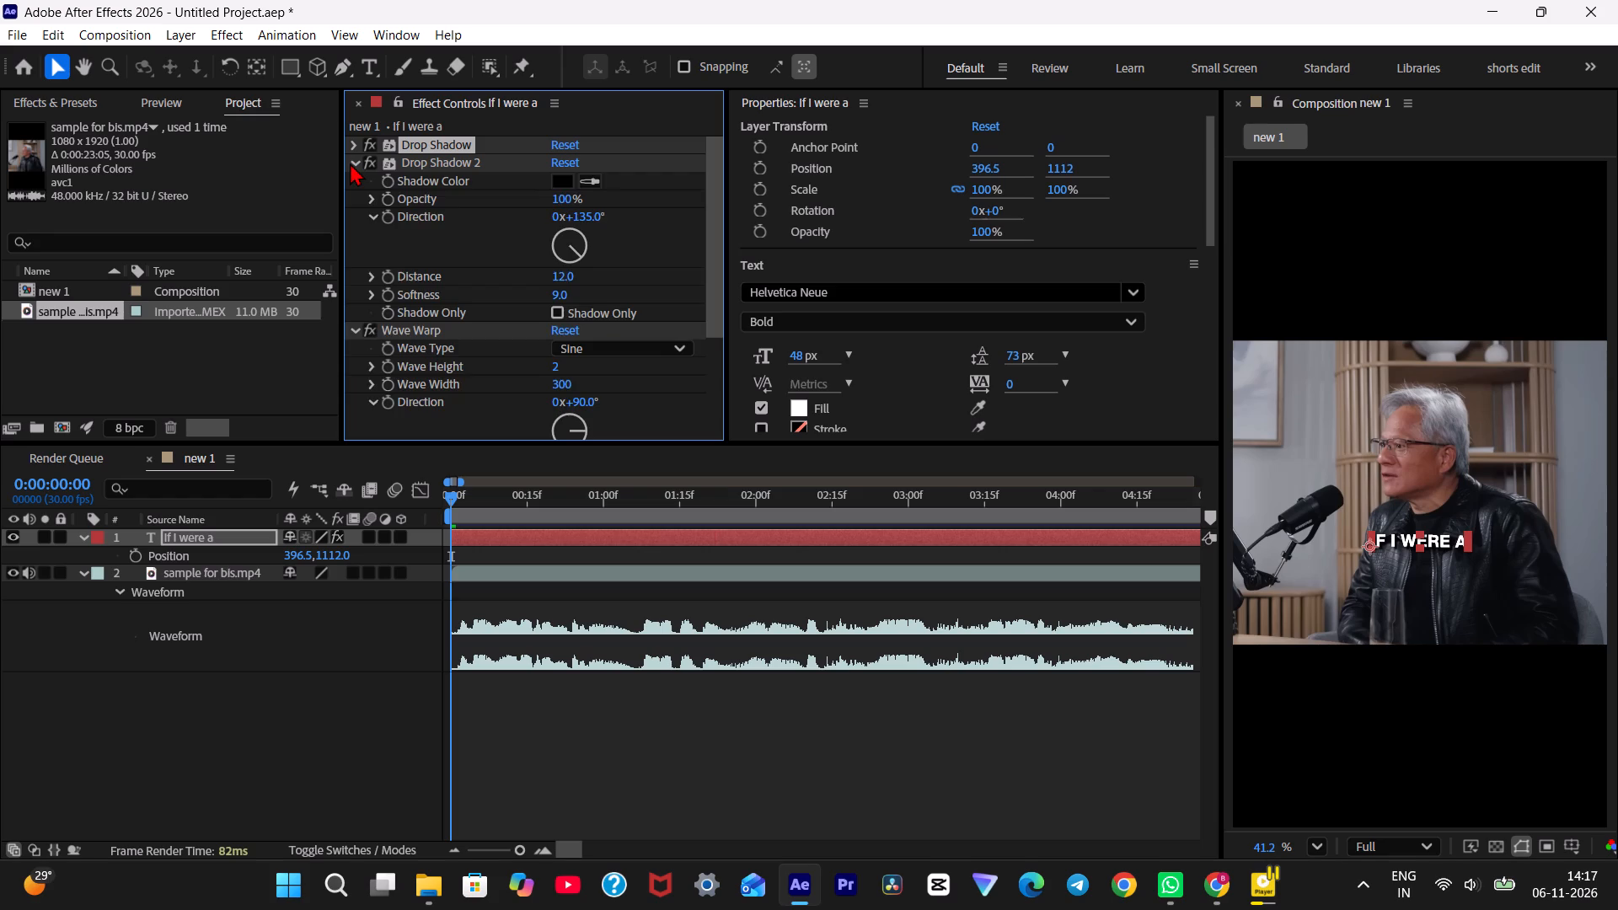
pyautogui.click(354, 184)
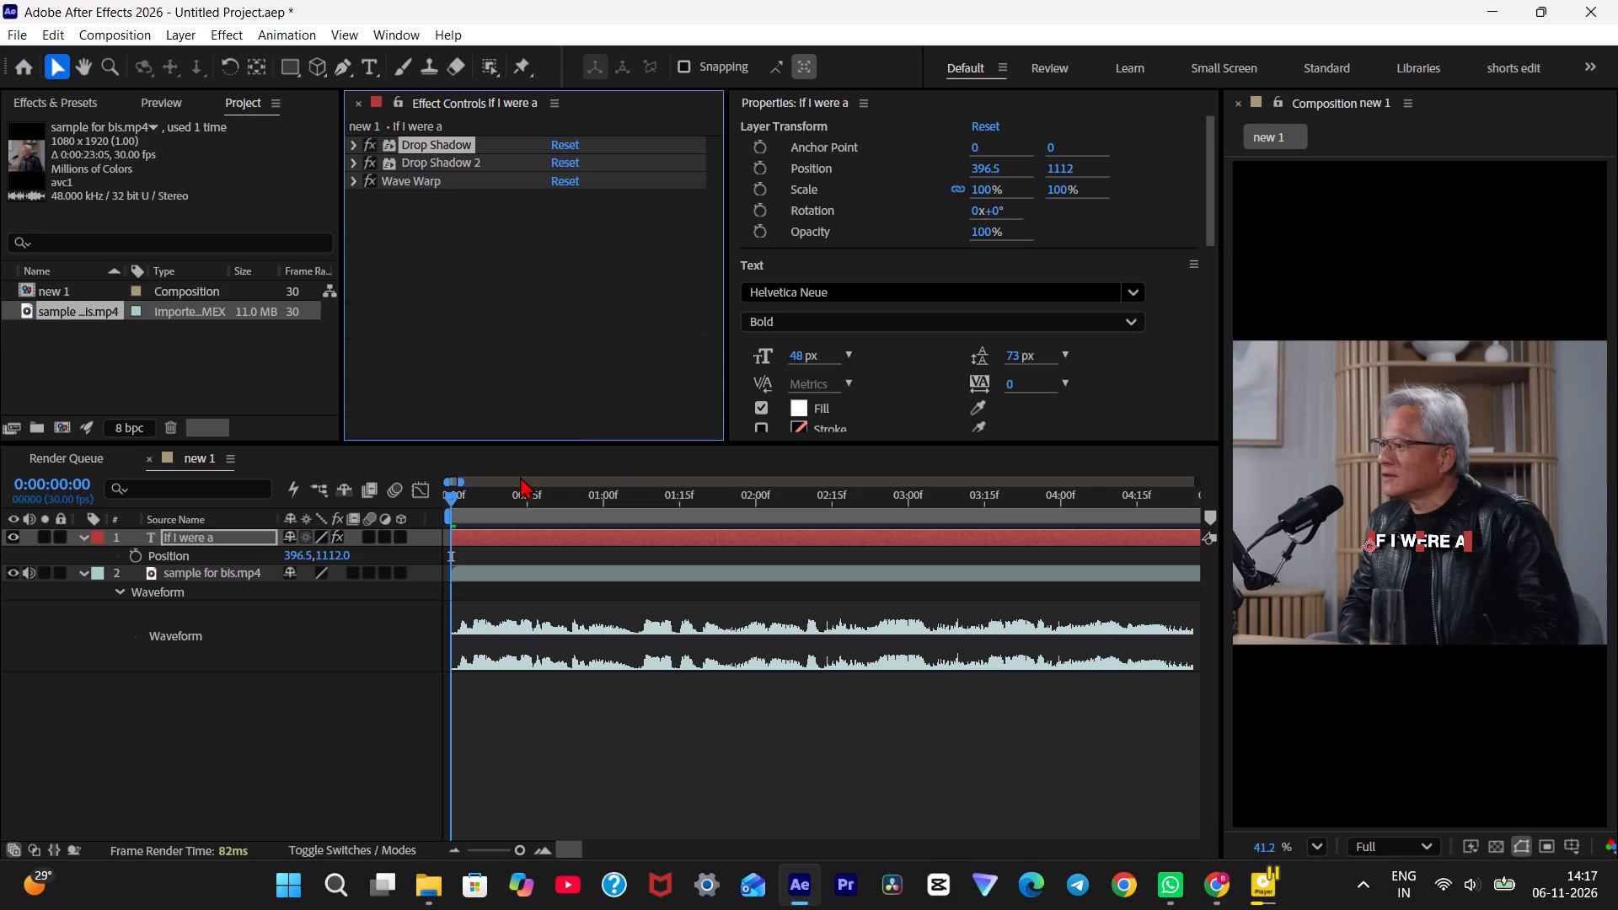
# Return the playhead to the first frame and turn on the Proportional Grid overlay for the composition.
pyautogui.moveTo(525, 503); pyautogui.dragTo(295, 495)
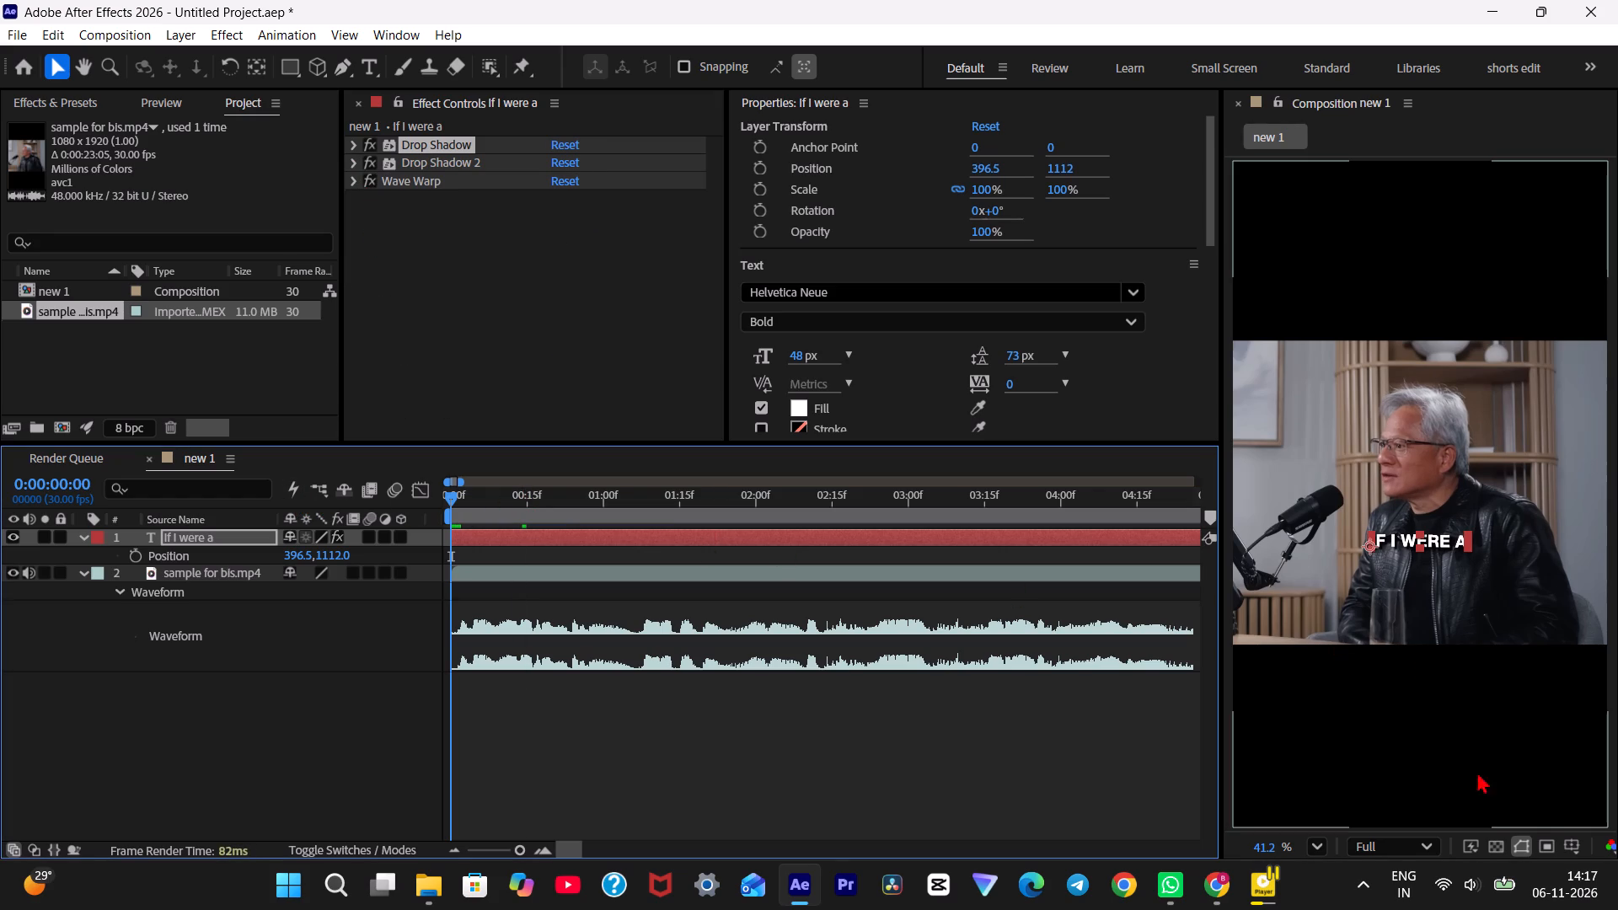
pyautogui.click(1562, 841)
pyautogui.click(1471, 720)
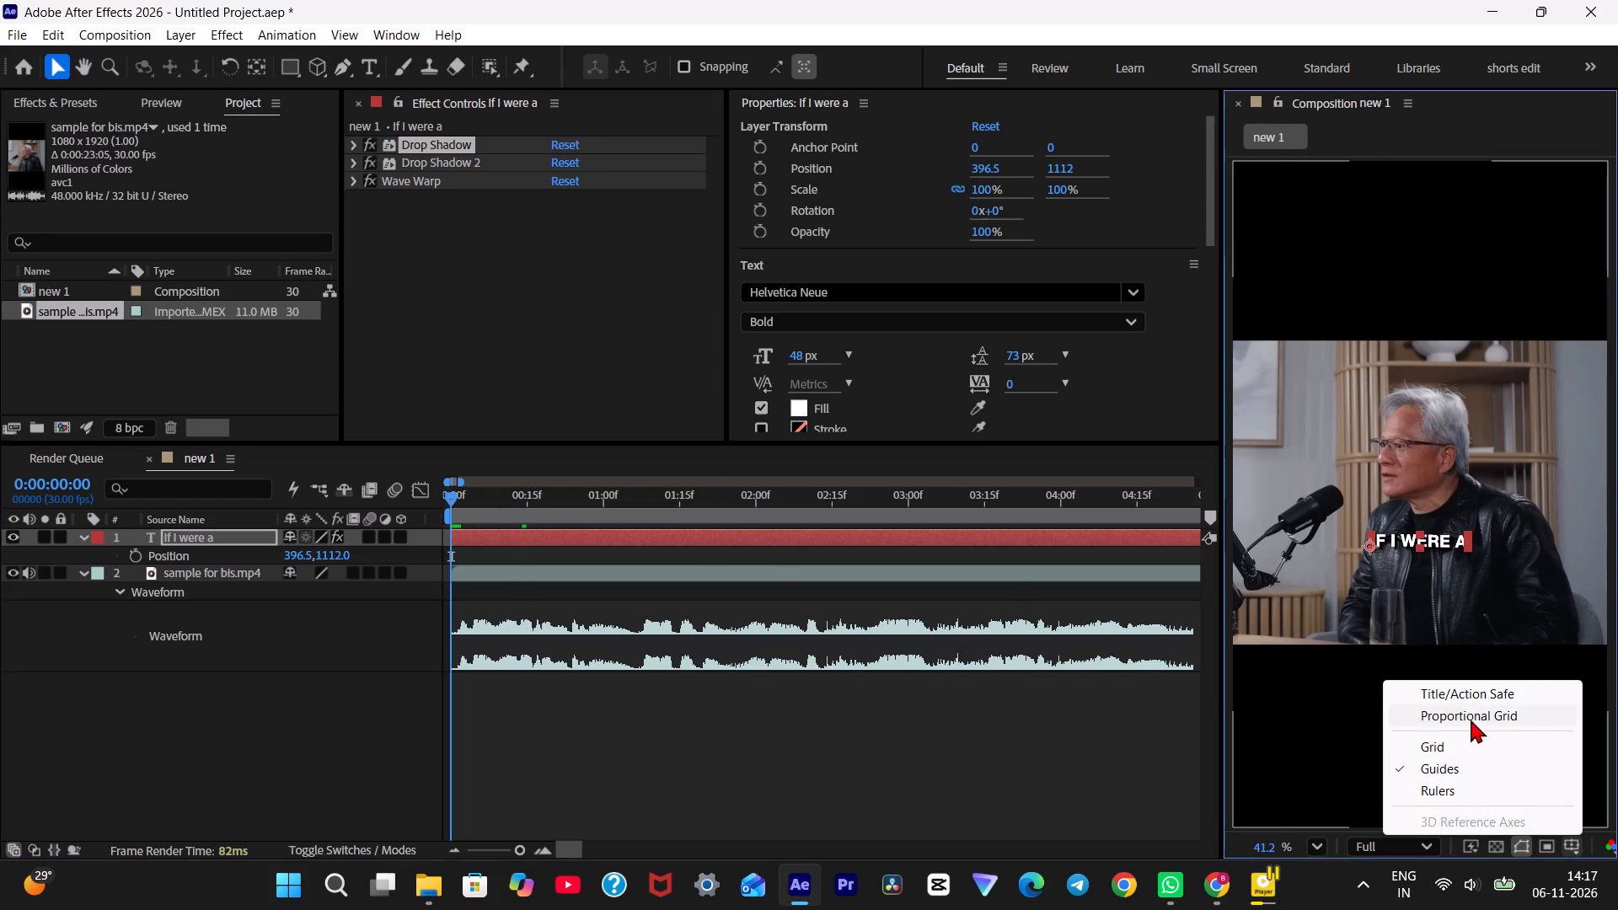
# Preview the opening of the captioned clip from the first frame.
pyautogui.moveTo(502, 486); pyautogui.dragTo(375, 484)
pyautogui.press('space')
pyautogui.press('space')
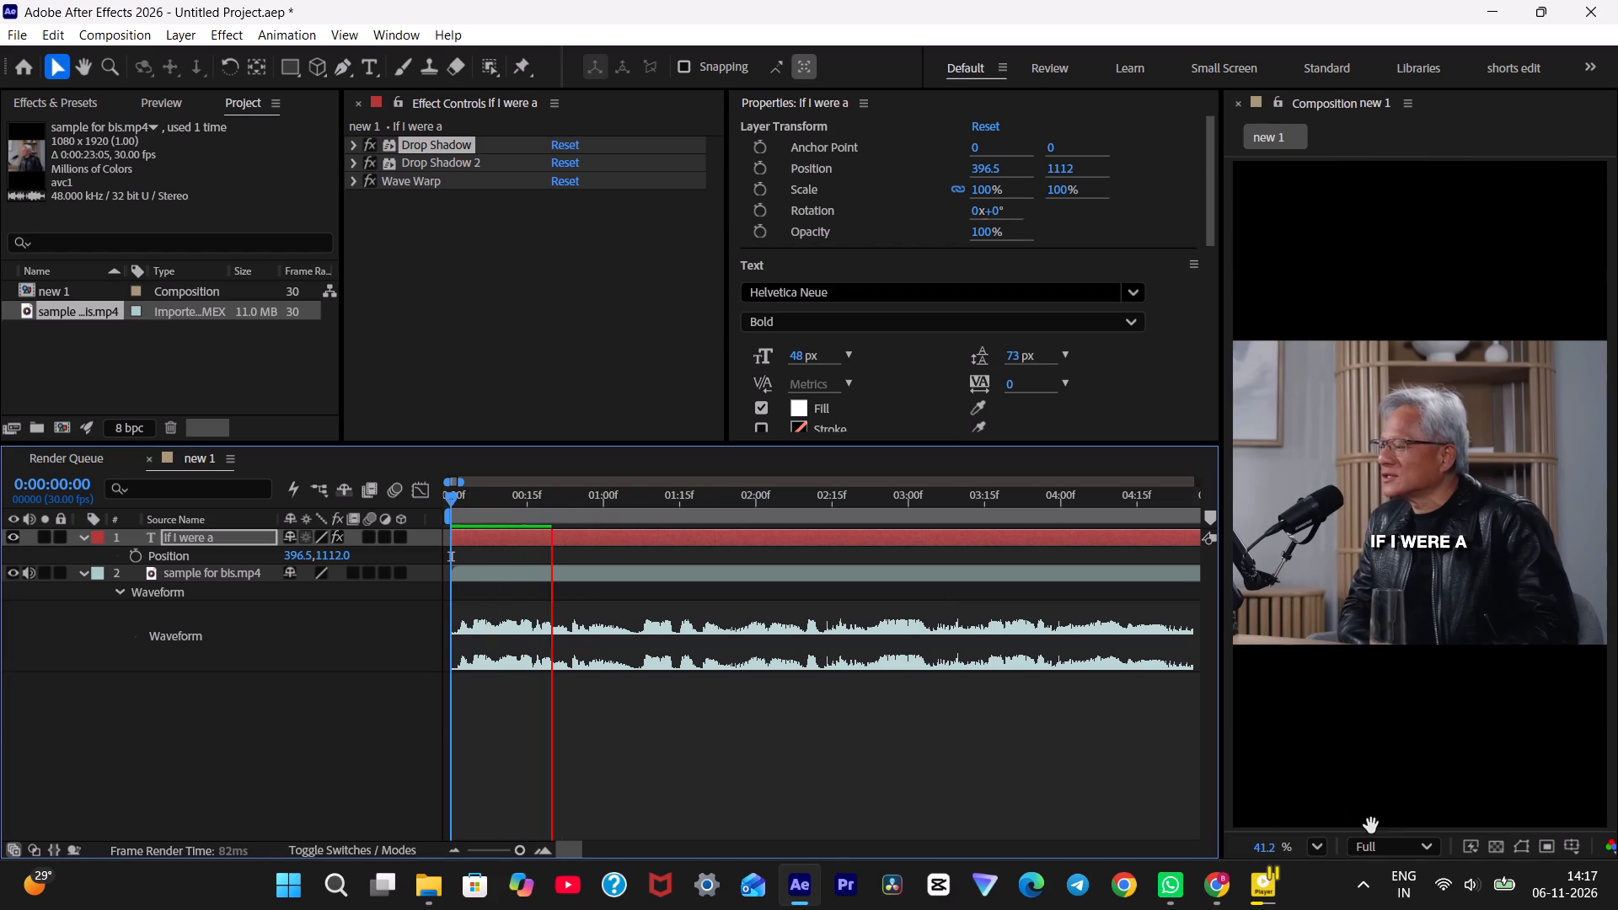
# Set the composition's preview resolution to Quarter.
pyautogui.click(1384, 842)
pyautogui.click(1383, 787)
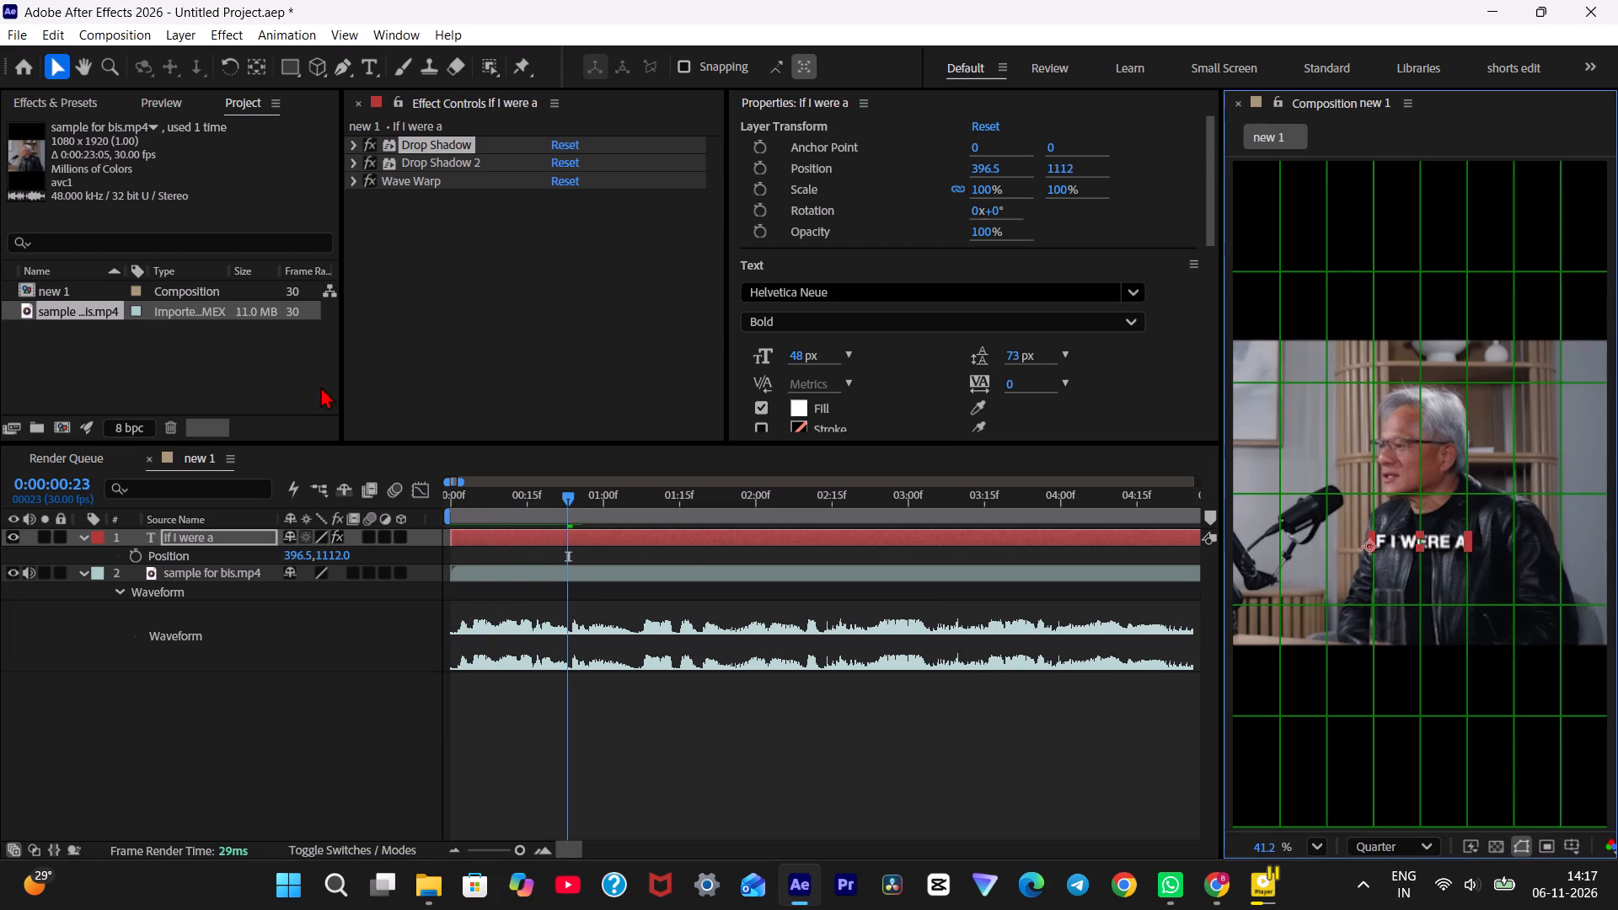
# Replay the opening second or so repeatedly from the first frame to check the caption's motion and shadow.
pyautogui.moveTo(516, 506); pyautogui.dragTo(351, 511)
pyautogui.press('space')
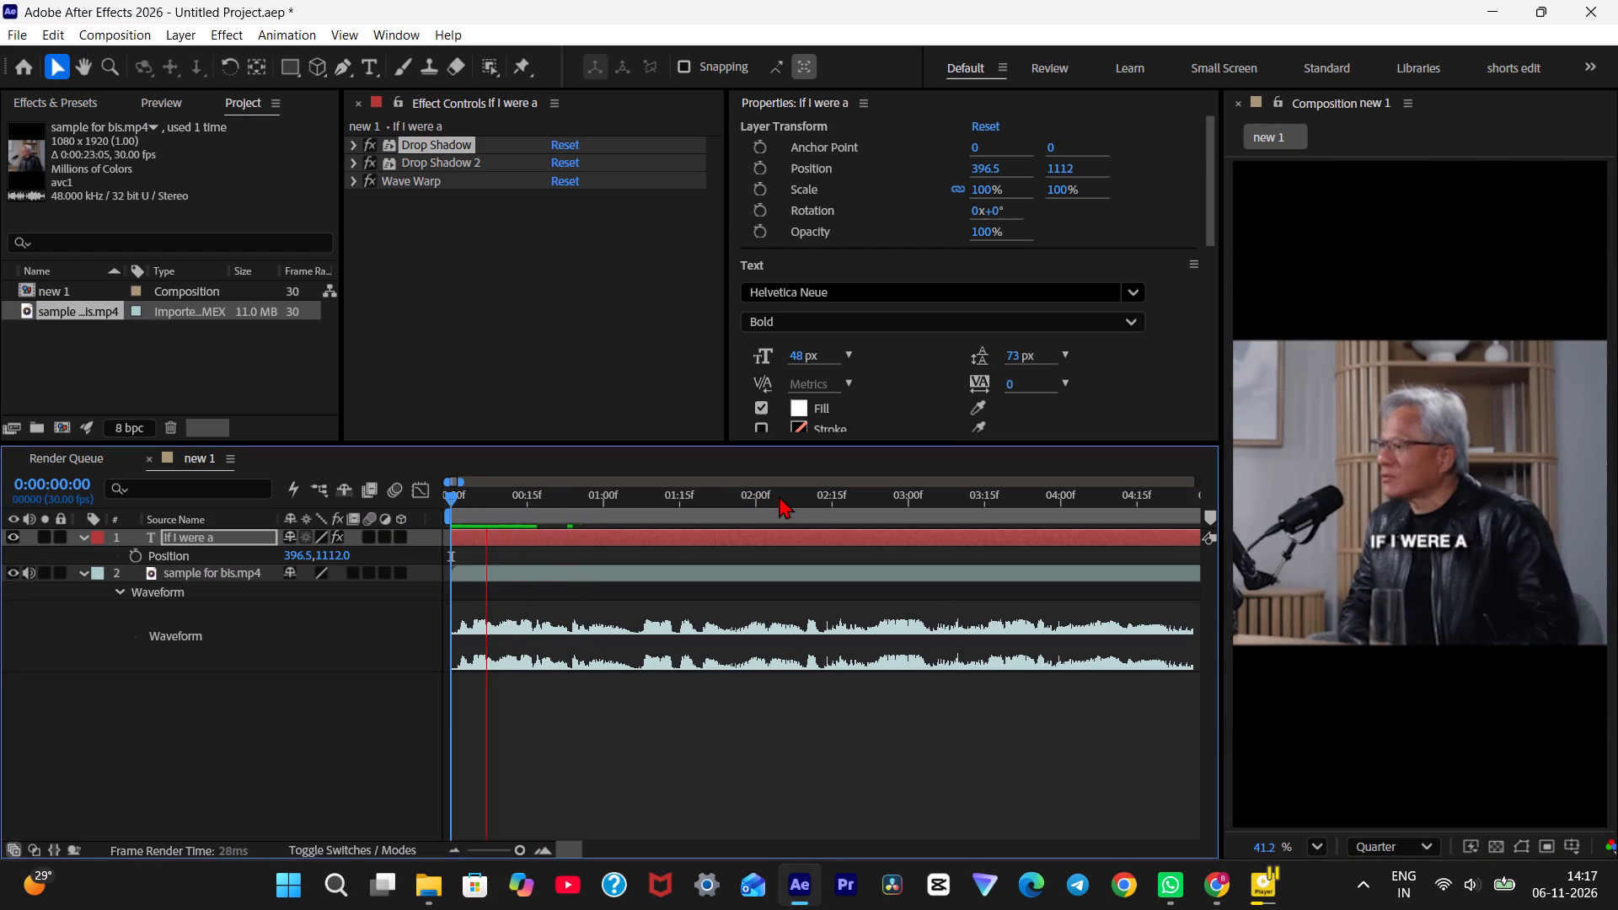
pyautogui.press('space')
pyautogui.moveTo(698, 495); pyautogui.dragTo(374, 501)
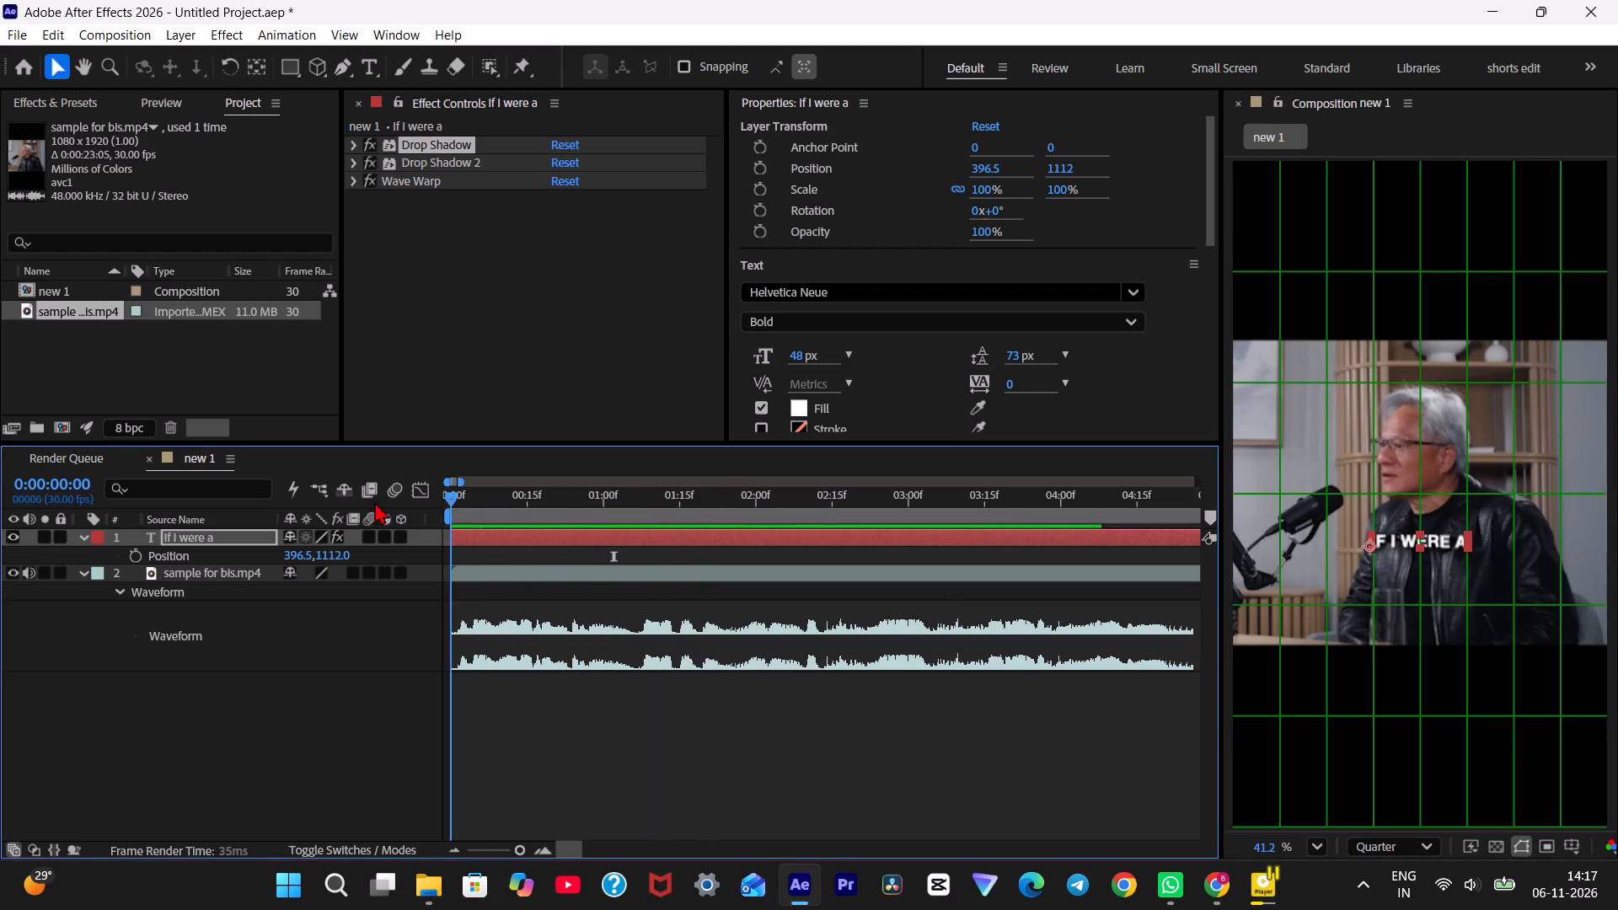
pyautogui.moveTo(374, 501); pyautogui.dragTo(355, 504)
pyautogui.press('space')
pyautogui.press('space')
pyautogui.moveTo(754, 513); pyautogui.dragTo(544, 502)
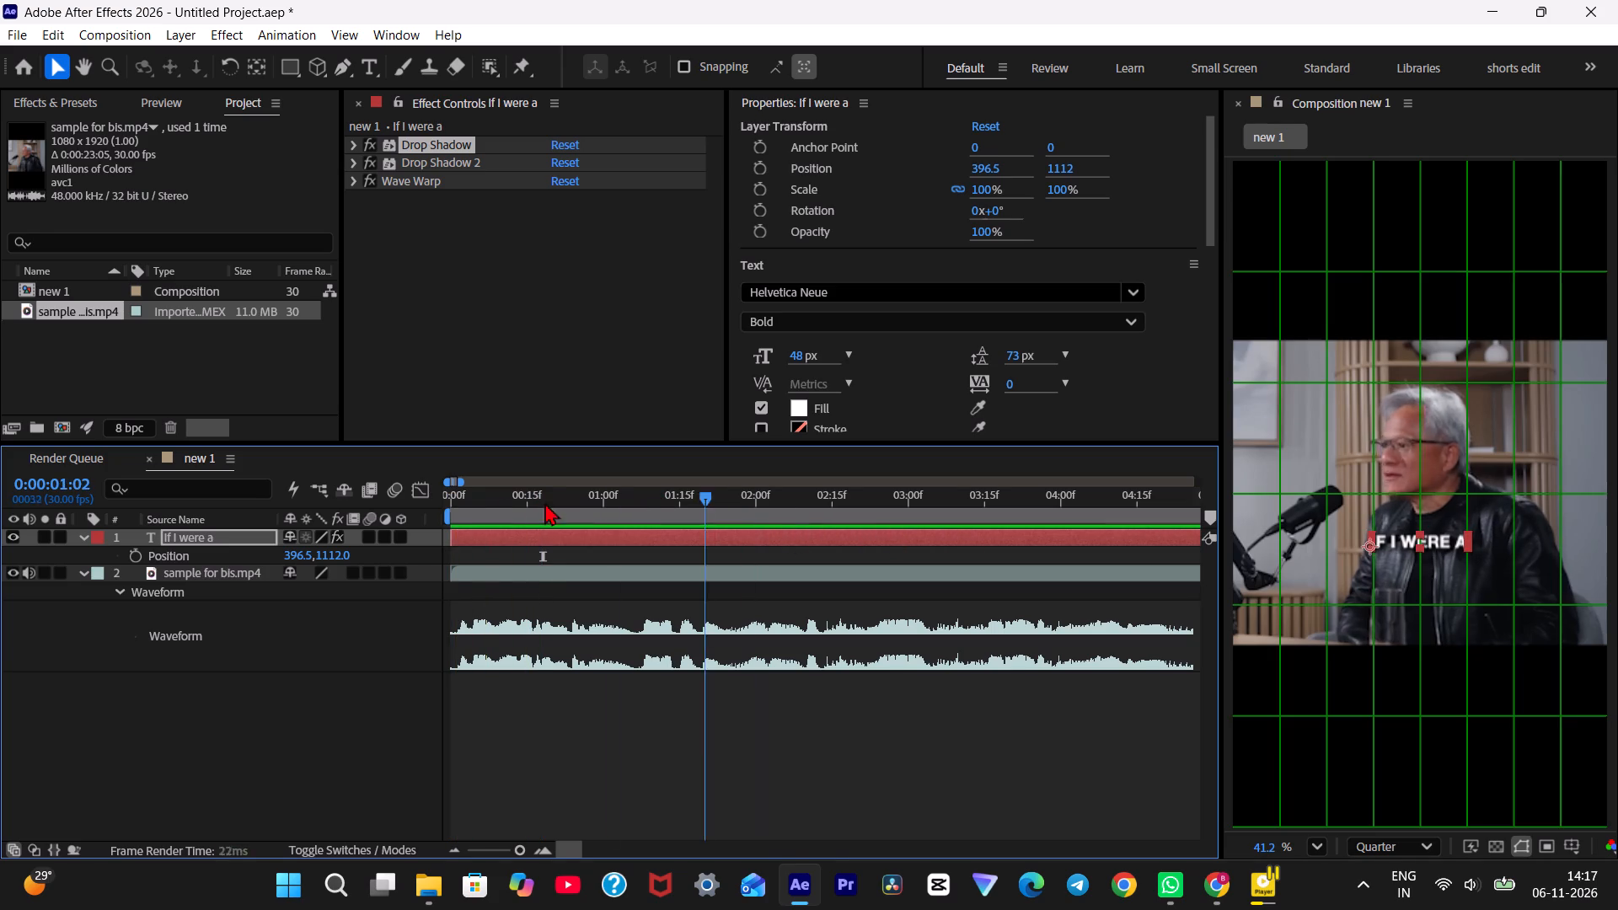
pyautogui.moveTo(544, 502); pyautogui.dragTo(328, 500)
pyautogui.press('space')
pyautogui.press('space')
pyautogui.moveTo(575, 490); pyautogui.dragTo(527, 499)
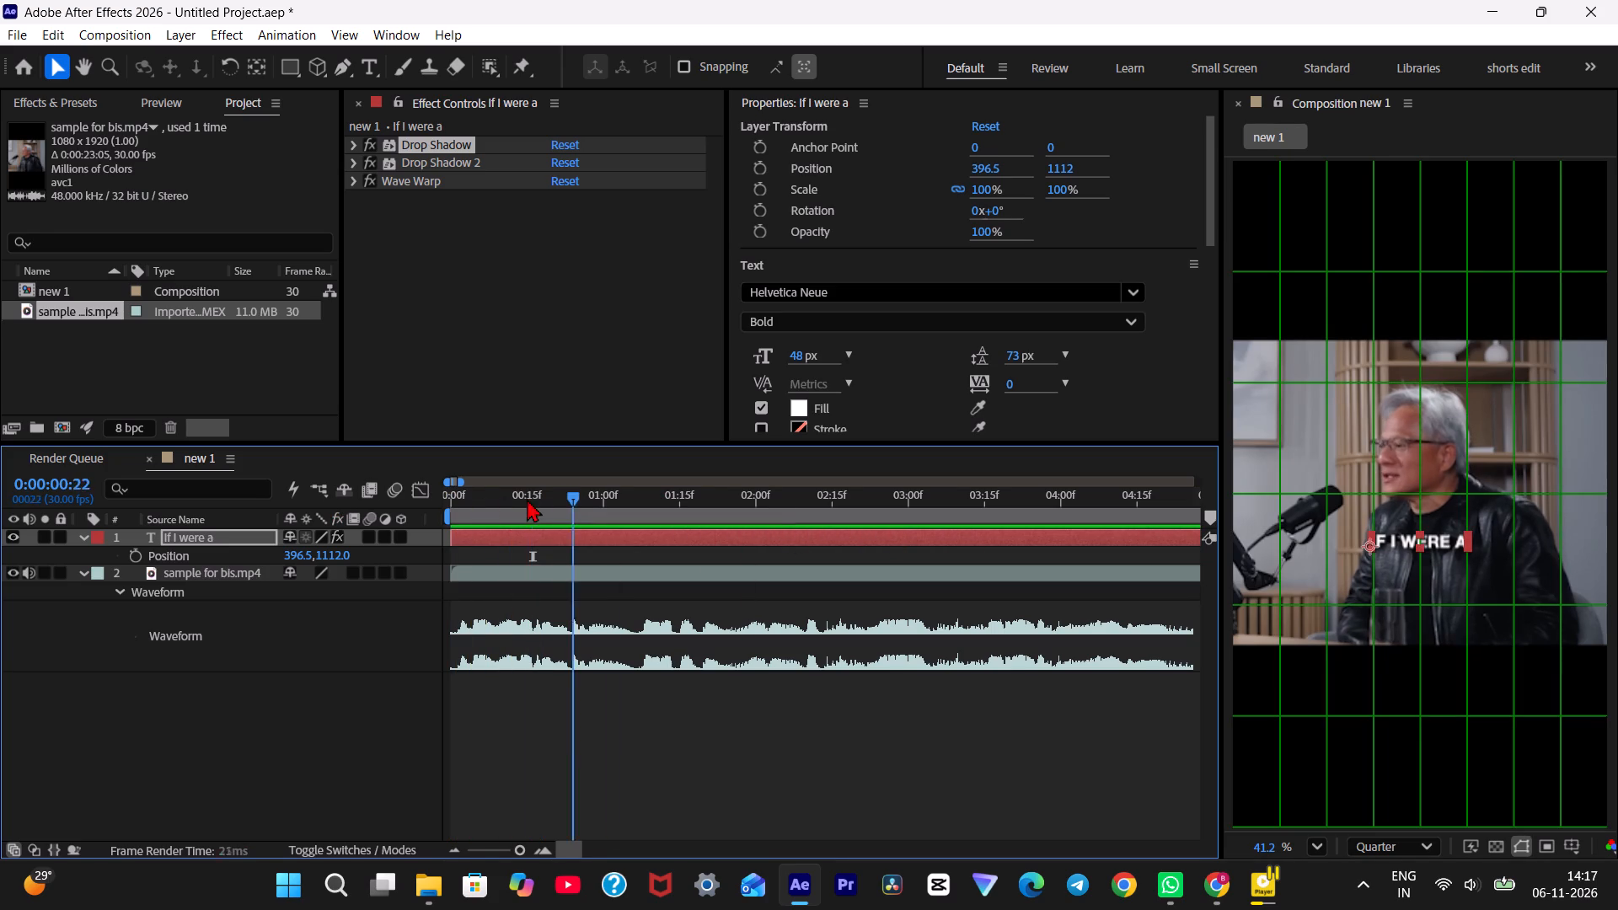
pyautogui.moveTo(527, 499); pyautogui.dragTo(256, 498)
# Expand the caption's Wave Warp effect to review its settings, and collapse it again.
pyautogui.click(352, 184)
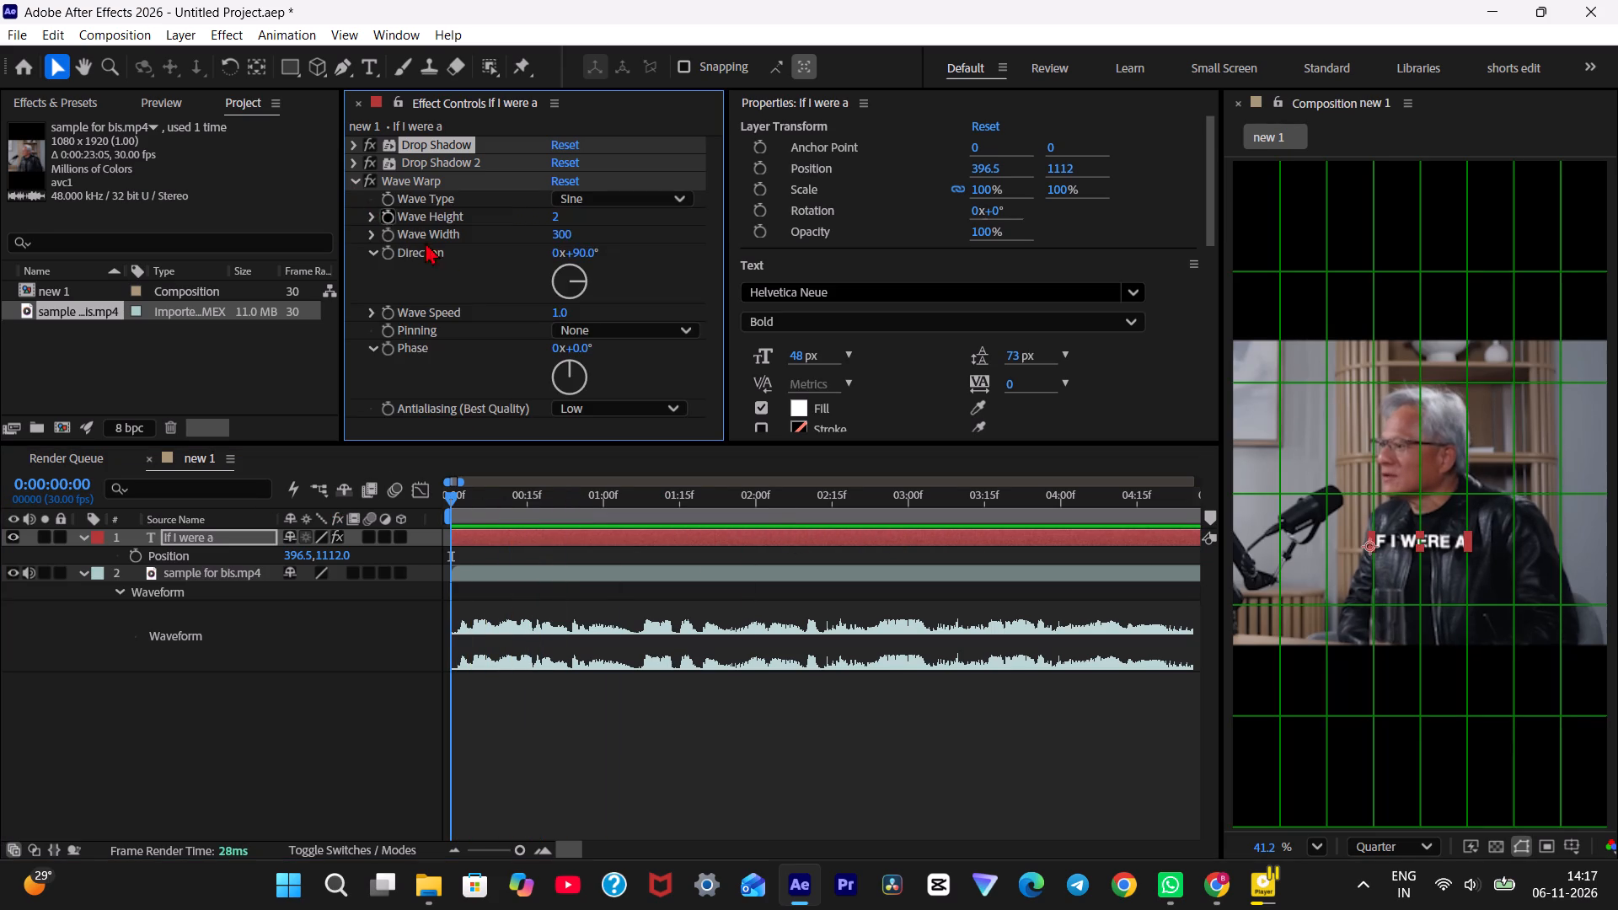
pyautogui.click(352, 180)
# Switch to PotPlayer to compare the caption with the reference video.
pyautogui.hotkey('alt', 'Tab')
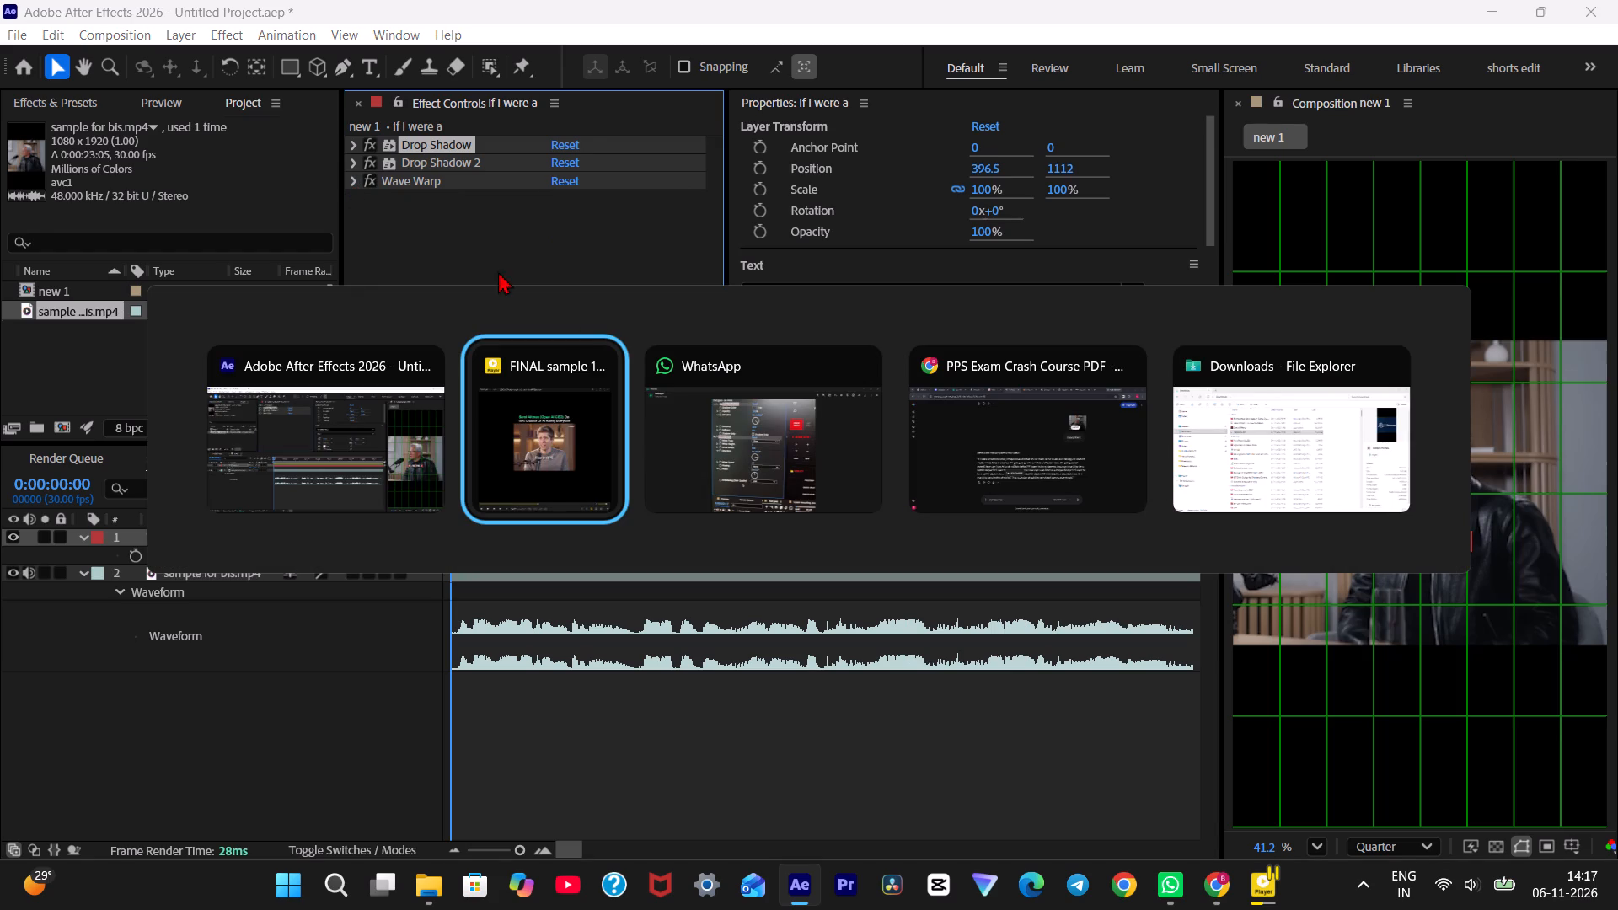
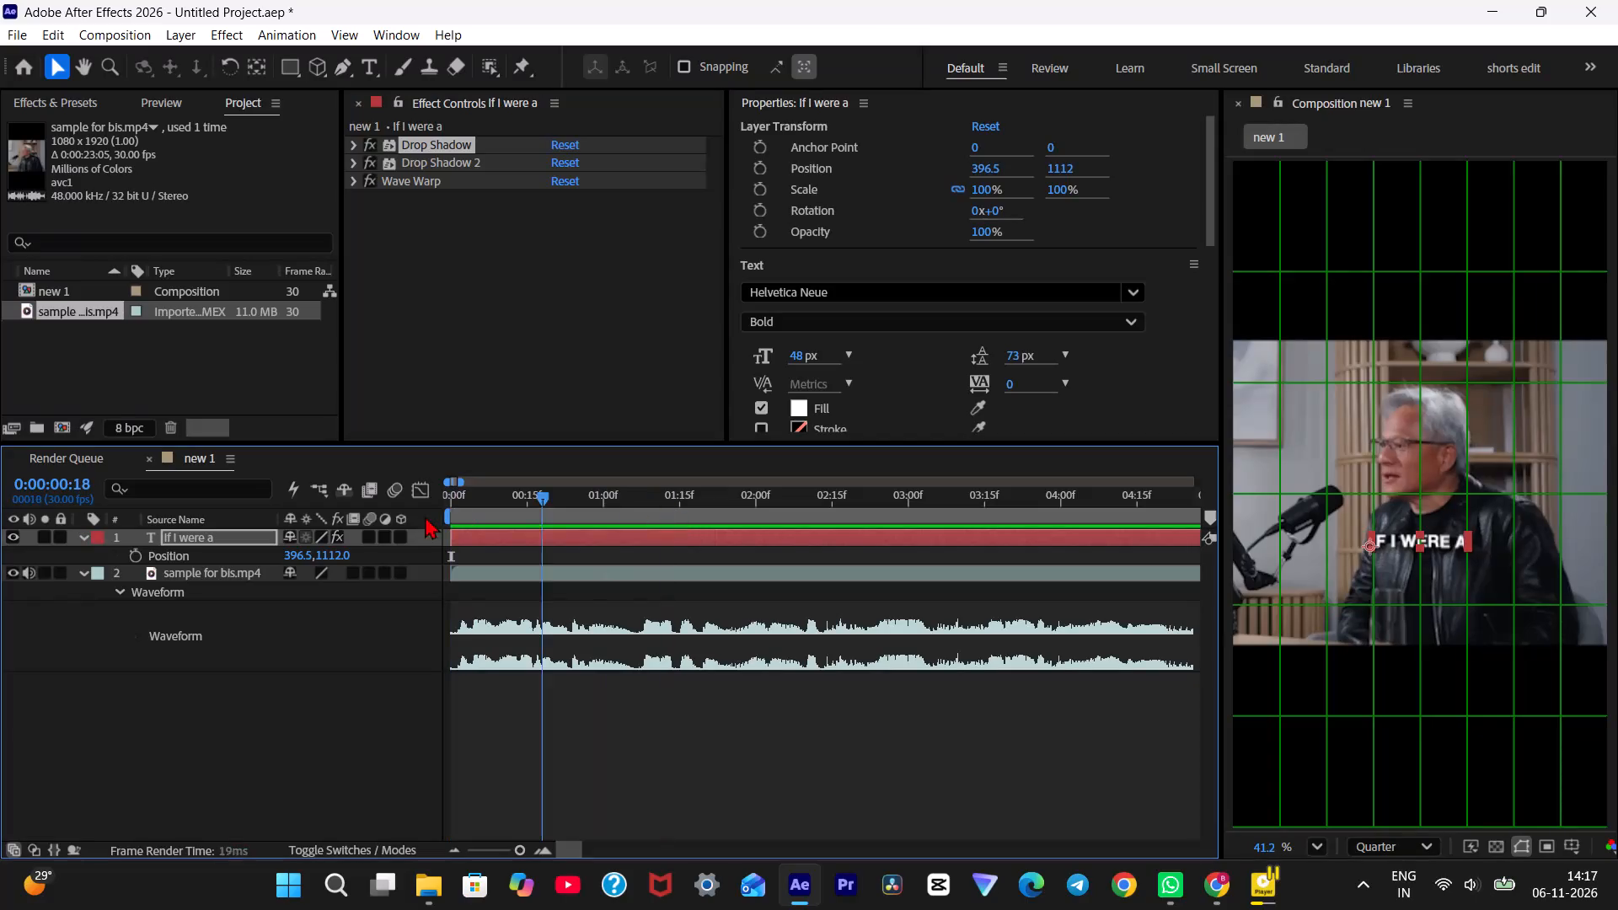
# Replay the opening second repeatedly from different frames to hear where the spoken words "If I were a" end.
pyautogui.press('space')
pyautogui.press('space')
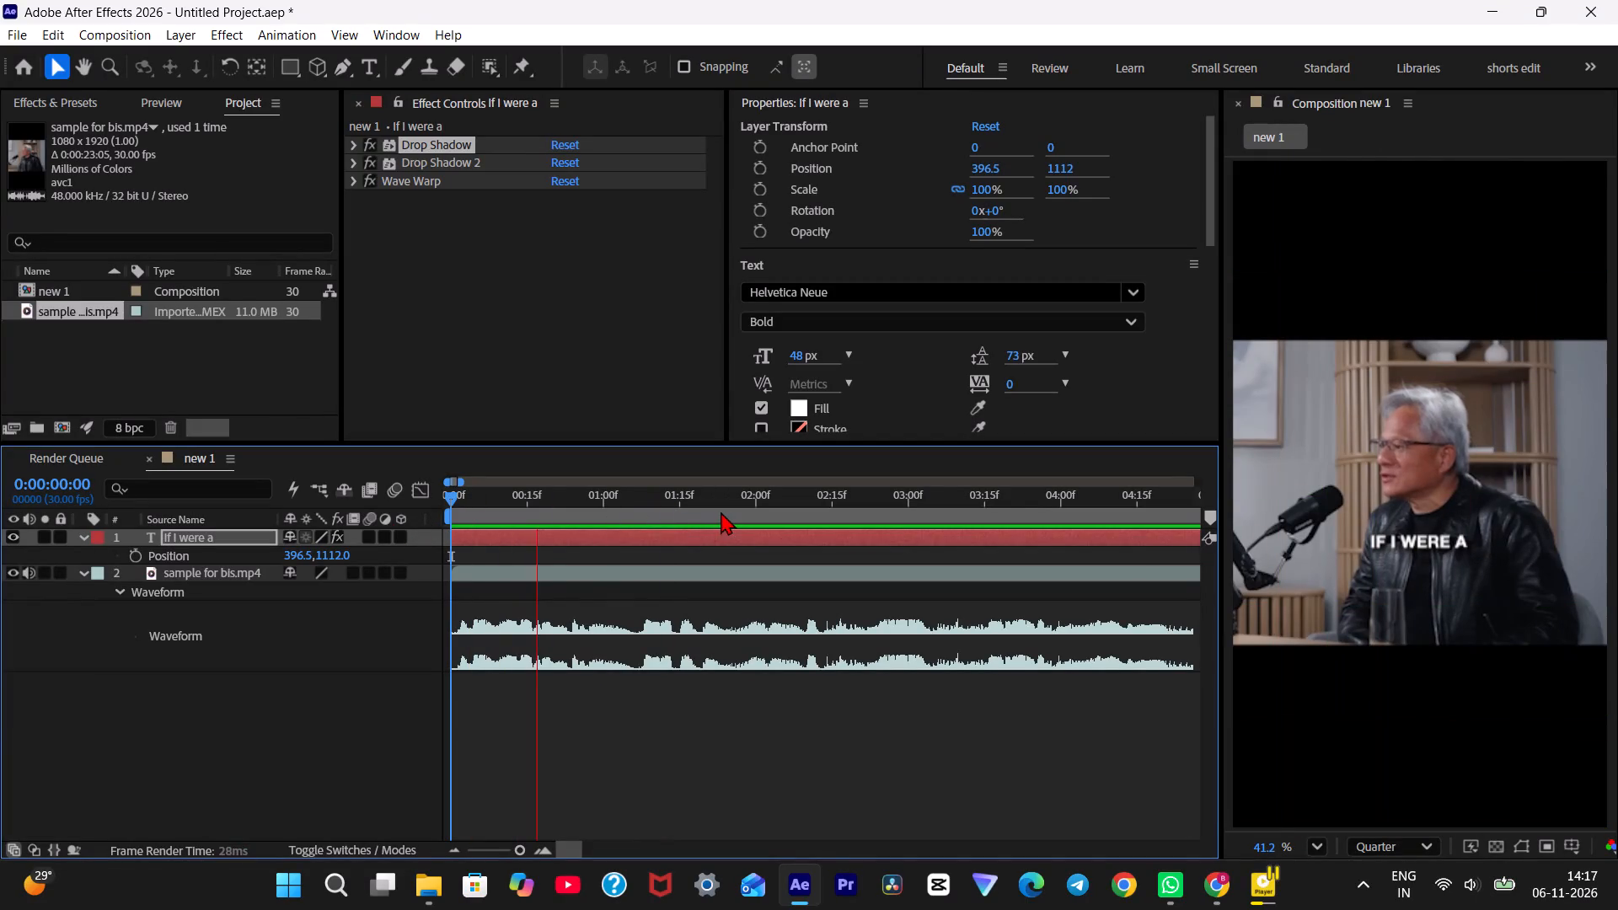
pyautogui.press('space')
pyautogui.press('space')
pyautogui.press('space')
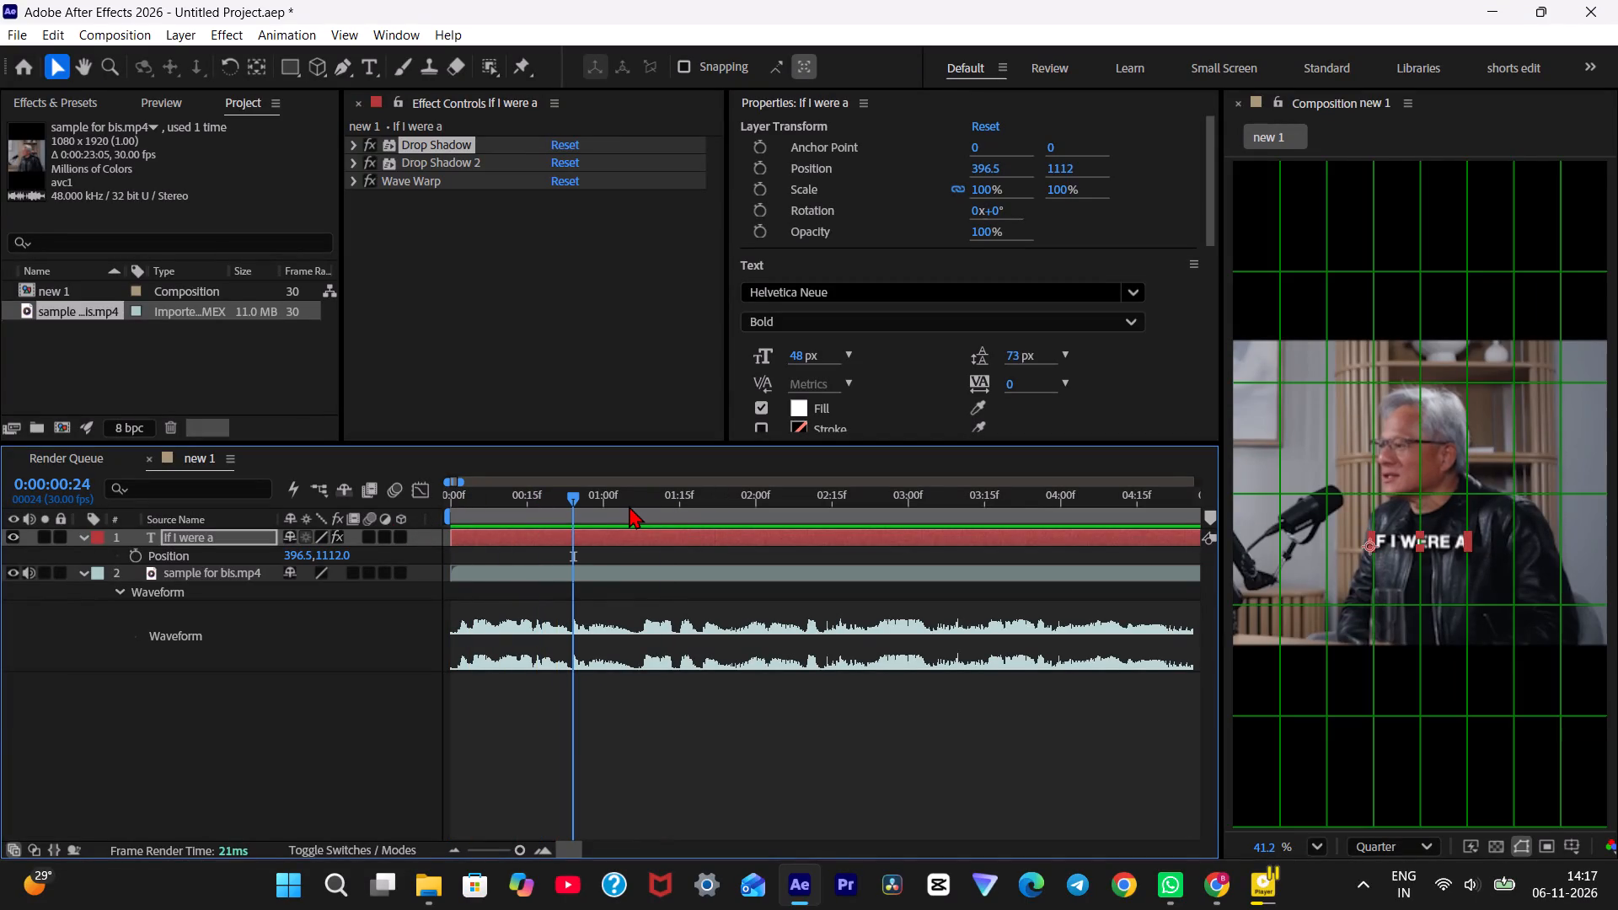
pyautogui.press('space')
pyautogui.keyDown('alt'); pyautogui.moveTo(582, 506); pyautogui.dragTo(540, 519); pyautogui.keyUp('alt')
pyautogui.press('space')
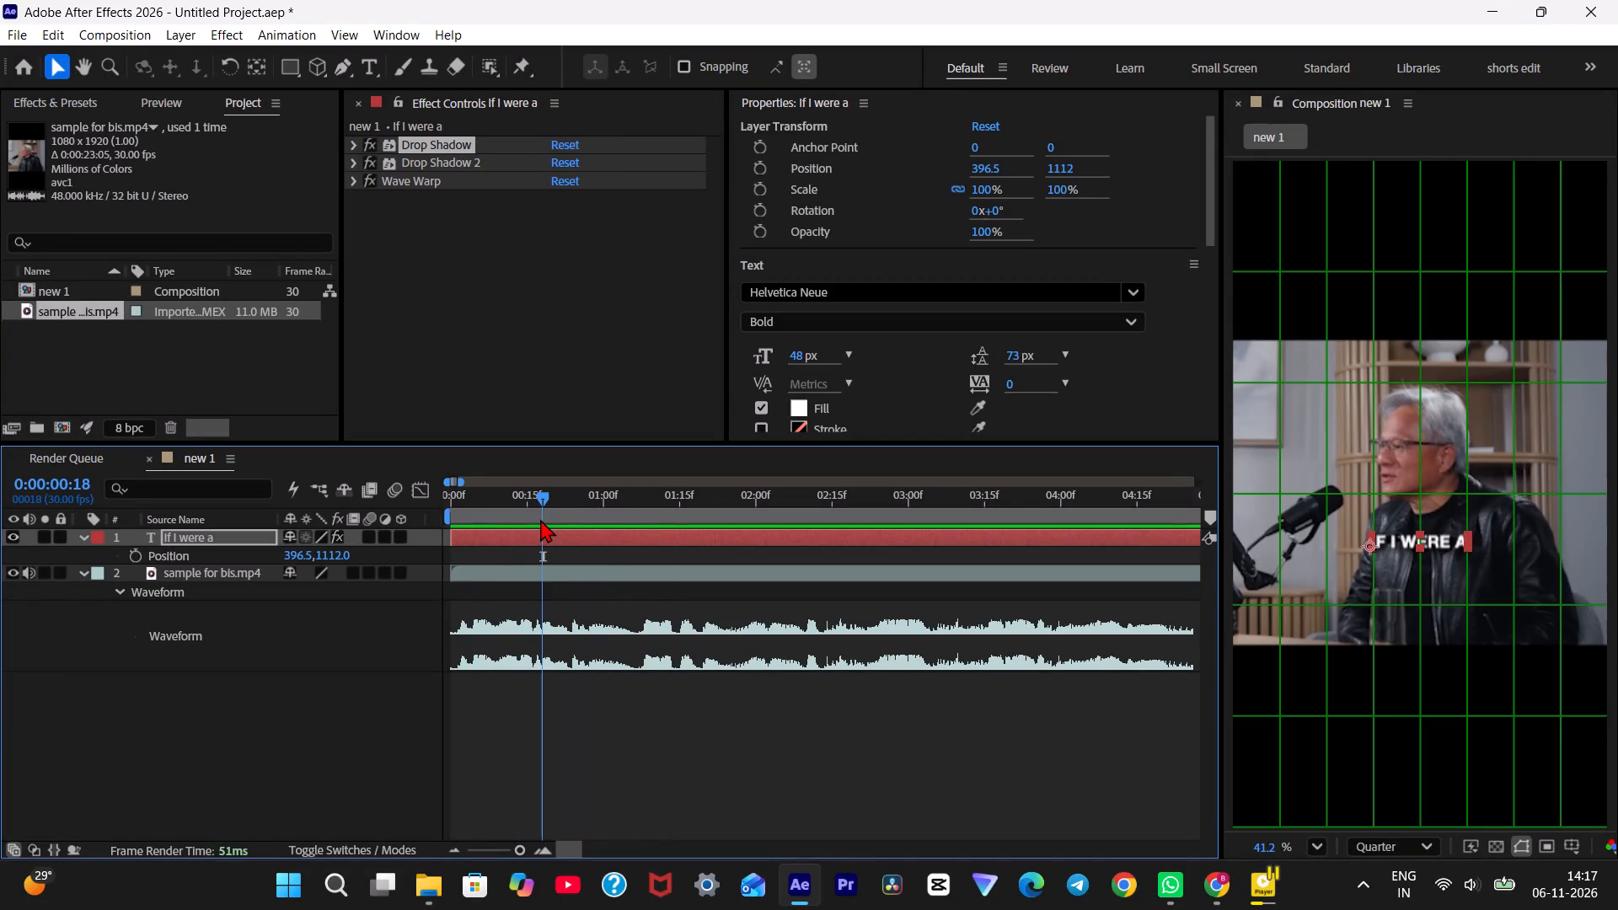
pyautogui.press('space')
pyautogui.keyDown('alt'); pyautogui.moveTo(540, 519); pyautogui.dragTo(449, 525); pyautogui.keyUp('alt')
pyautogui.press('space')
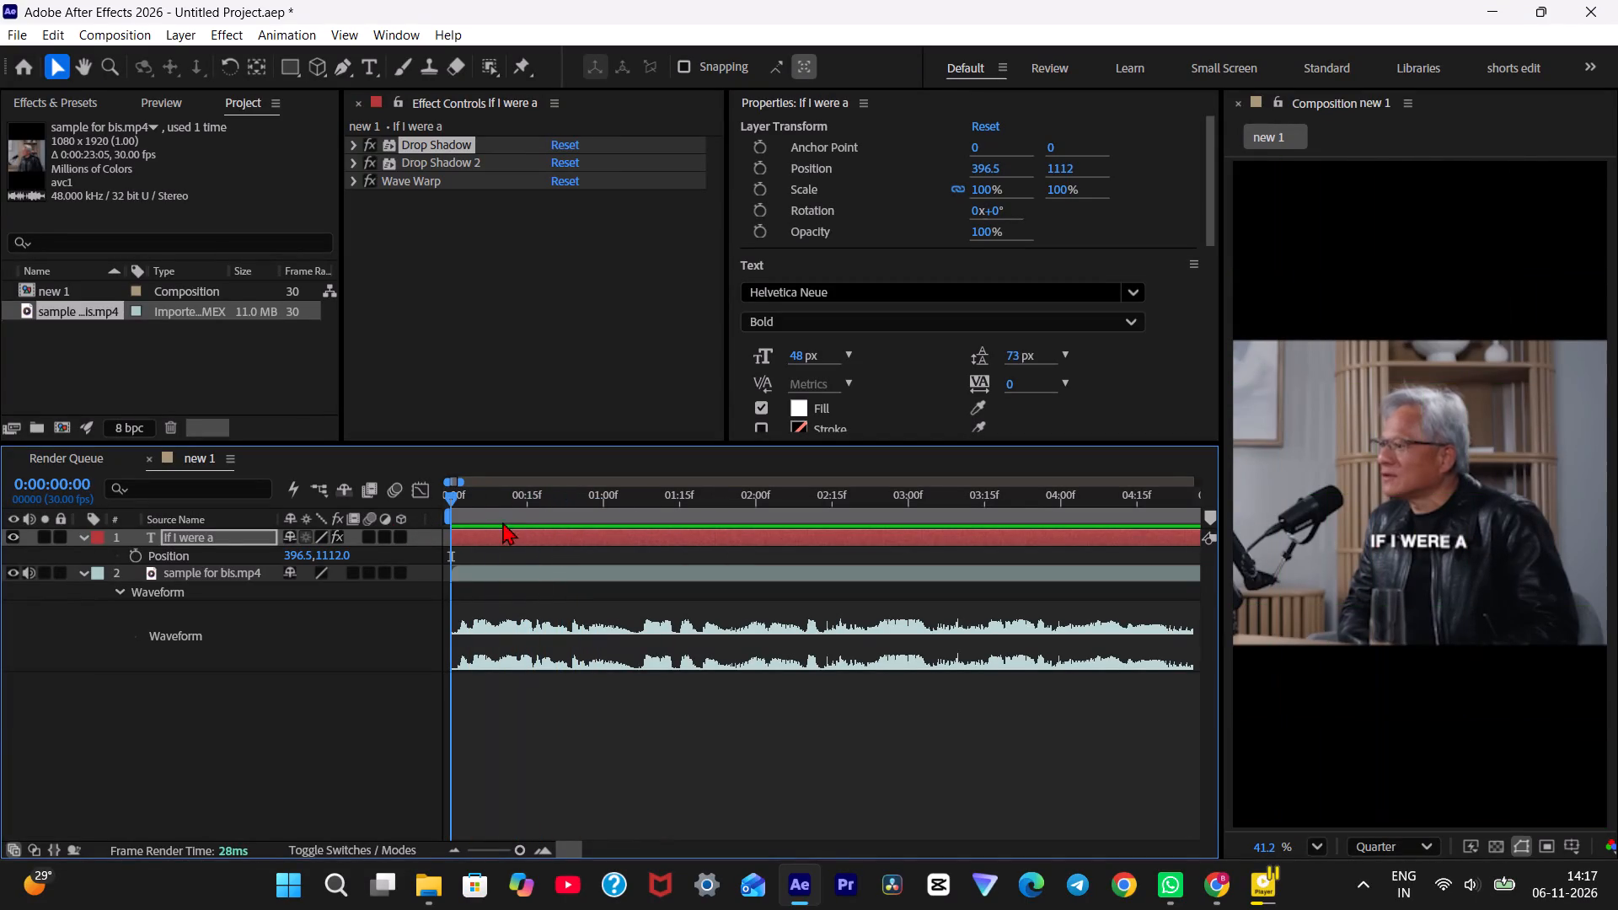
pyautogui.press('space')
pyautogui.press('space')
pyautogui.press('space')
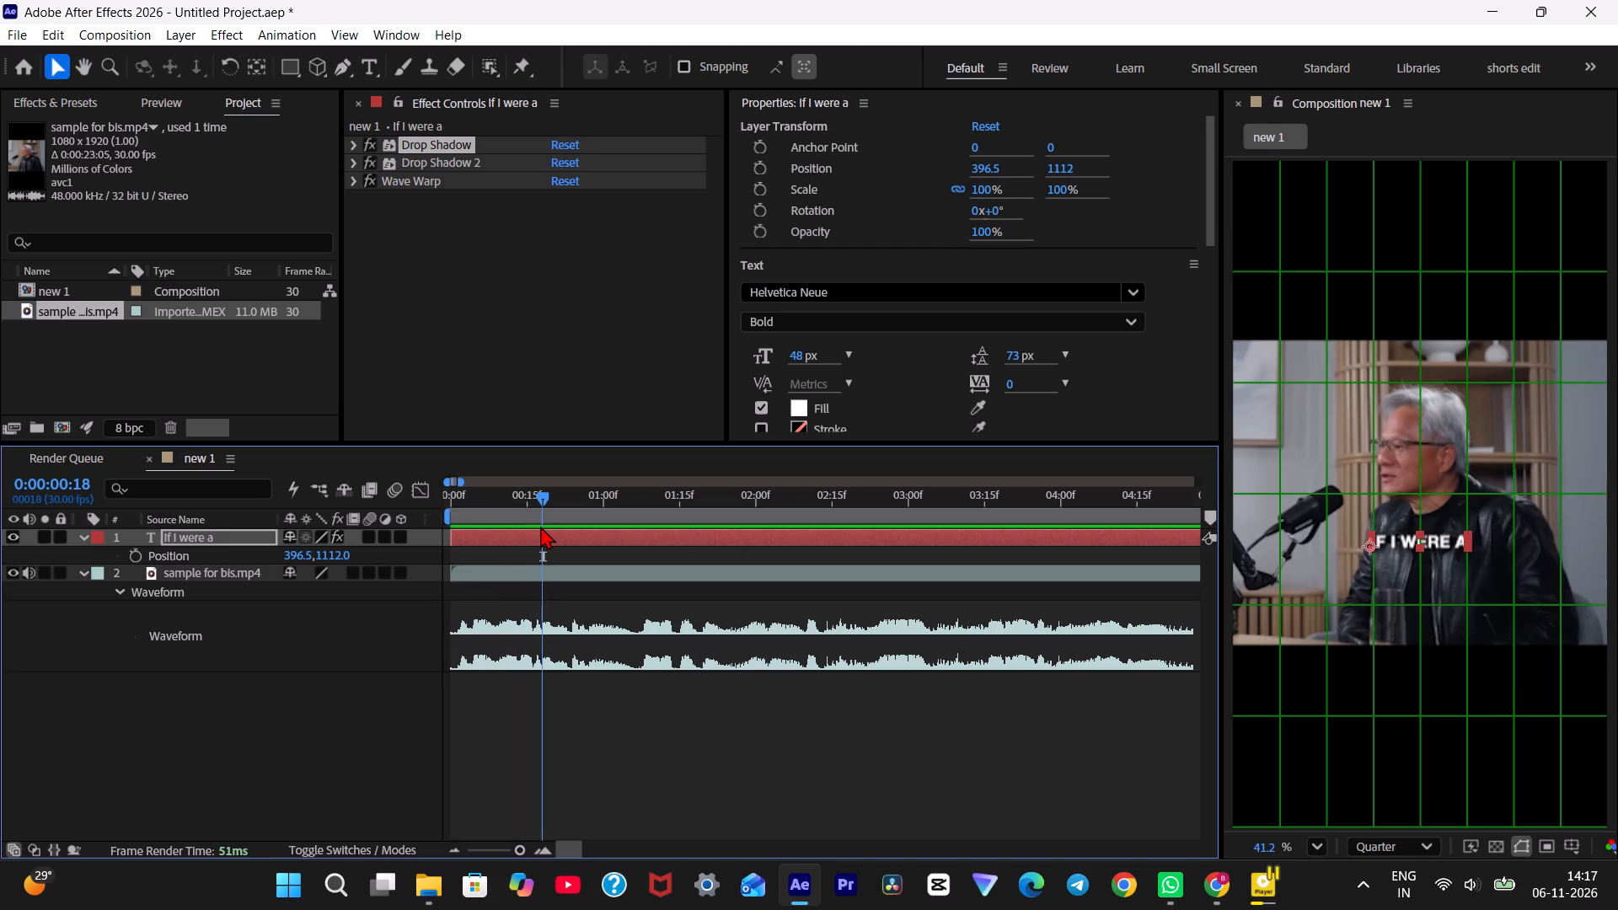
pyautogui.keyDown('alt'); pyautogui.moveTo(539, 518); pyautogui.dragTo(523, 518); pyautogui.keyUp('alt')
pyautogui.press('space')
pyautogui.press('space')
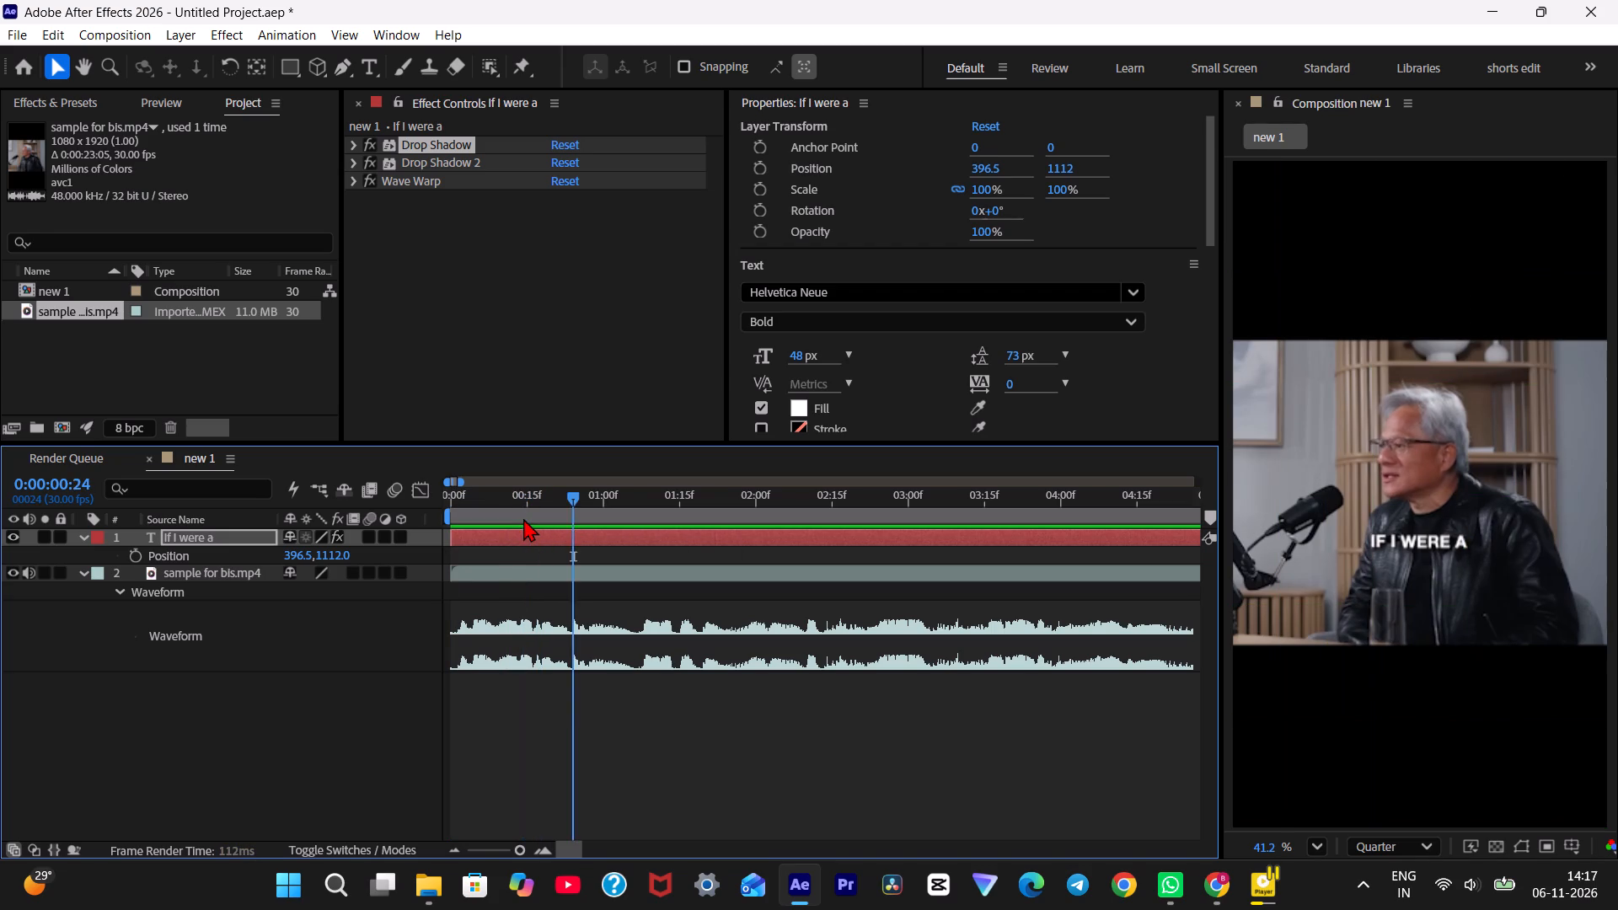
pyautogui.keyDown('alt'); pyautogui.moveTo(523, 518); pyautogui.dragTo(456, 531); pyautogui.keyUp('alt')
pyautogui.press('space')
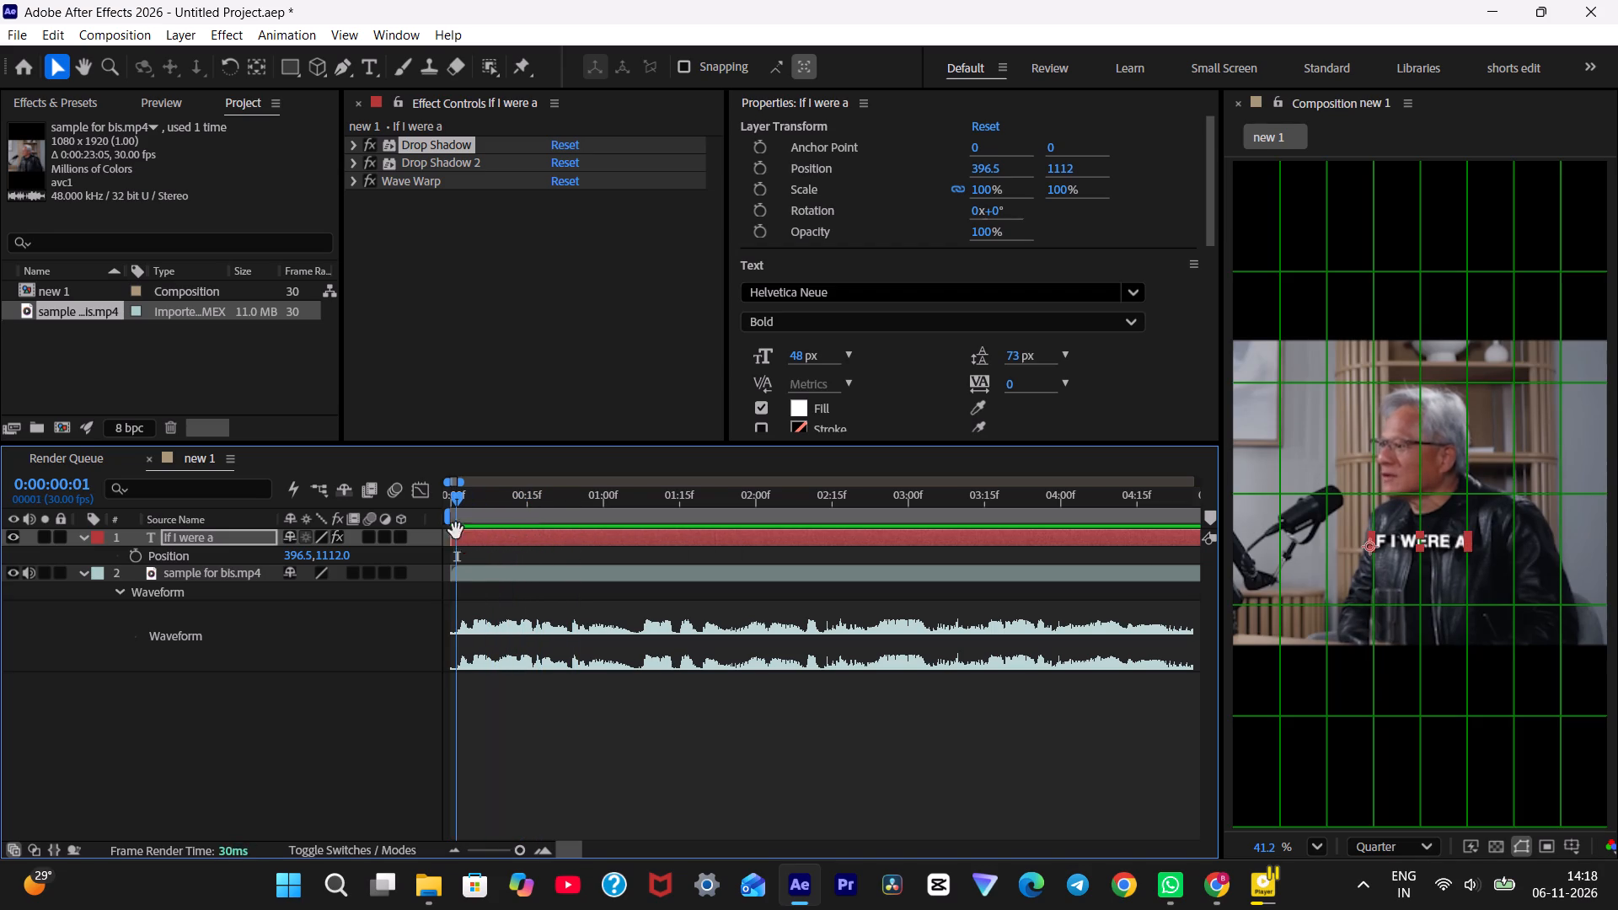
pyautogui.press('space')
pyautogui.press('space')
pyautogui.press('space')
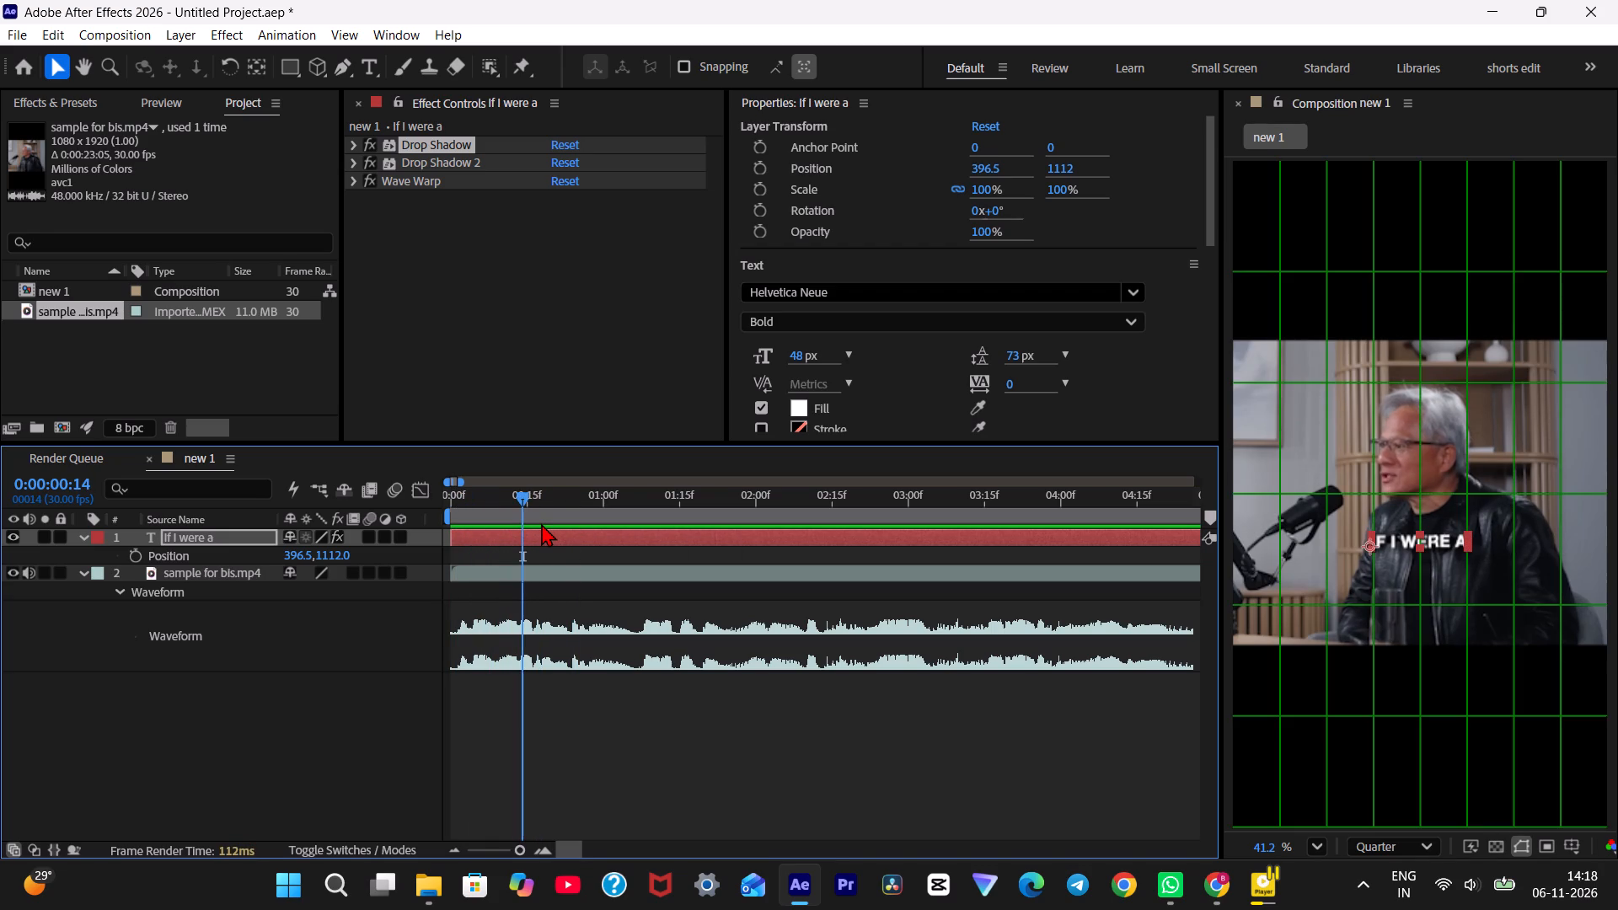
pyautogui.press('space')
pyautogui.press('space')
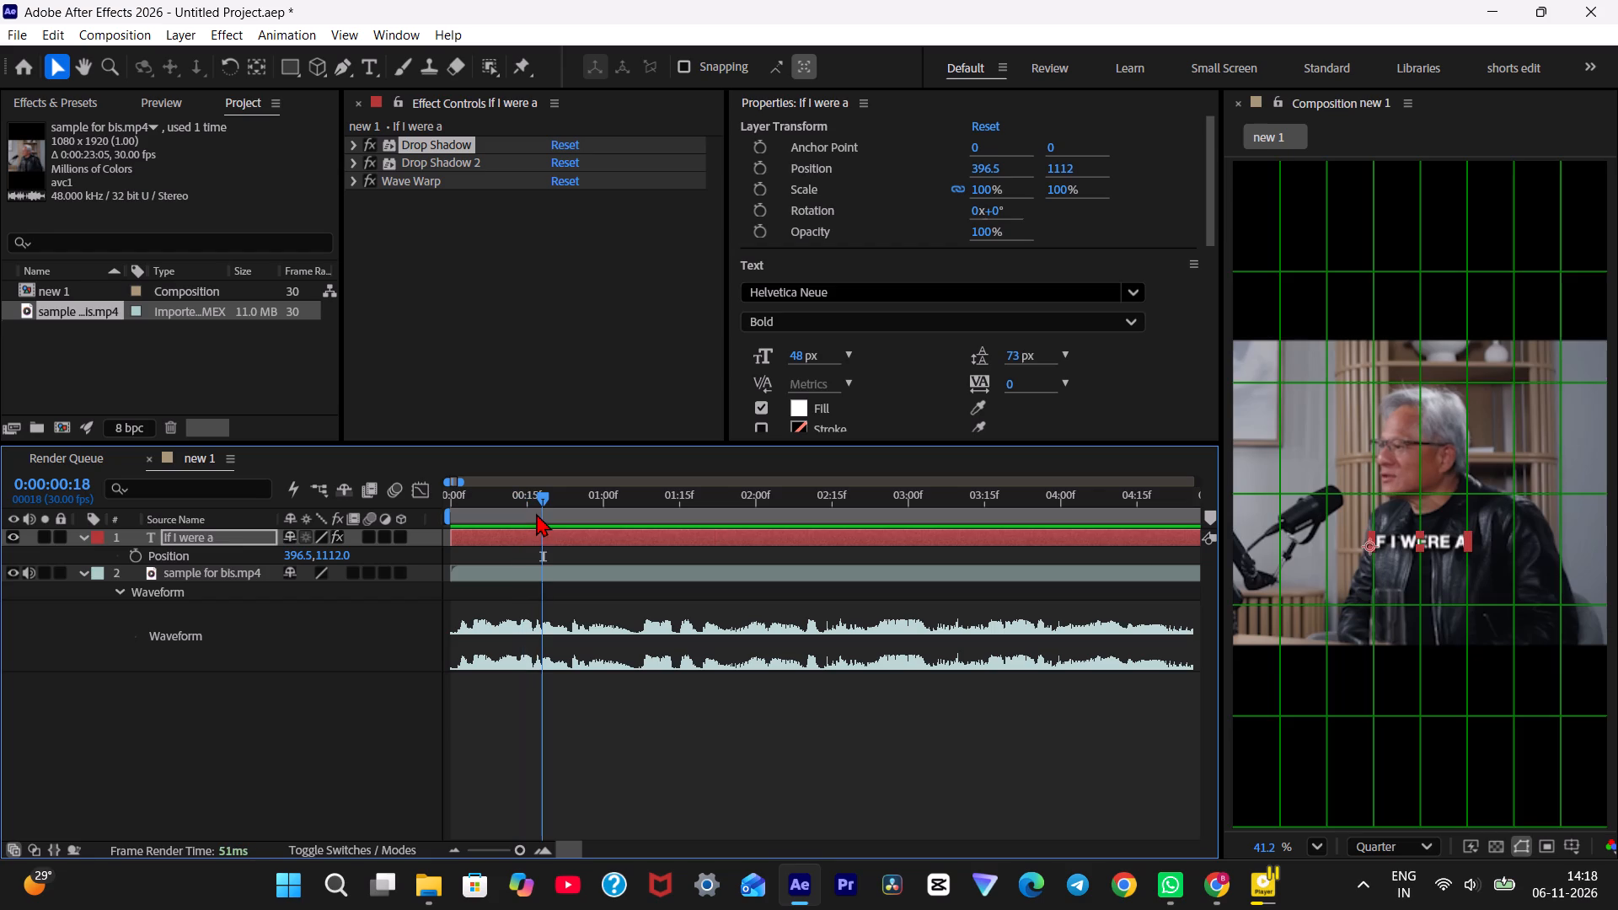
# Replay shorter stretches of the opening second against the audio waveform to pinpoint the frame where the first caption should end.
pyautogui.keyDown('alt'); pyautogui.scroll(2, 580, 583); pyautogui.keyUp('alt')
pyautogui.moveTo(585, 506); pyautogui.dragTo(275, 506)
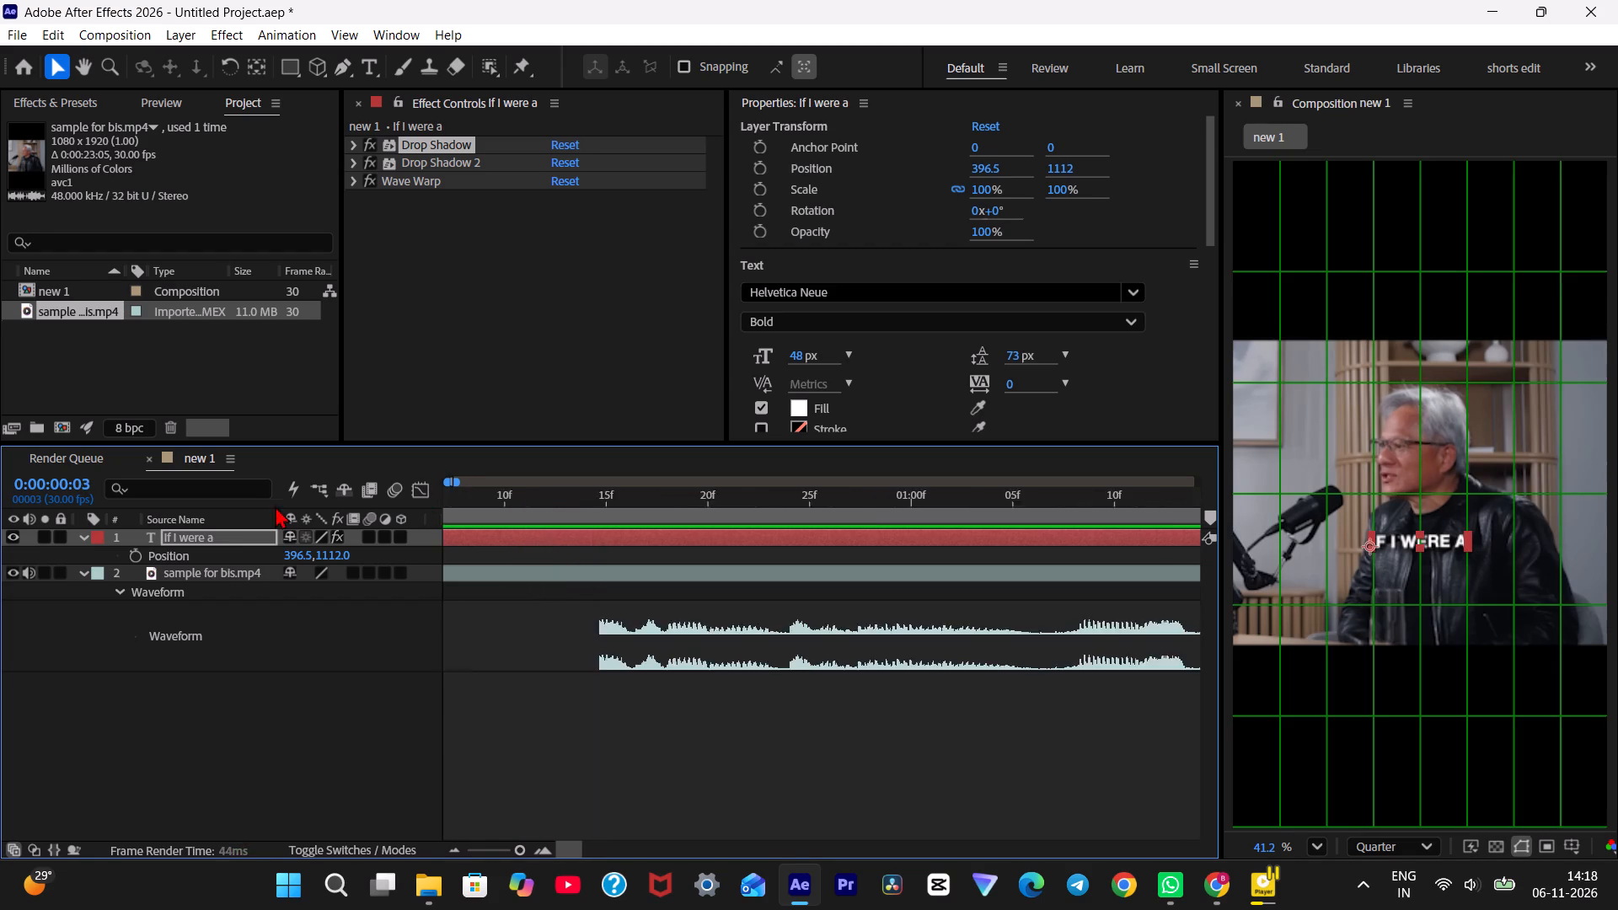
pyautogui.moveTo(275, 506); pyautogui.dragTo(71, 509)
pyautogui.keyDown('alt'); pyautogui.scroll(-1, 596, 541); pyautogui.keyUp('alt')
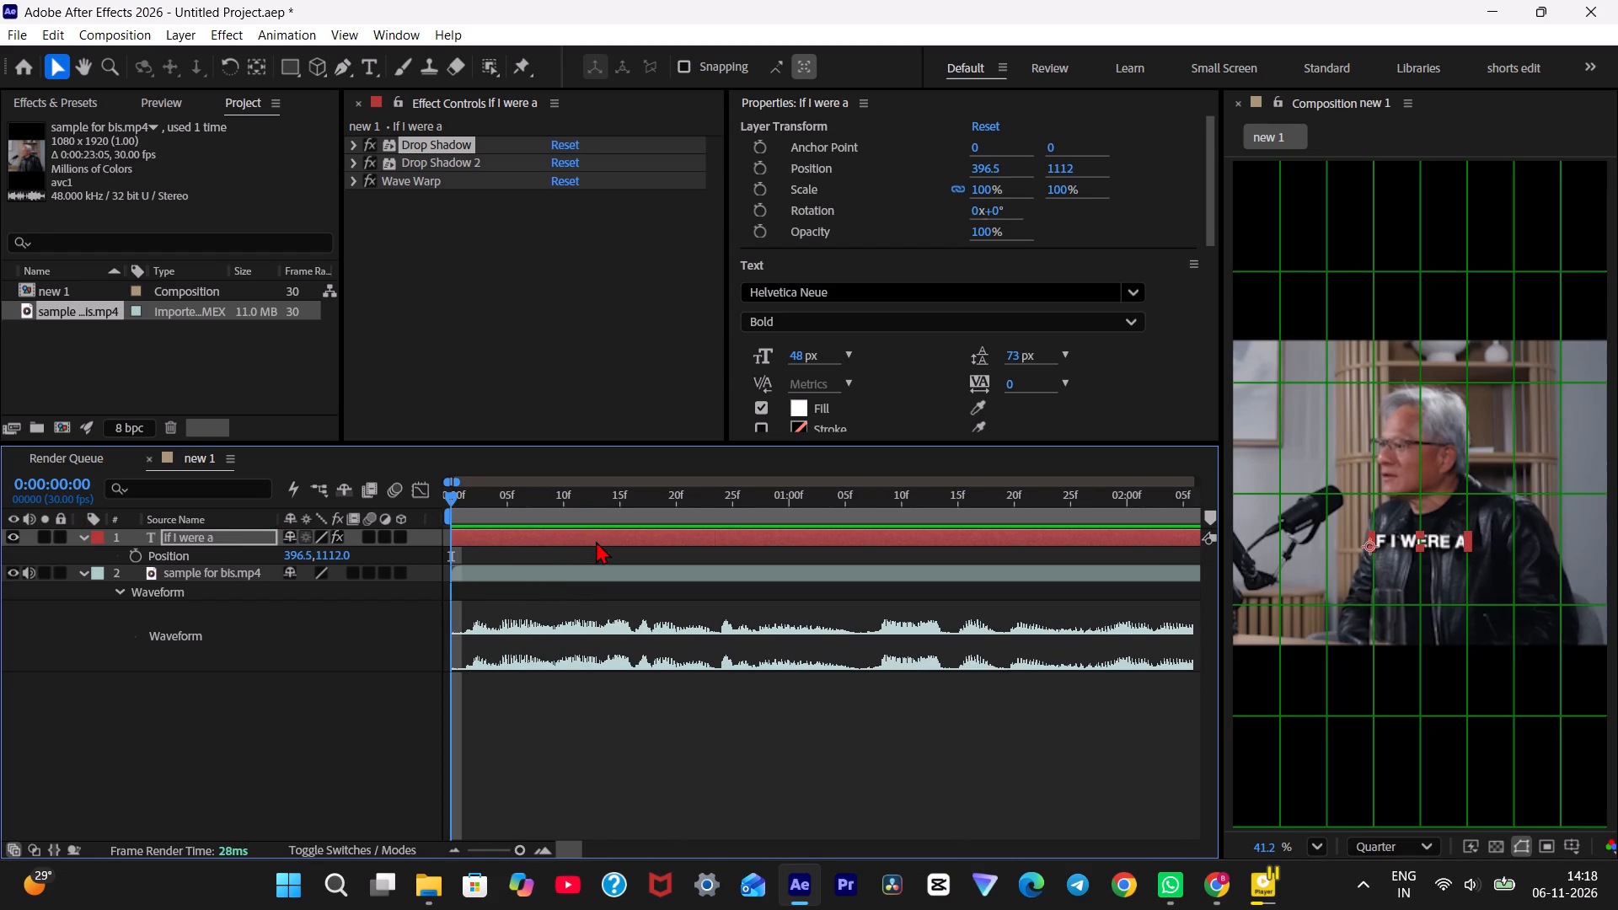
pyautogui.moveTo(603, 511); pyautogui.dragTo(455, 506)
pyautogui.press('space')
pyautogui.press('space')
pyautogui.press('space')
pyautogui.press('space')
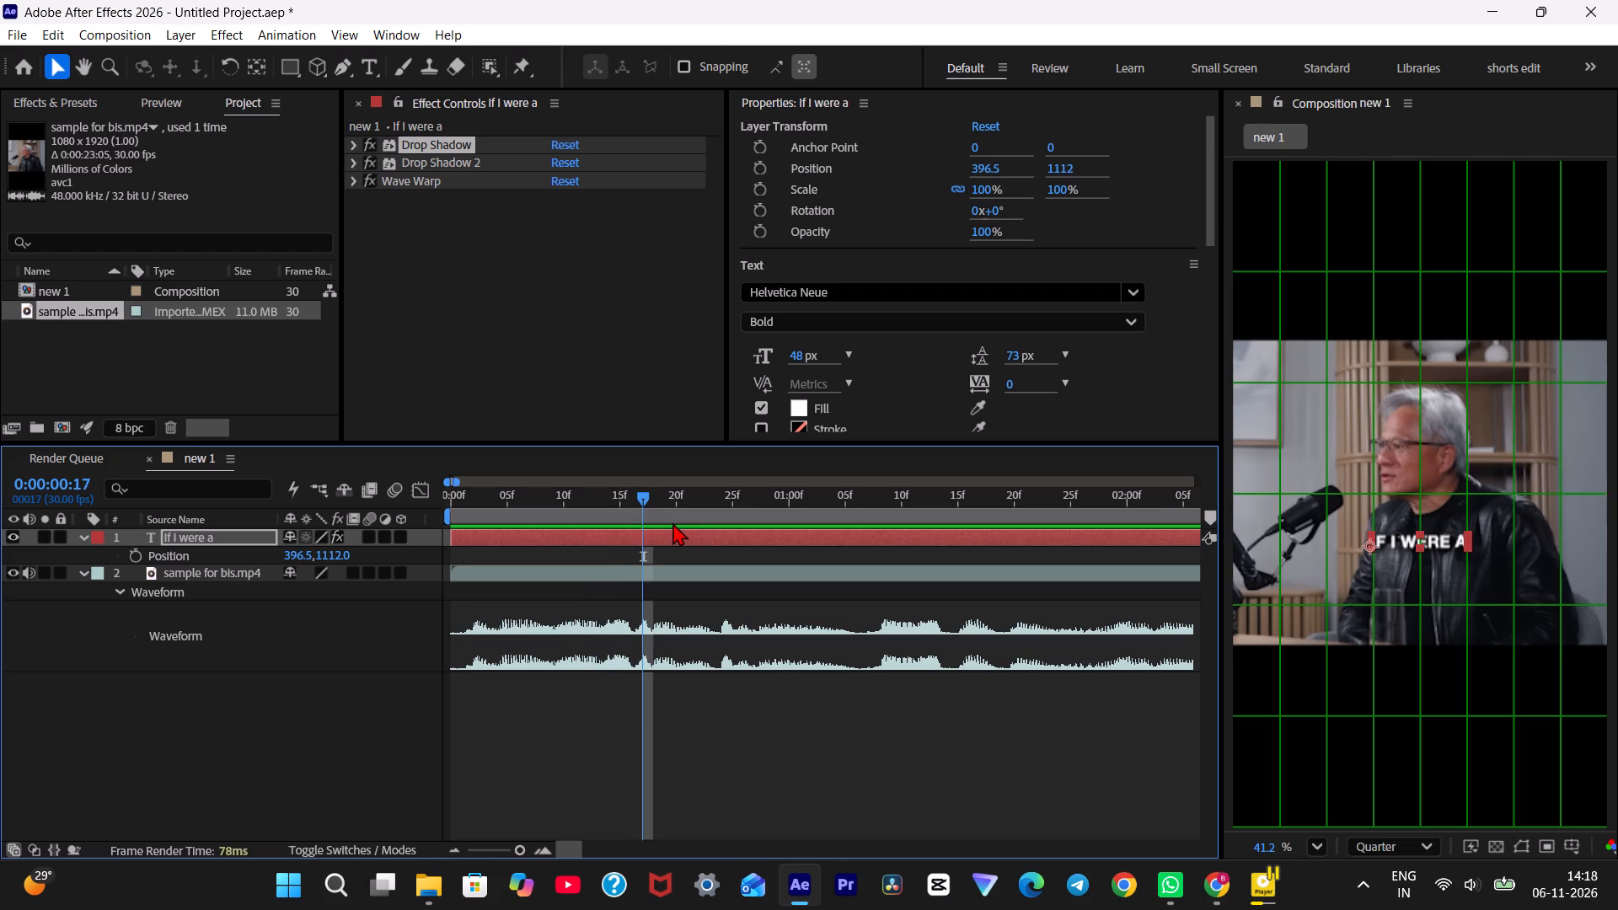
pyautogui.moveTo(640, 503); pyautogui.dragTo(607, 513)
pyautogui.press('space')
pyautogui.press('space')
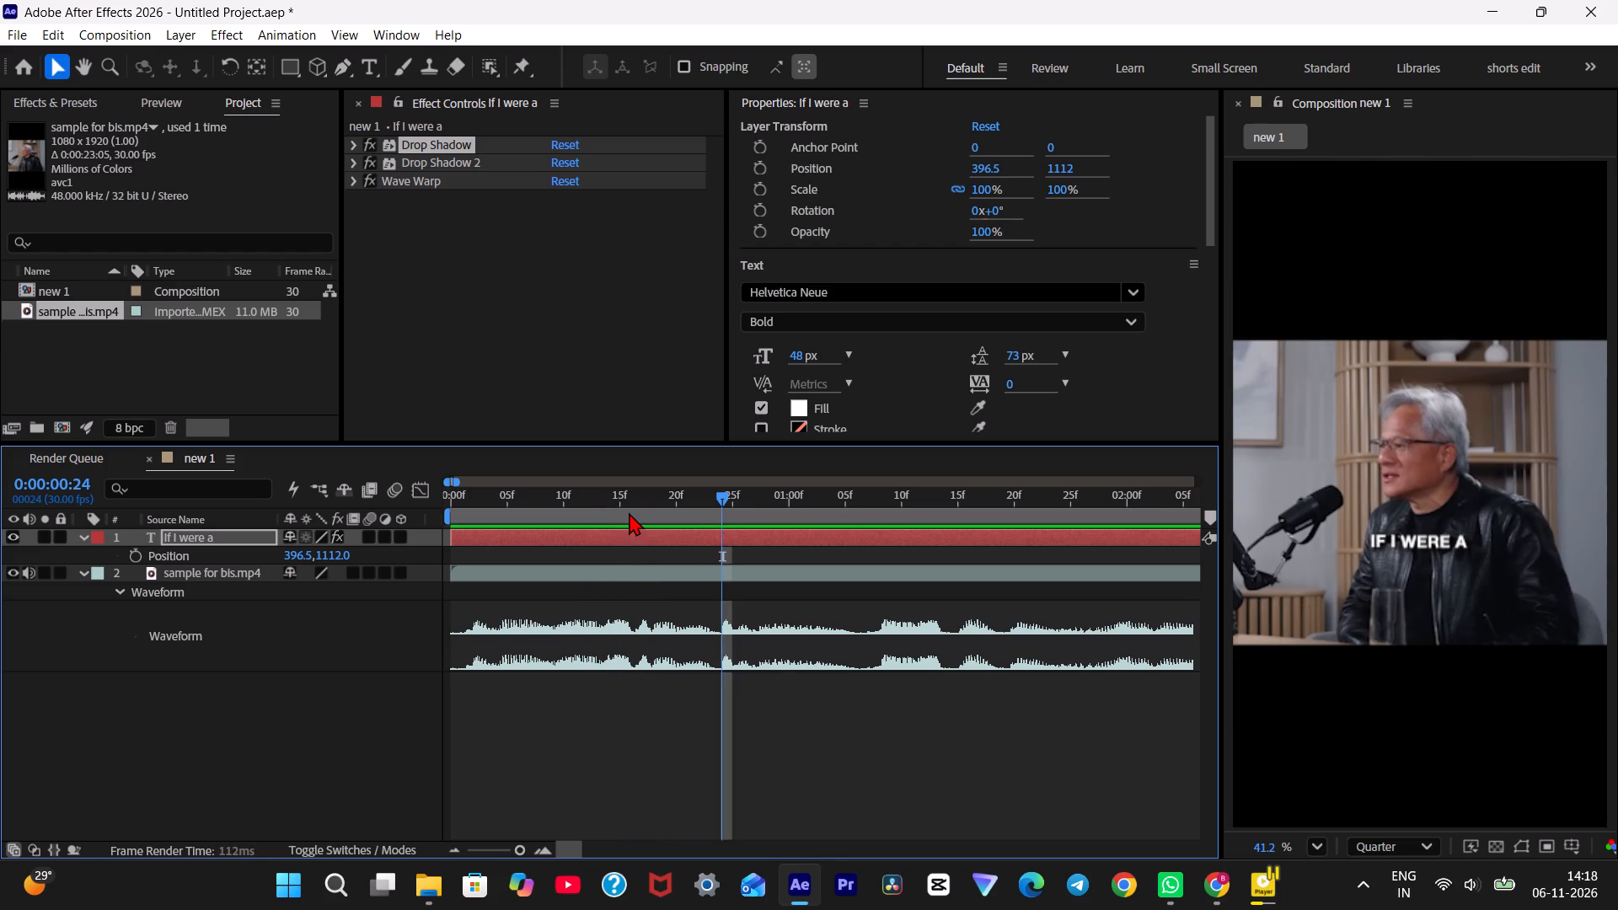
pyautogui.click(629, 512)
pyautogui.press('space')
pyautogui.press('space')
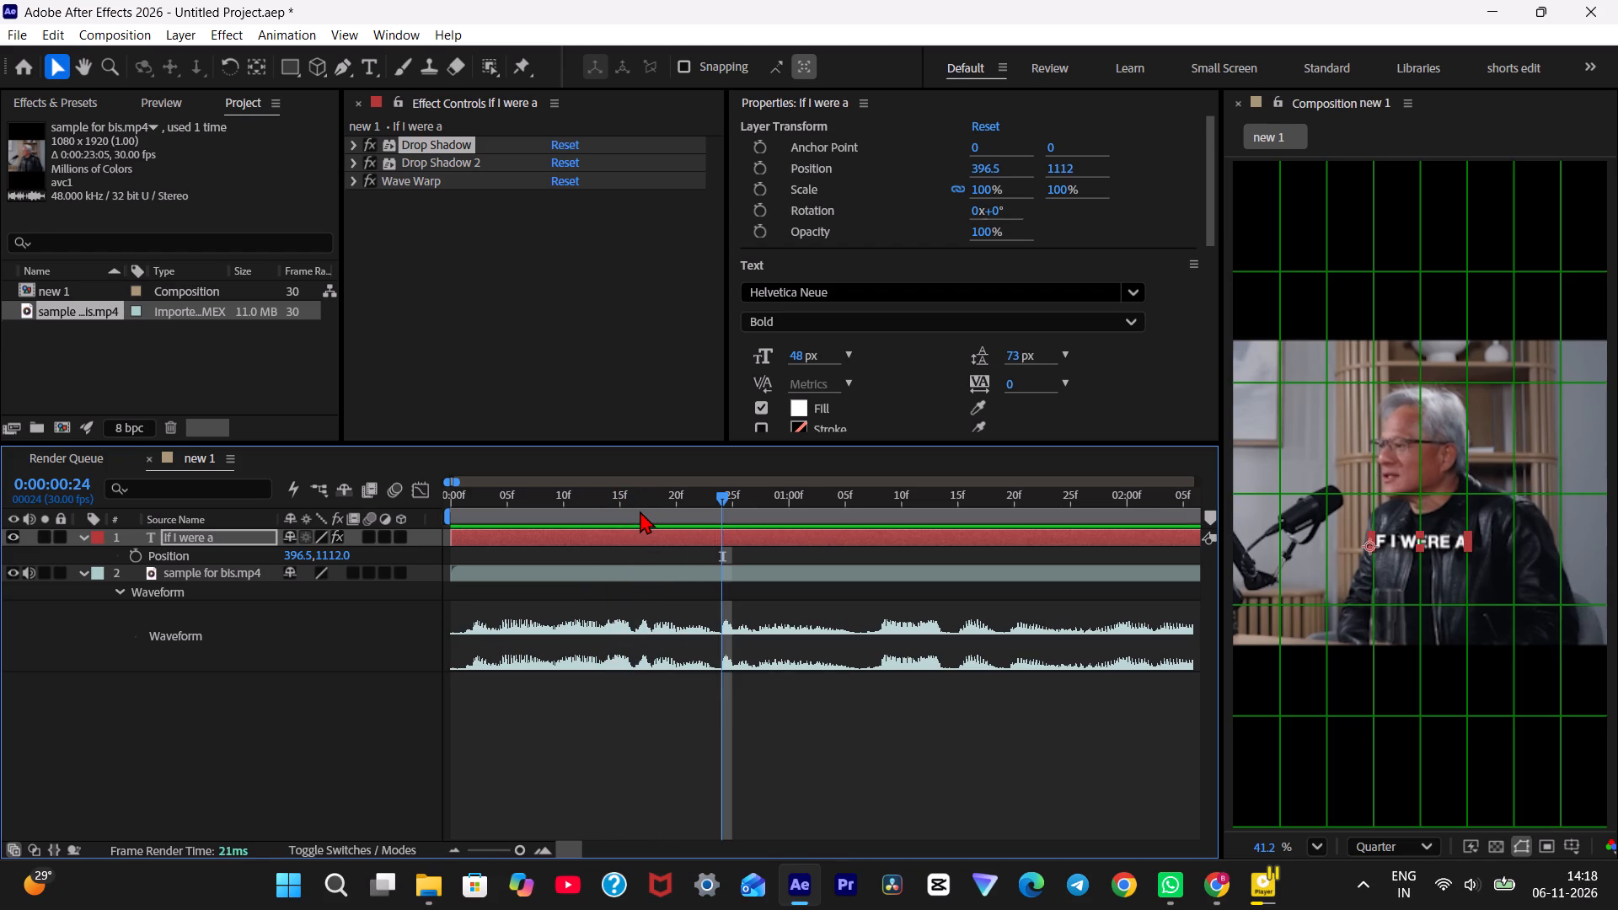
pyautogui.moveTo(640, 511); pyautogui.dragTo(578, 515)
pyautogui.press('space')
pyautogui.press('space')
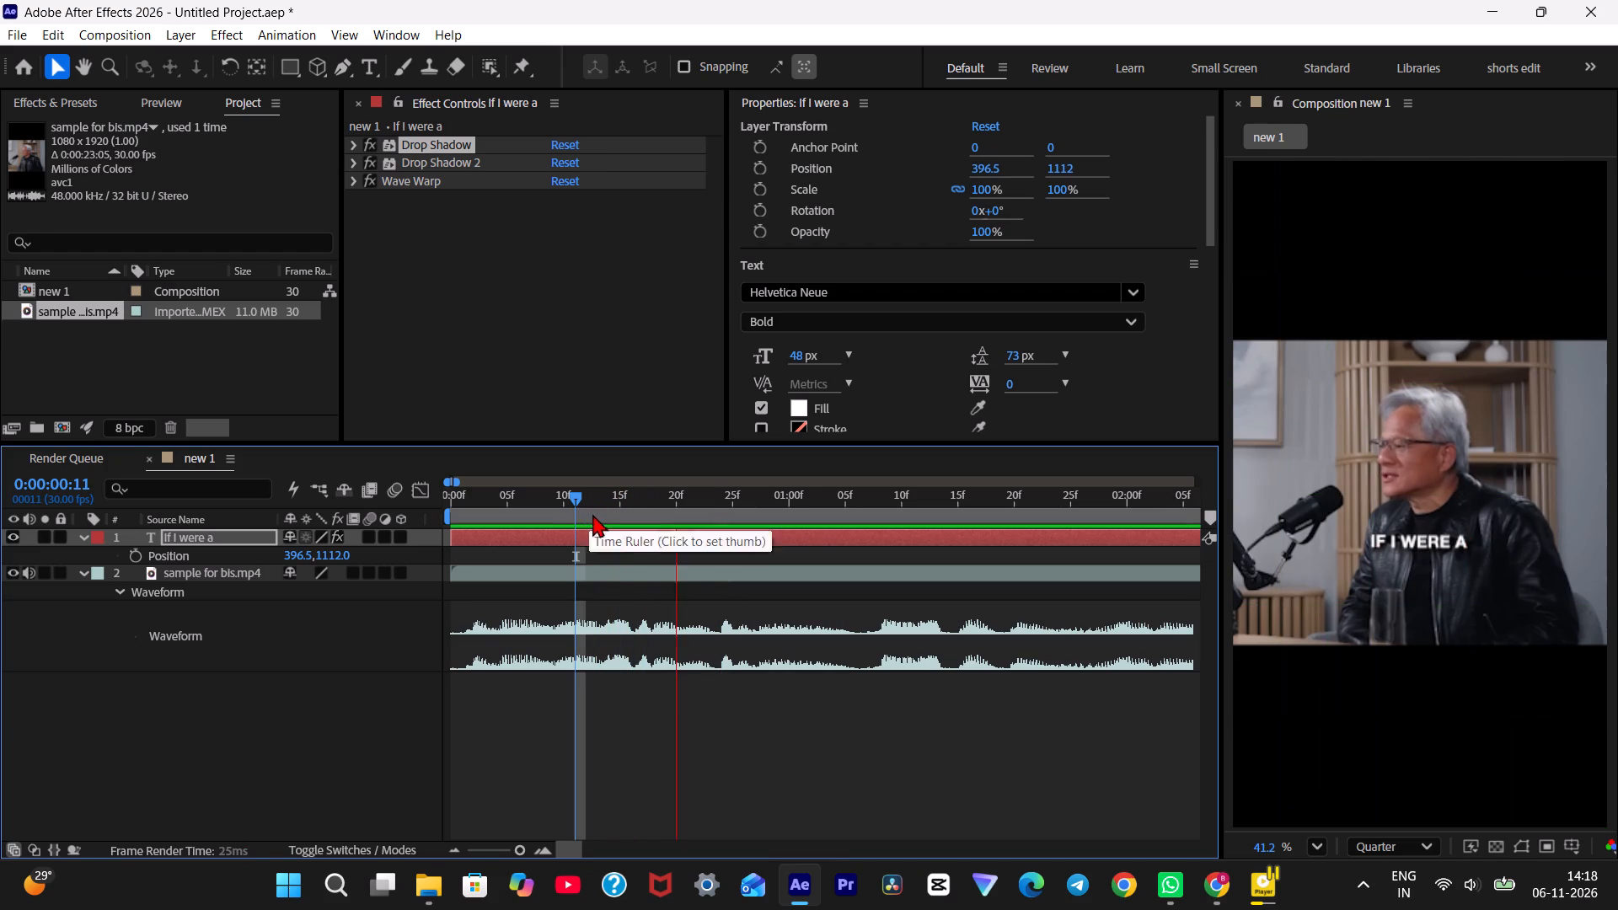
pyautogui.moveTo(603, 511); pyautogui.dragTo(555, 517)
pyautogui.press('space')
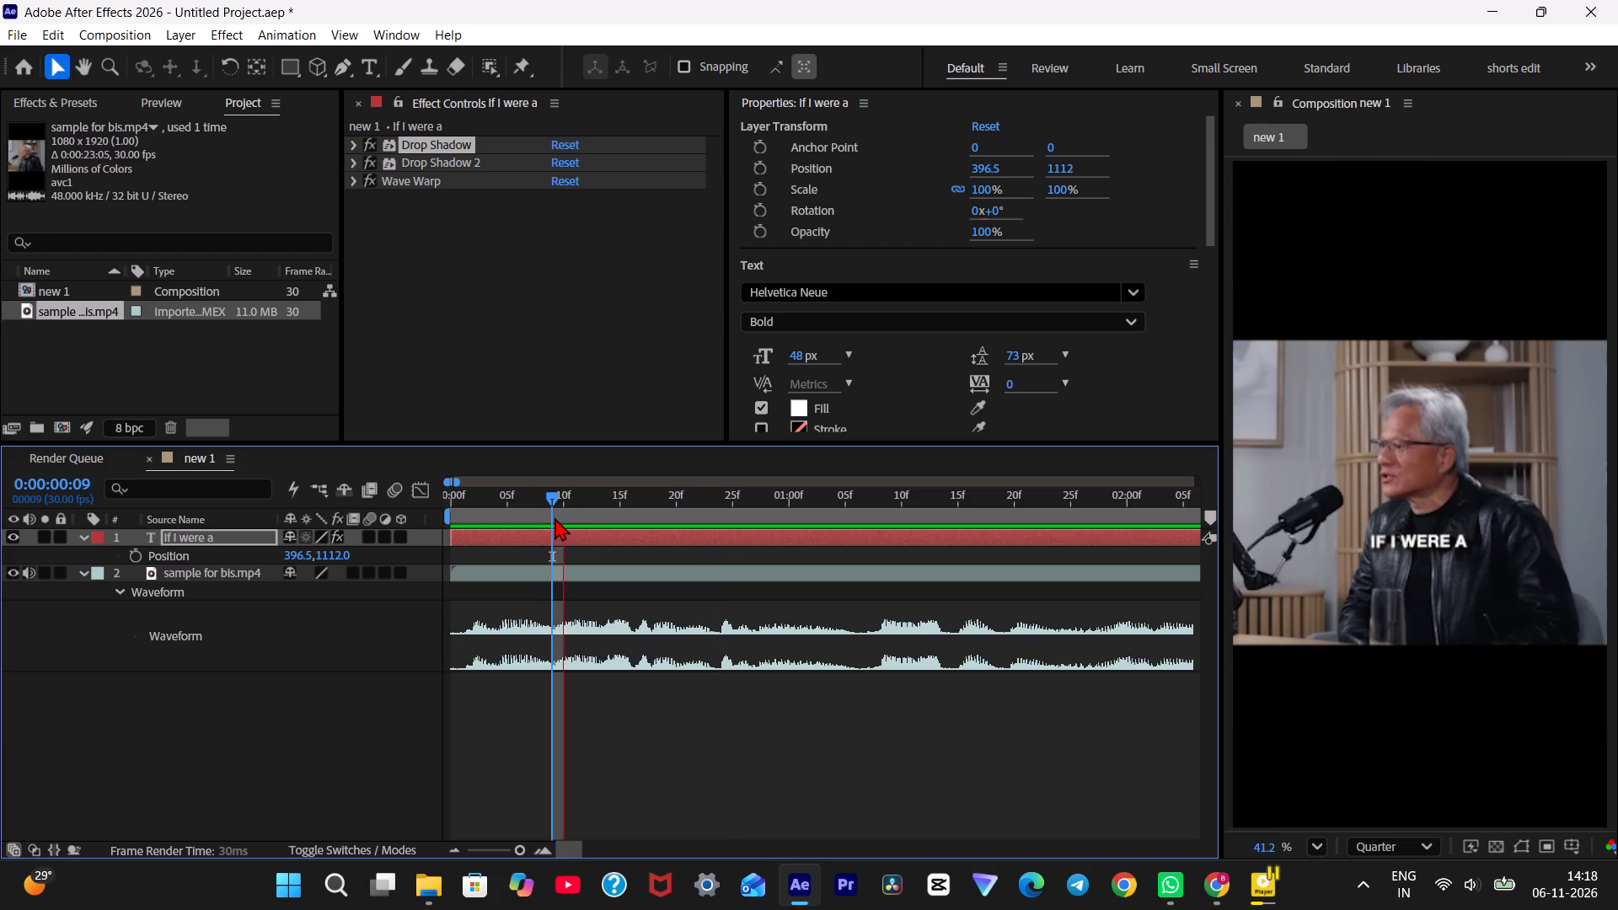
pyautogui.press('space')
pyautogui.click(561, 517)
pyautogui.click(561, 517)
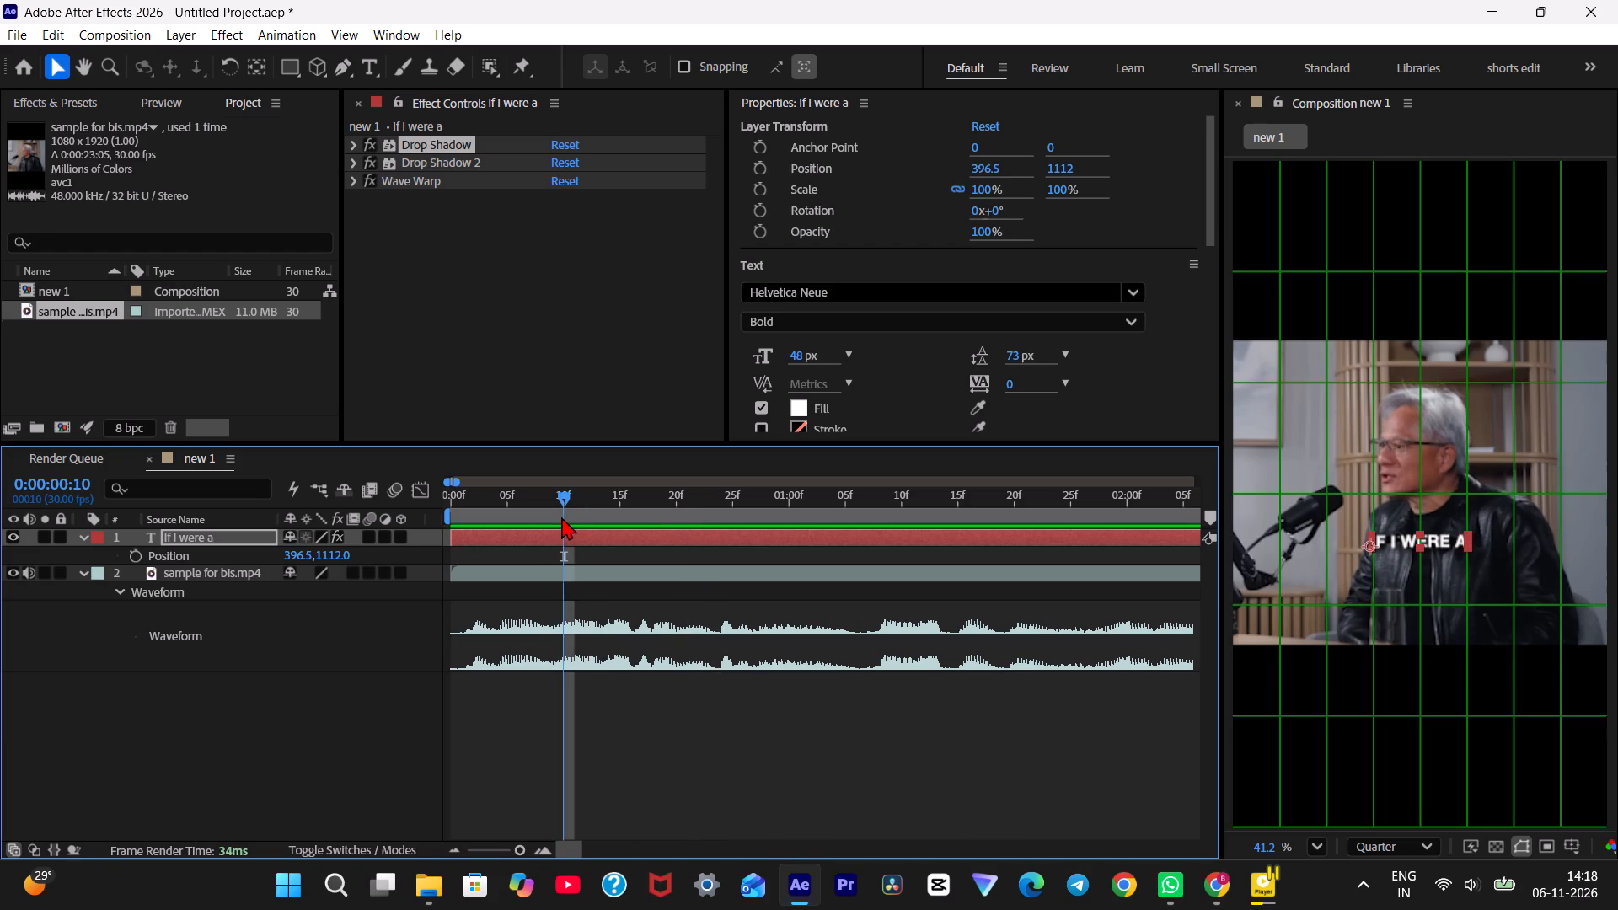
pyautogui.press('space')
pyautogui.press('space')
# Split the "If I were a" caption layer at frame 9 and delete the part after the cut.
pyautogui.click(557, 518)
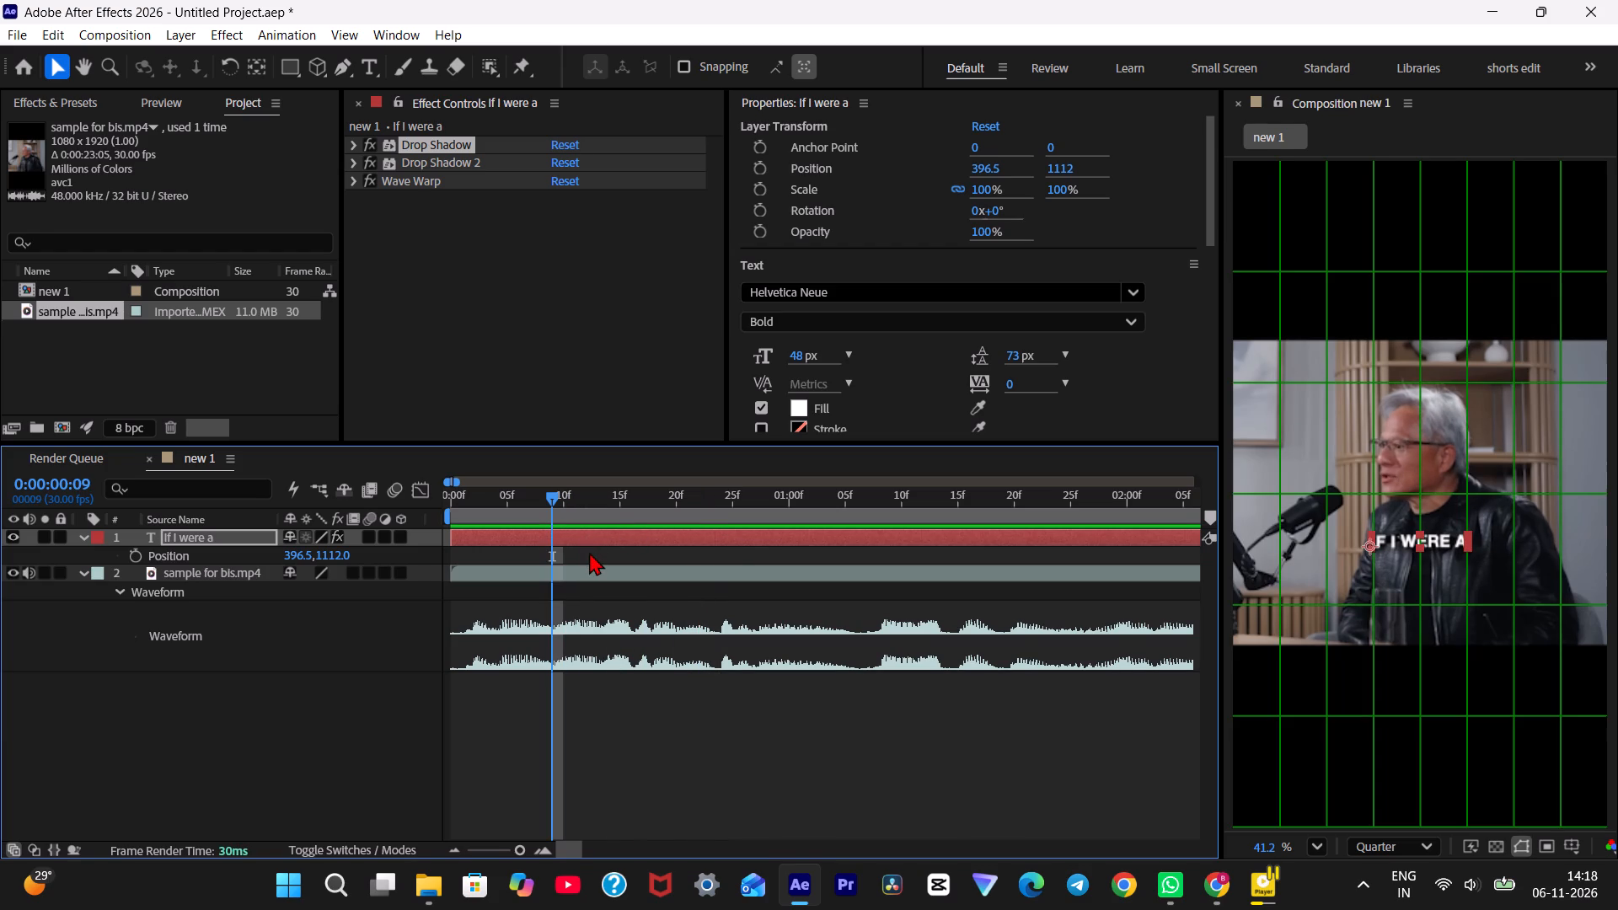
pyautogui.hotkey('ctrl', 'shift', 'd')
pyautogui.press('BackSpace')
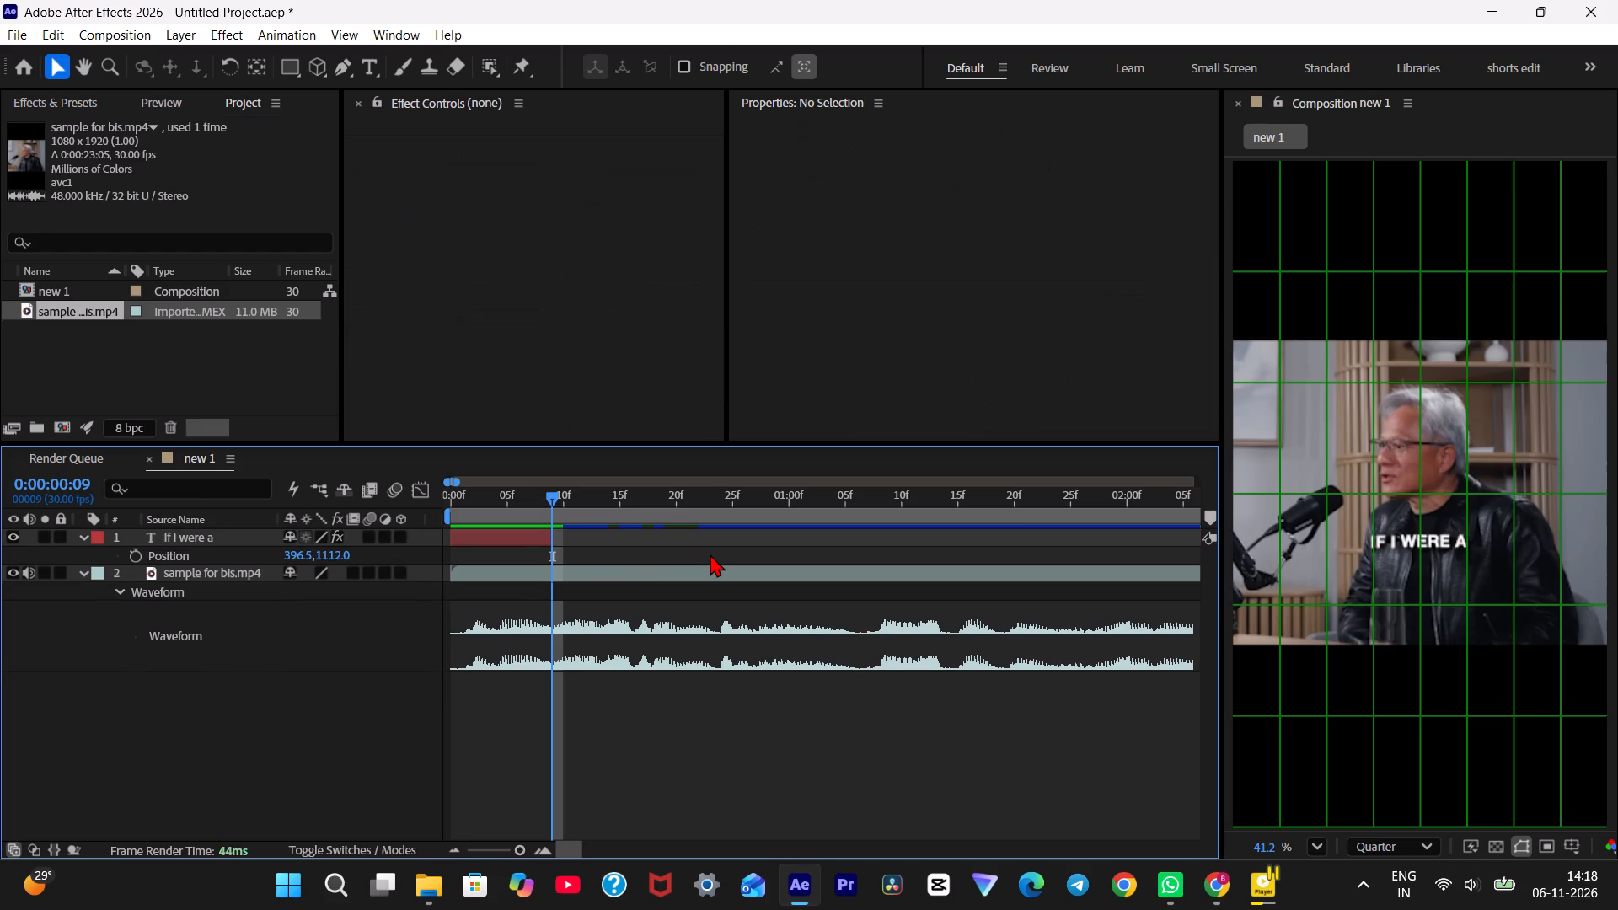
# Replay the opening from the first frame and around the cut to check the shortened caption's timing against the speech.
pyautogui.moveTo(550, 505); pyautogui.dragTo(357, 511)
pyautogui.press('space')
pyautogui.press('space')
pyautogui.moveTo(532, 496); pyautogui.dragTo(447, 506)
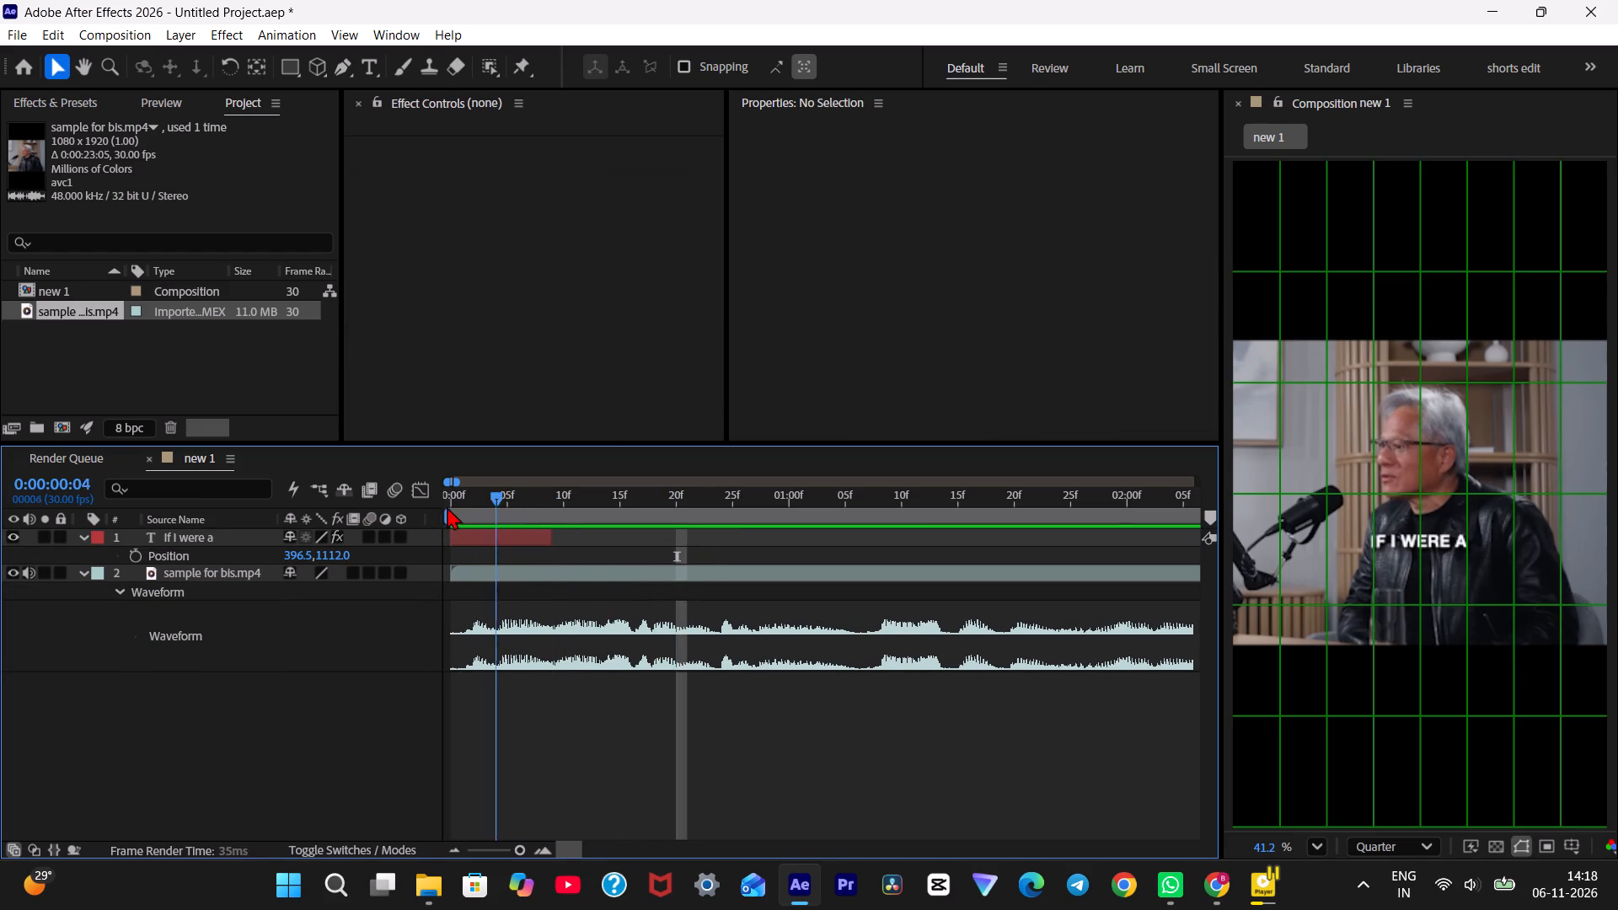
pyautogui.moveTo(447, 506); pyautogui.dragTo(416, 514)
pyautogui.press('space')
pyautogui.press('space')
pyautogui.press('space')
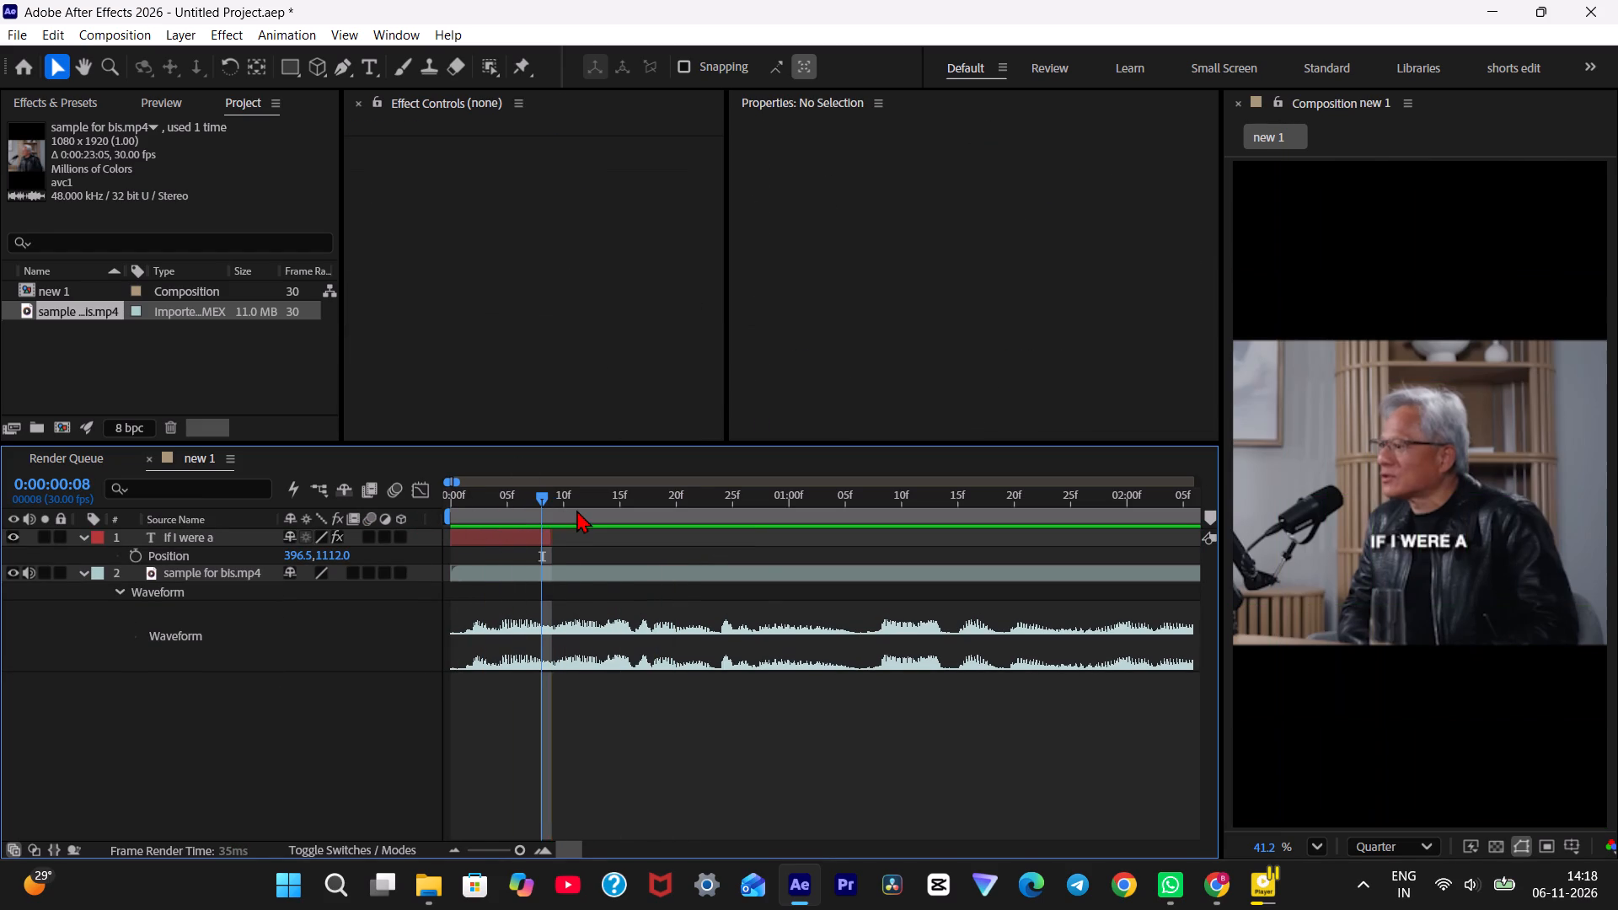
pyautogui.press('space')
pyautogui.press('space')
pyautogui.press('space')
pyautogui.moveTo(579, 506); pyautogui.dragTo(566, 506)
pyautogui.press('space')
pyautogui.press('space')
pyautogui.click(574, 506)
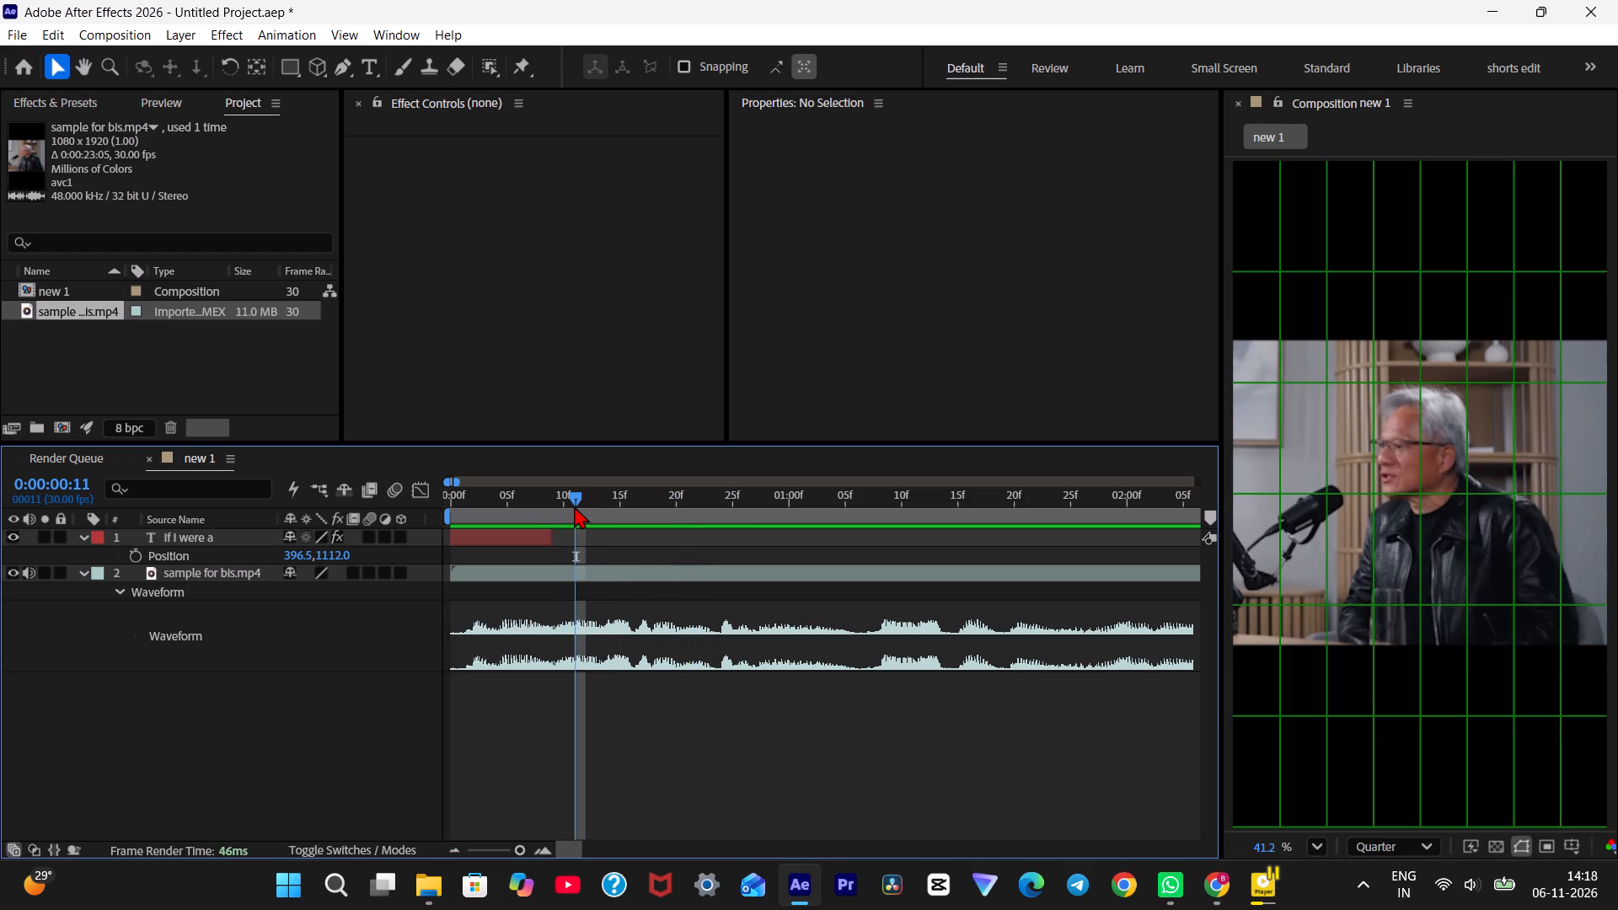
# Extend the end of the "If I were a" caption layer by one frame to frame 10.
pyautogui.moveTo(576, 500); pyautogui.dragTo(556, 505)
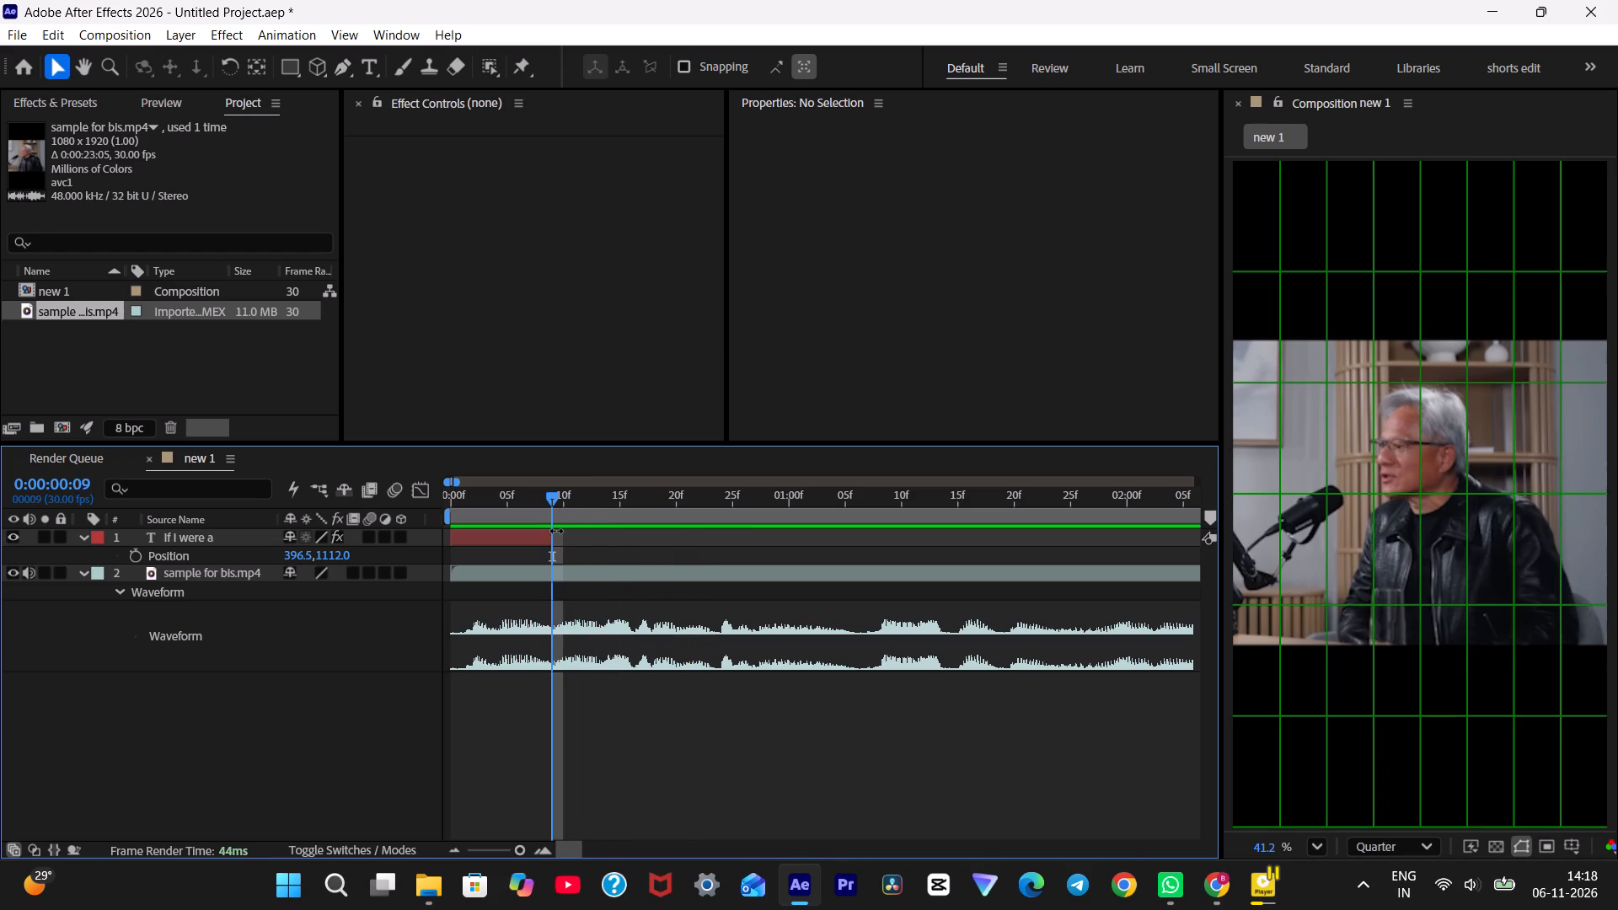
pyautogui.moveTo(554, 533); pyautogui.dragTo(565, 533)
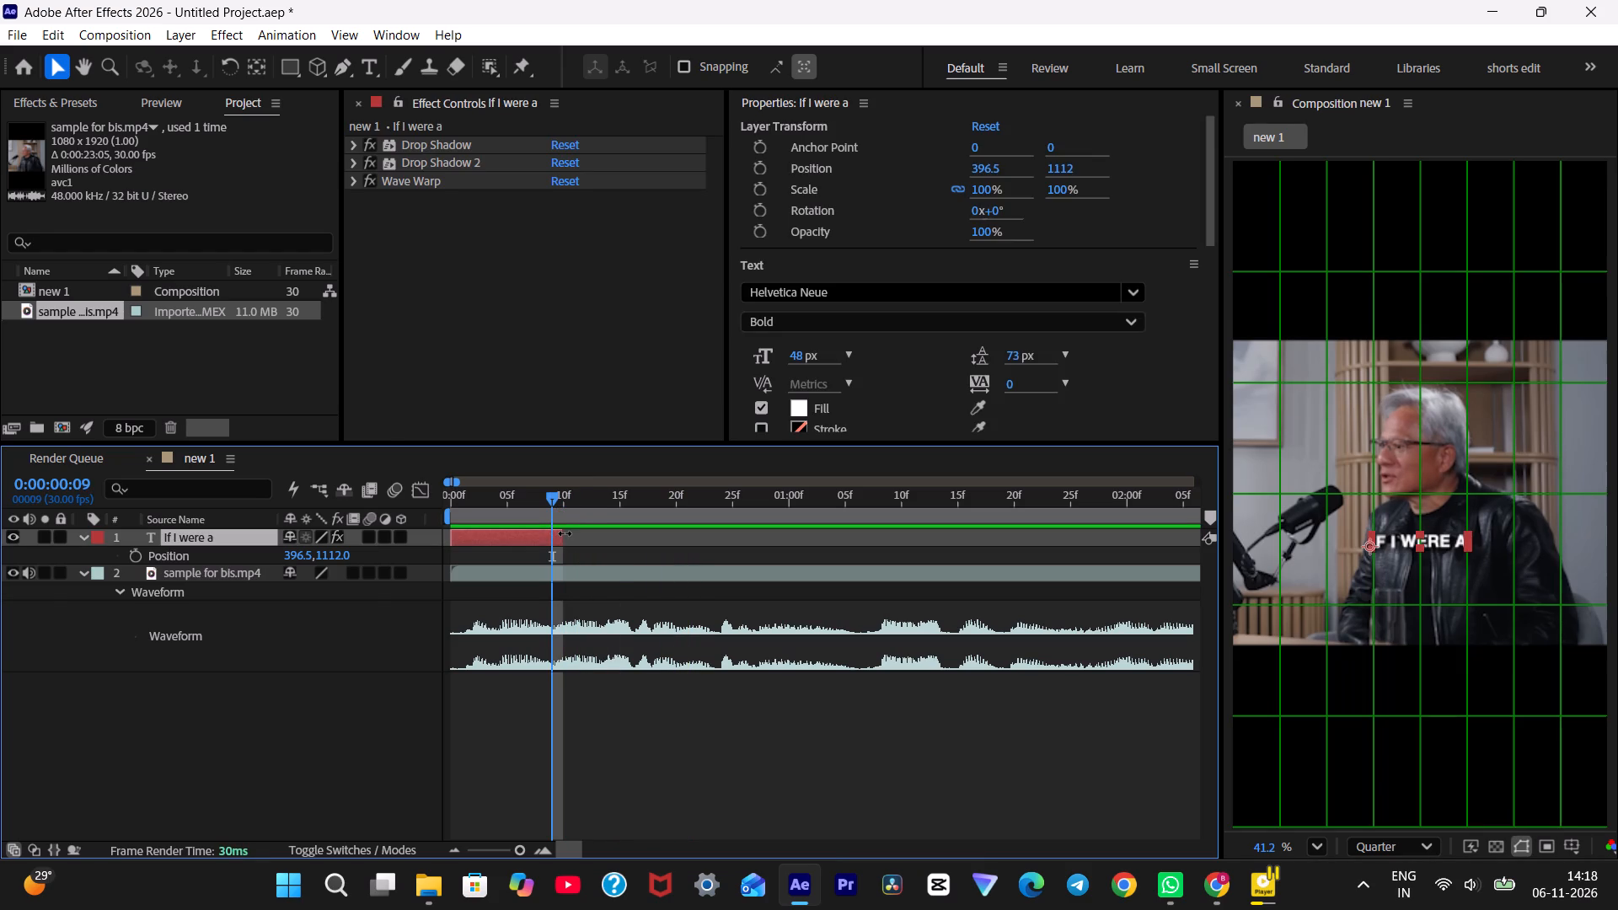
# Duplicate the "If I were a" caption layer and move the copy to start at frame 10, directly after the original.
pyautogui.hotkey('ctrl', 'd')
pyautogui.press('p')
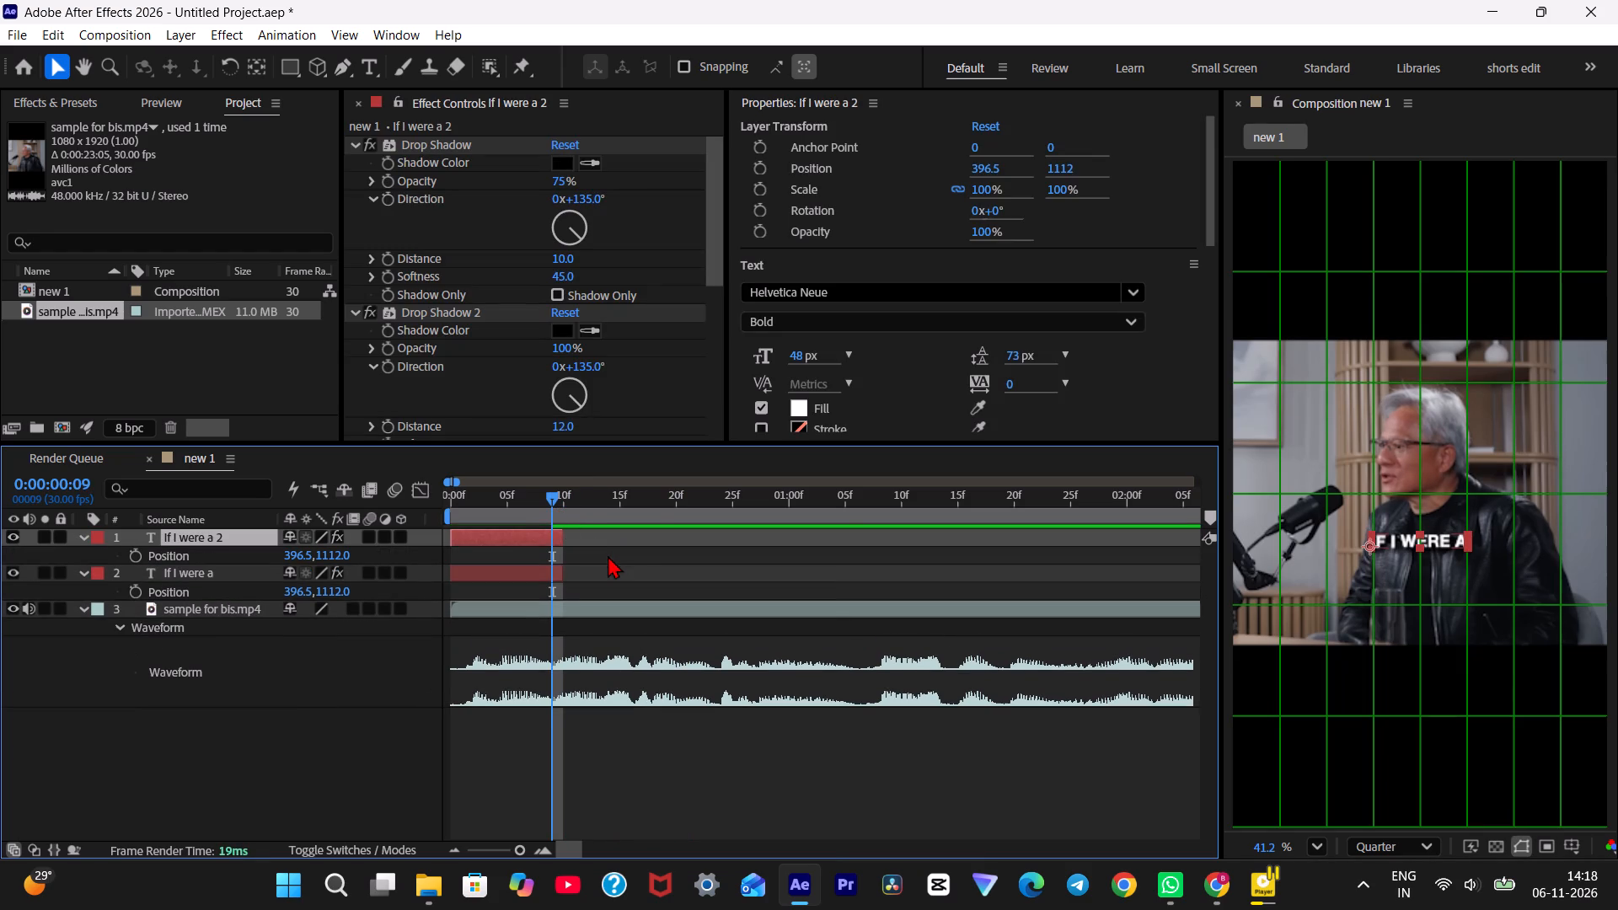
pyautogui.press('[')
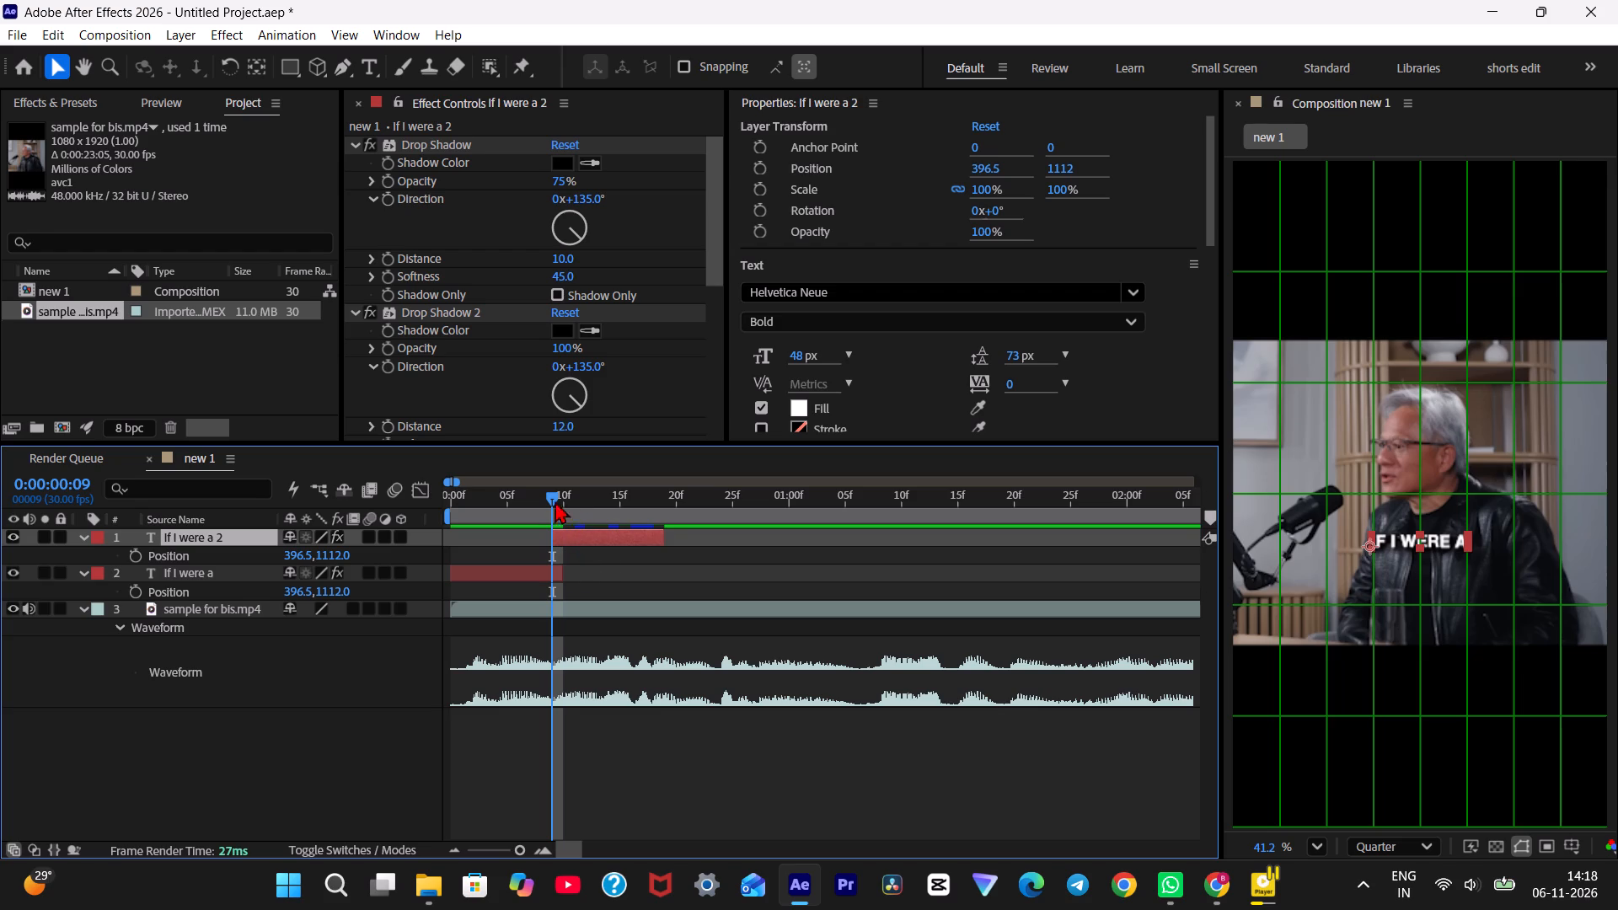
pyautogui.moveTo(547, 498); pyautogui.dragTo(562, 498)
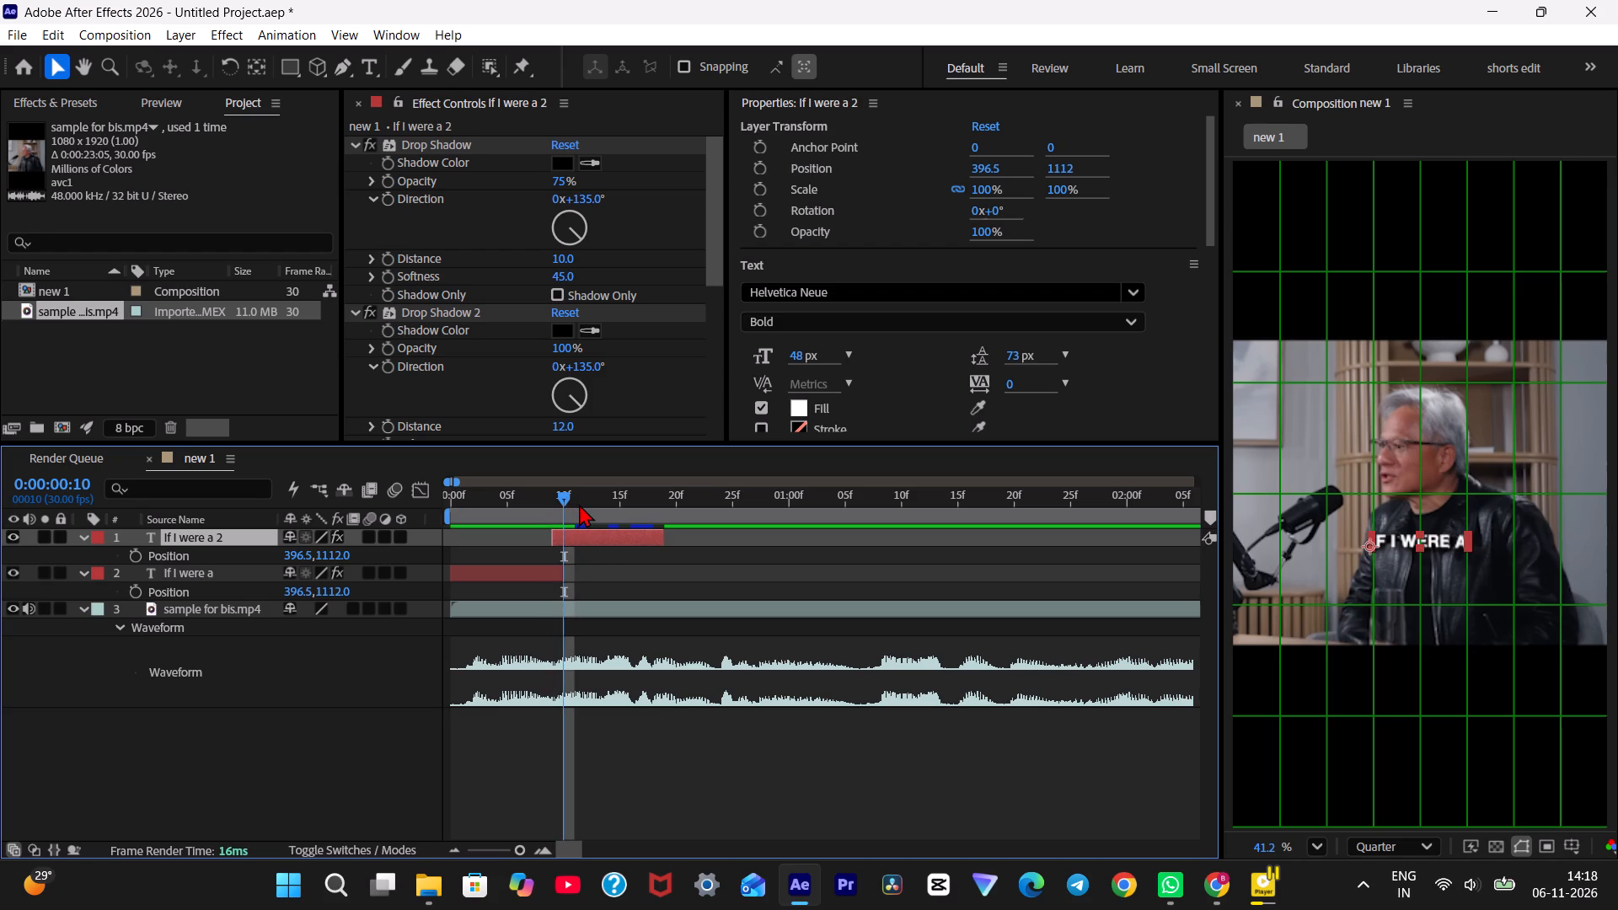
pyautogui.press('[')
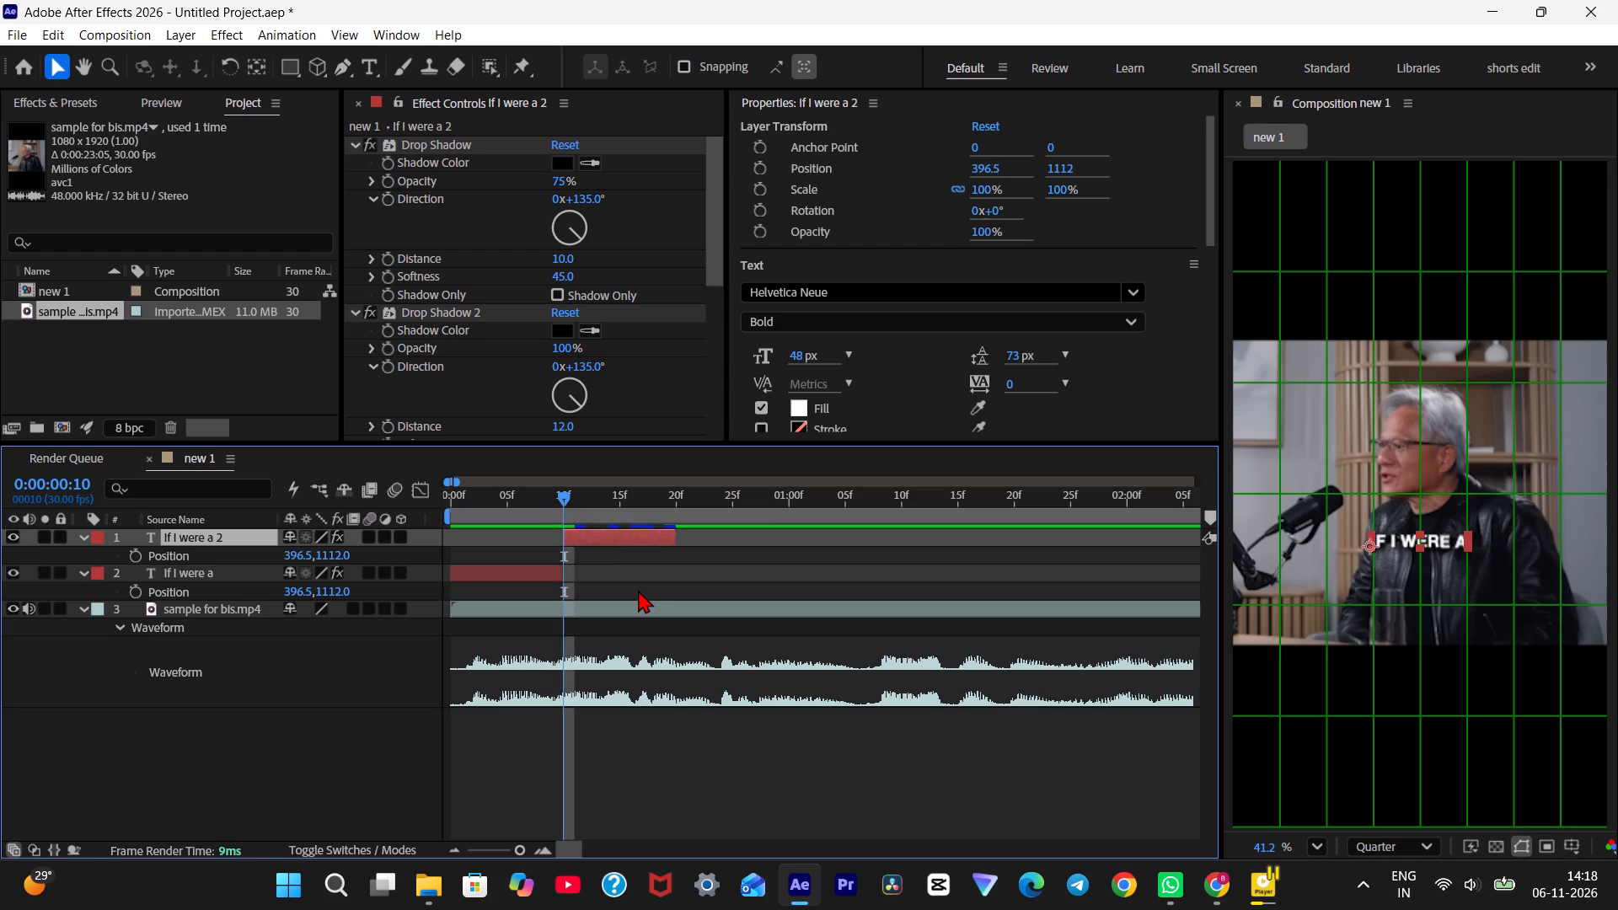
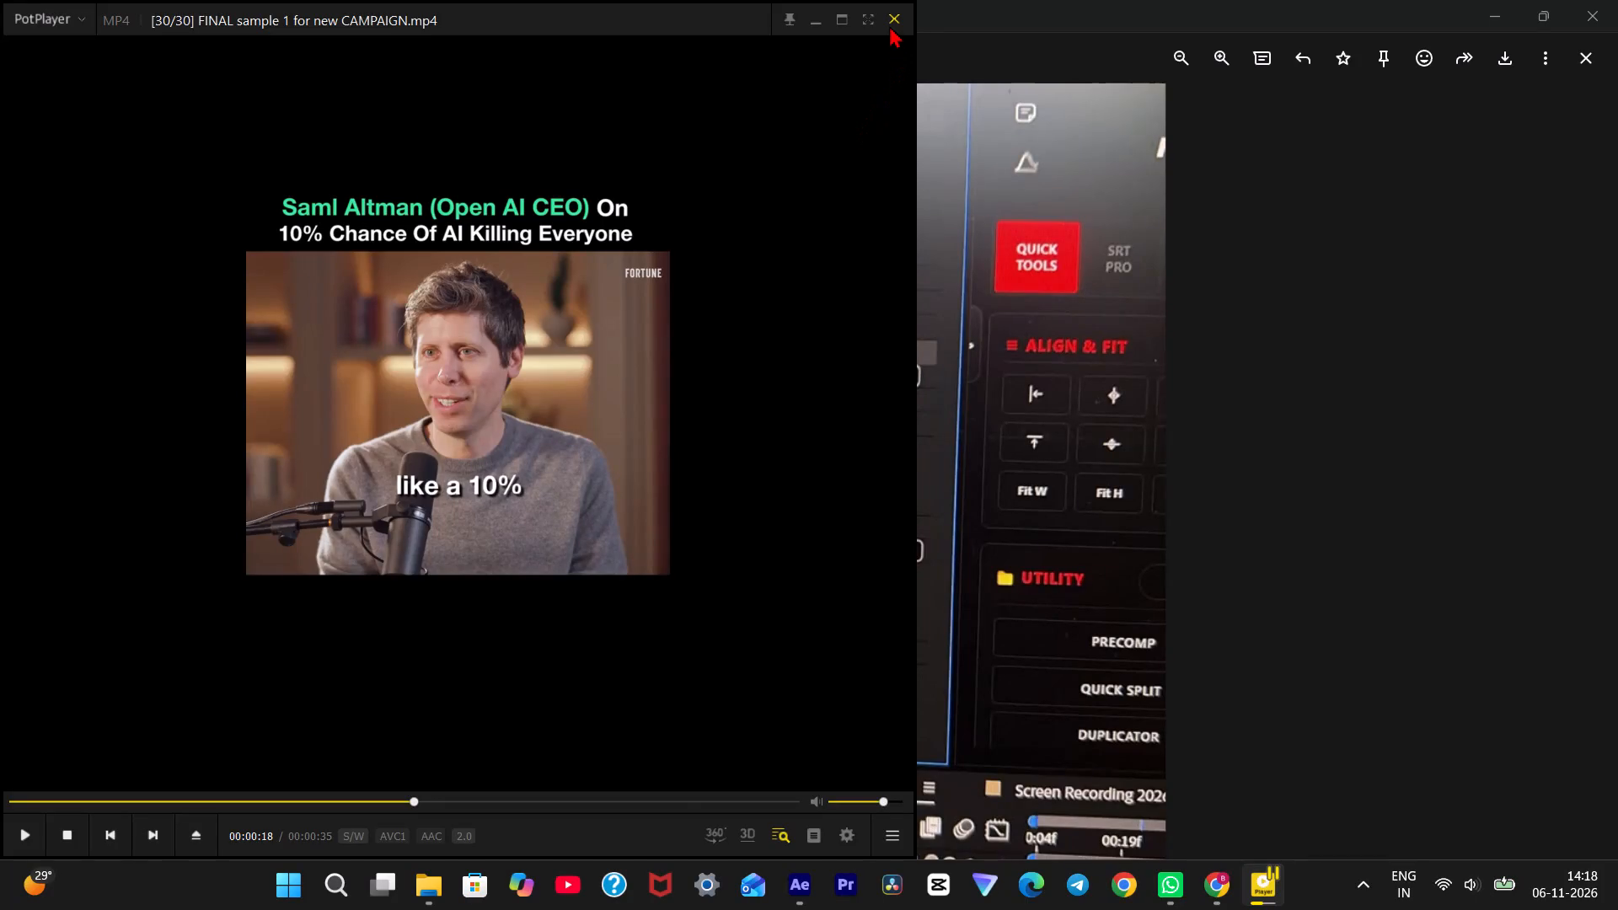
# Close the reference video player, switch to After Effects and import "FINAL sample 1 for new CAMPAIGN" from Downloads as footage.
pyautogui.click(889, 25)
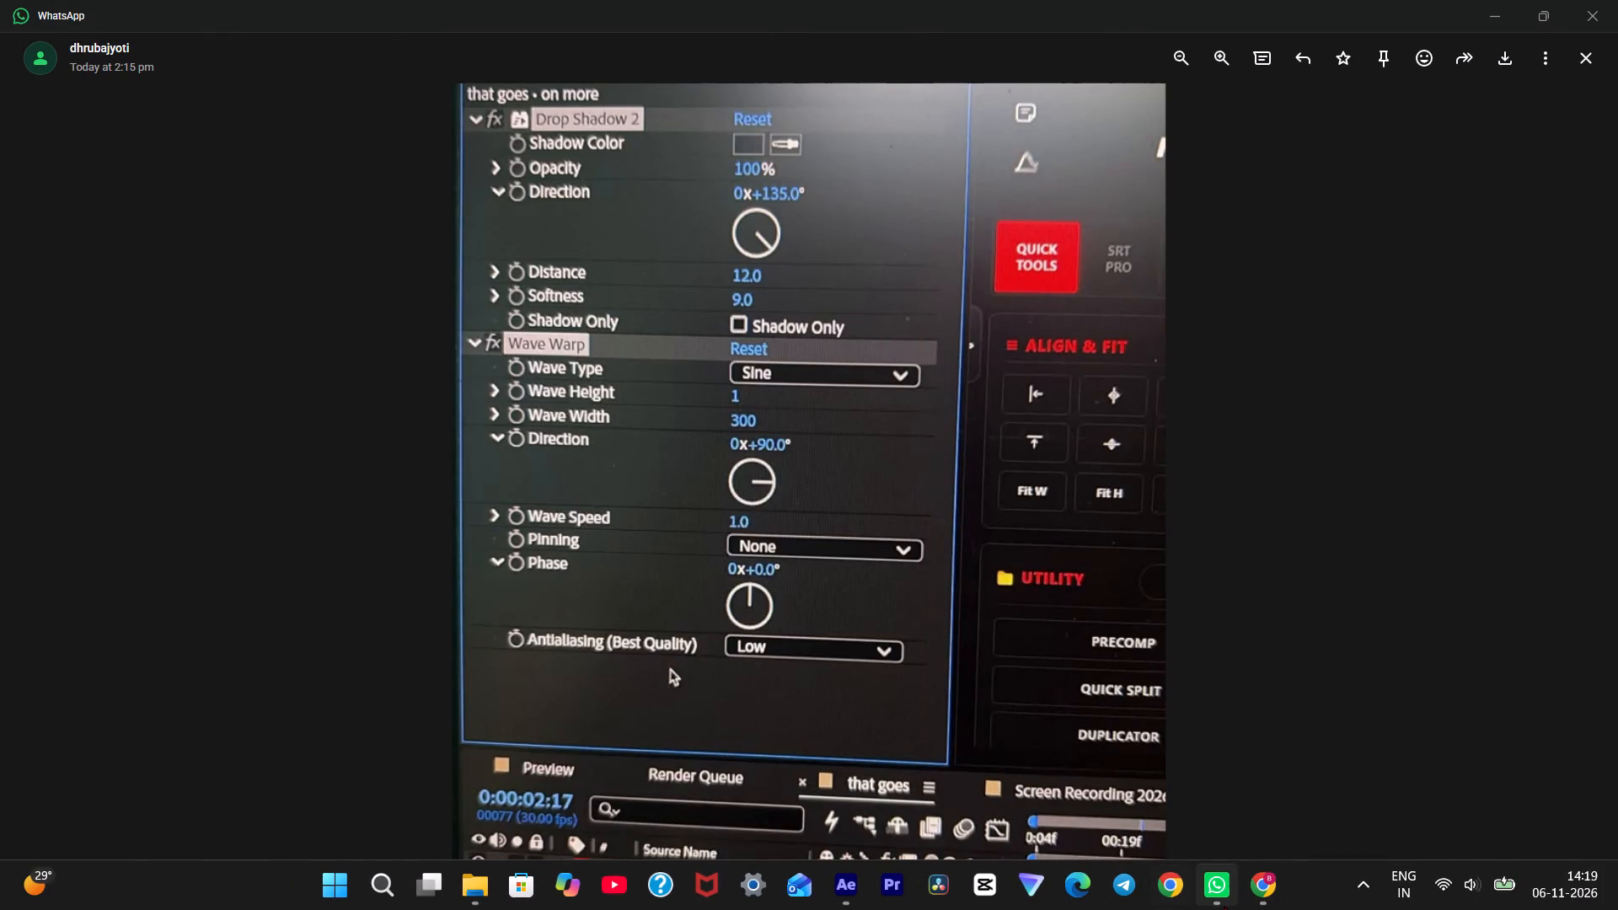
pyautogui.click(865, 885)
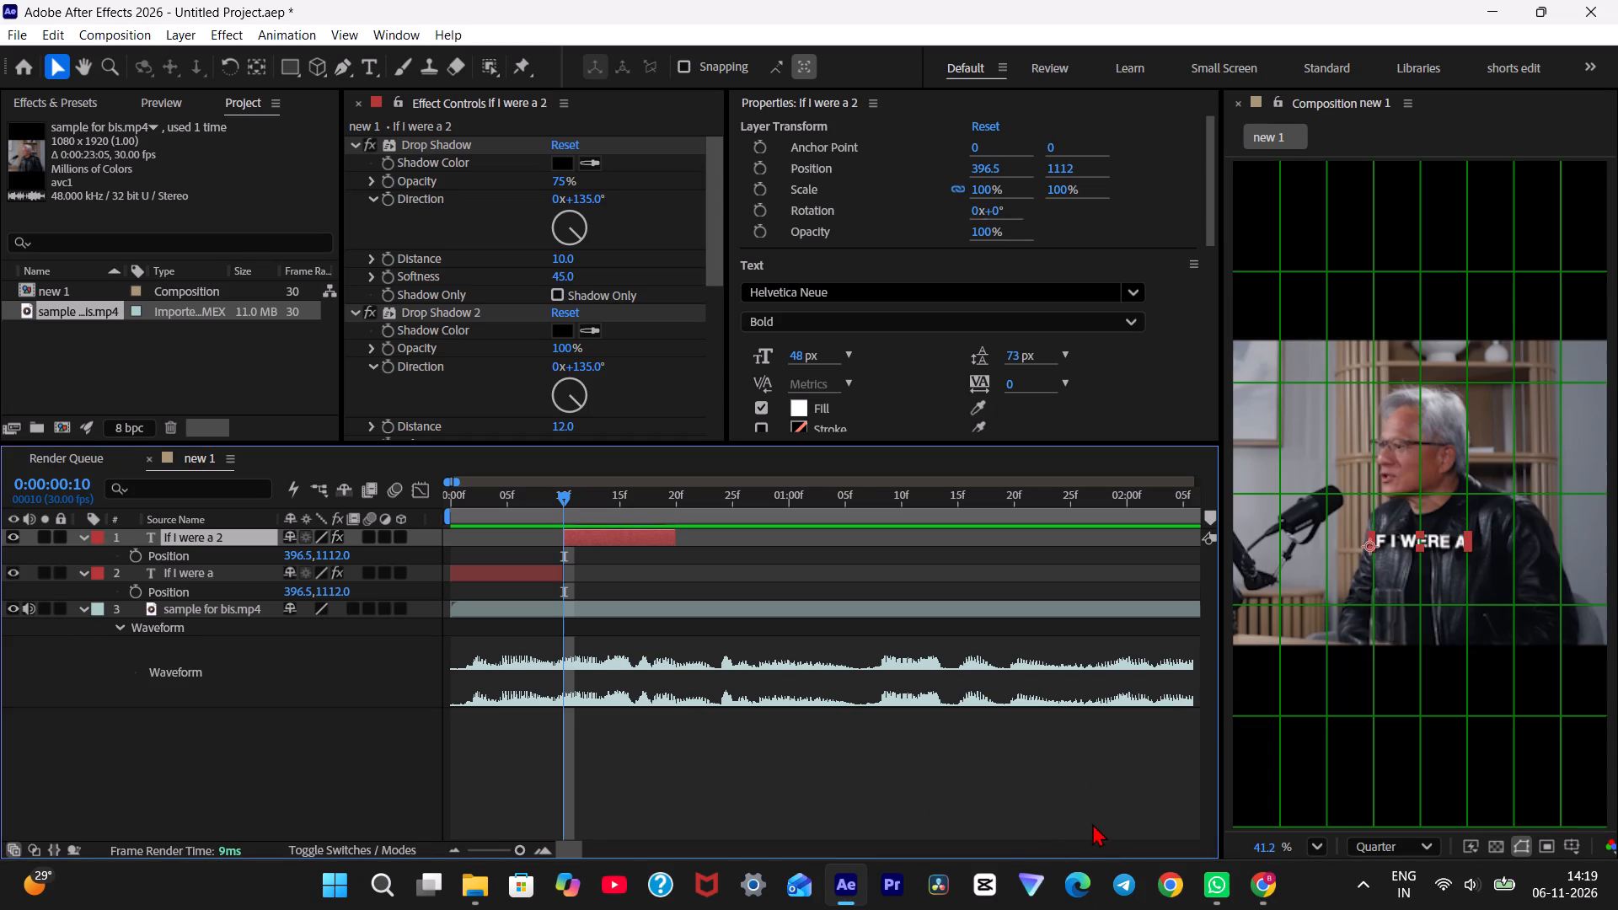
pyautogui.hotkey('ctrl', 'i')
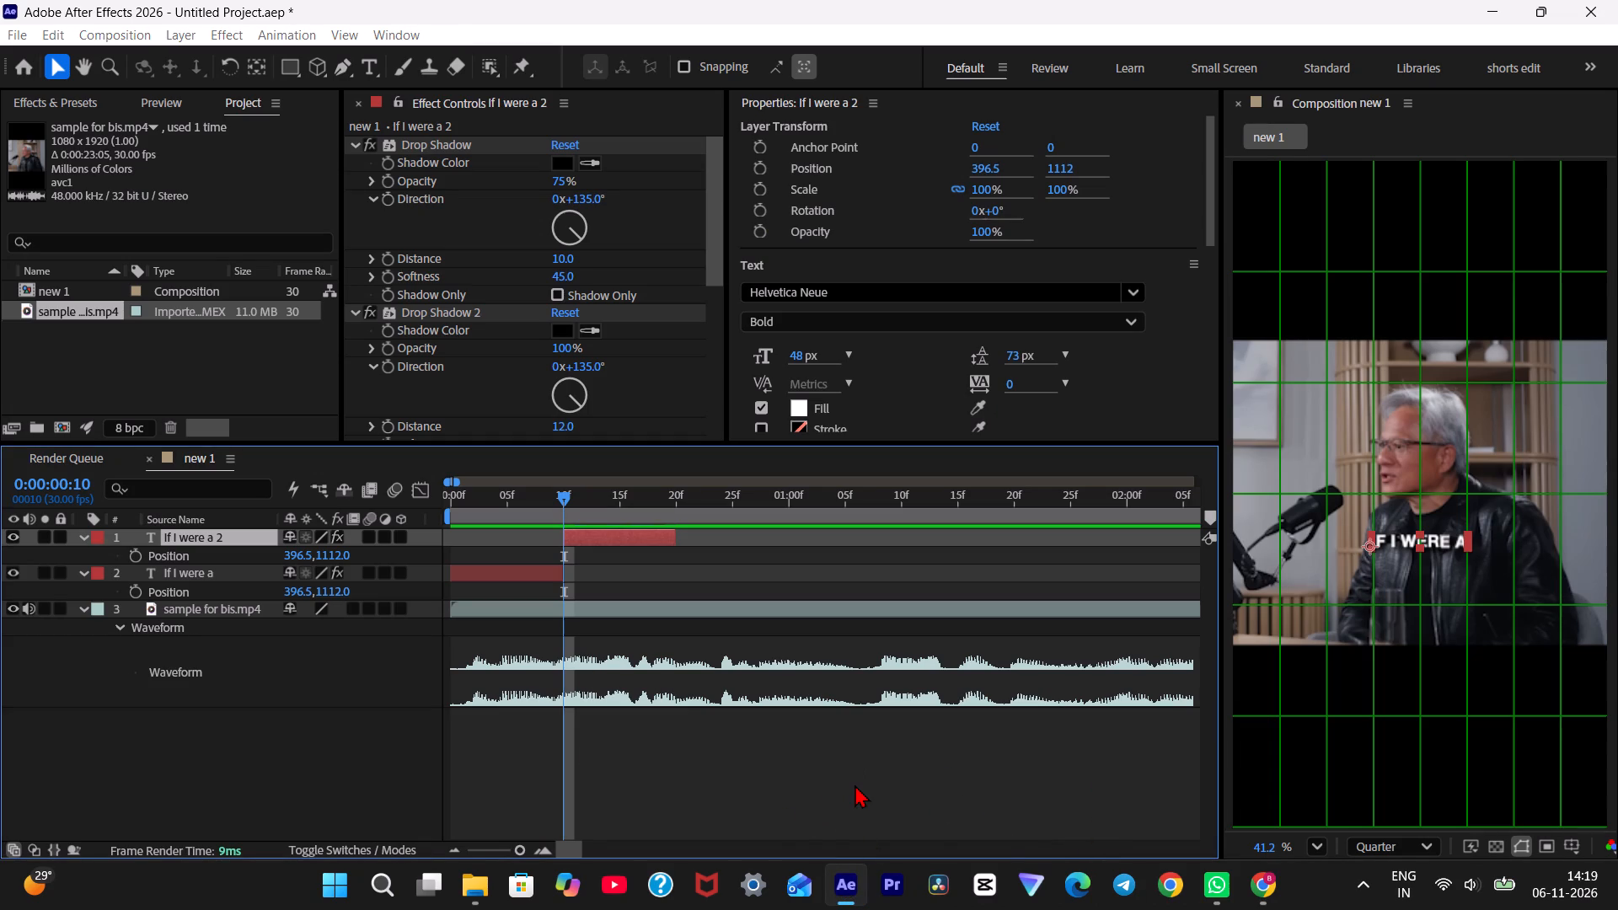
pyautogui.click(271, 223)
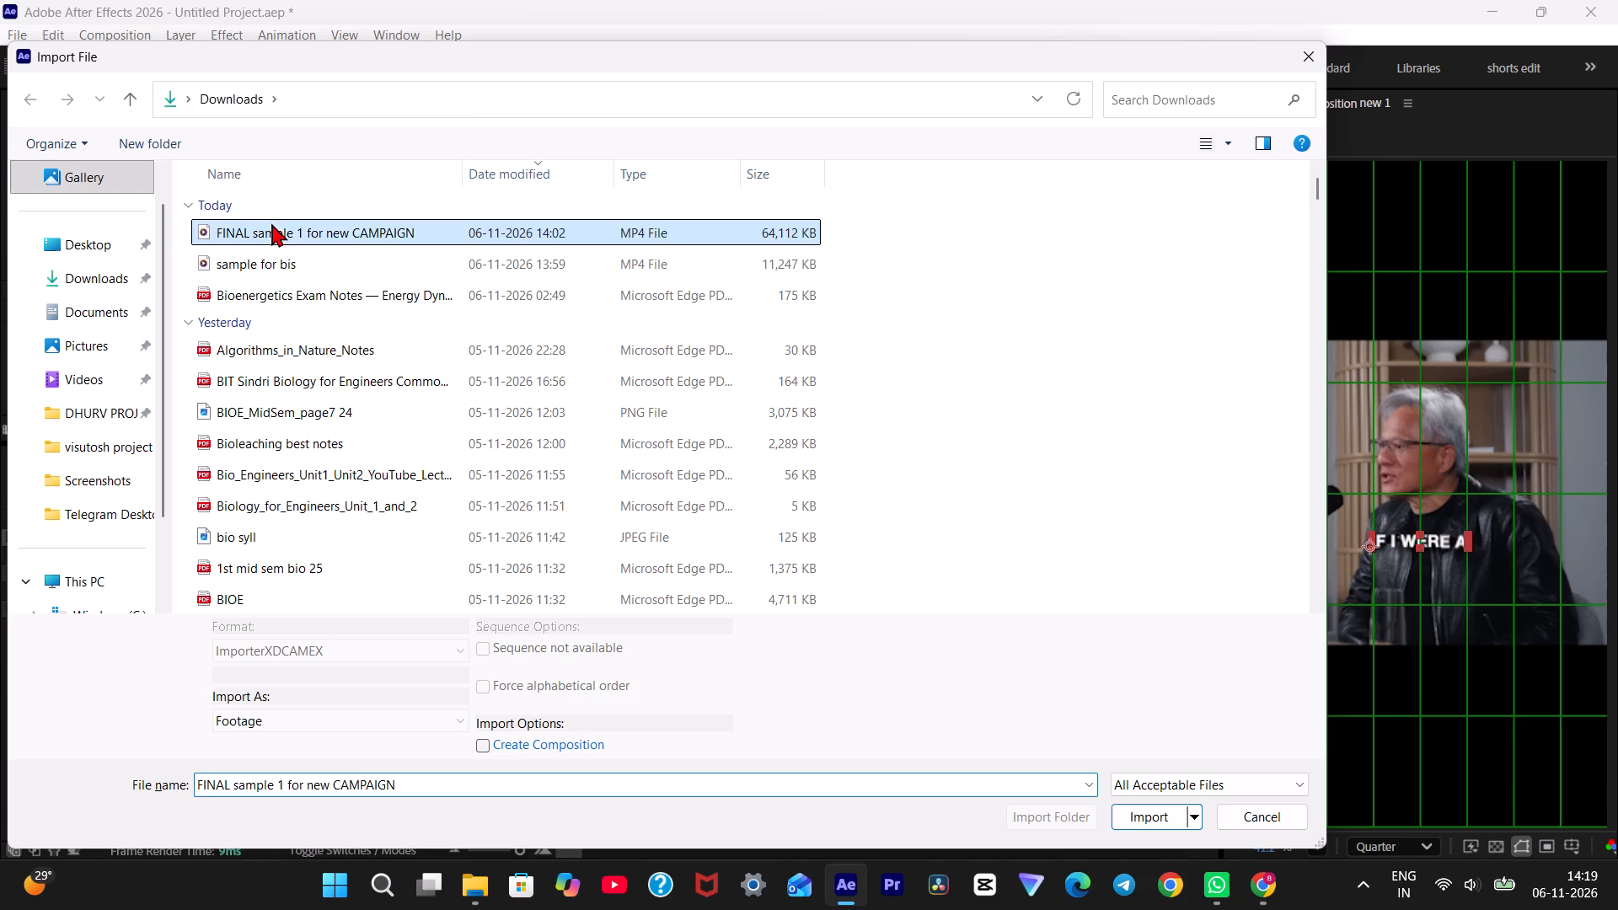
pyautogui.click(1168, 811)
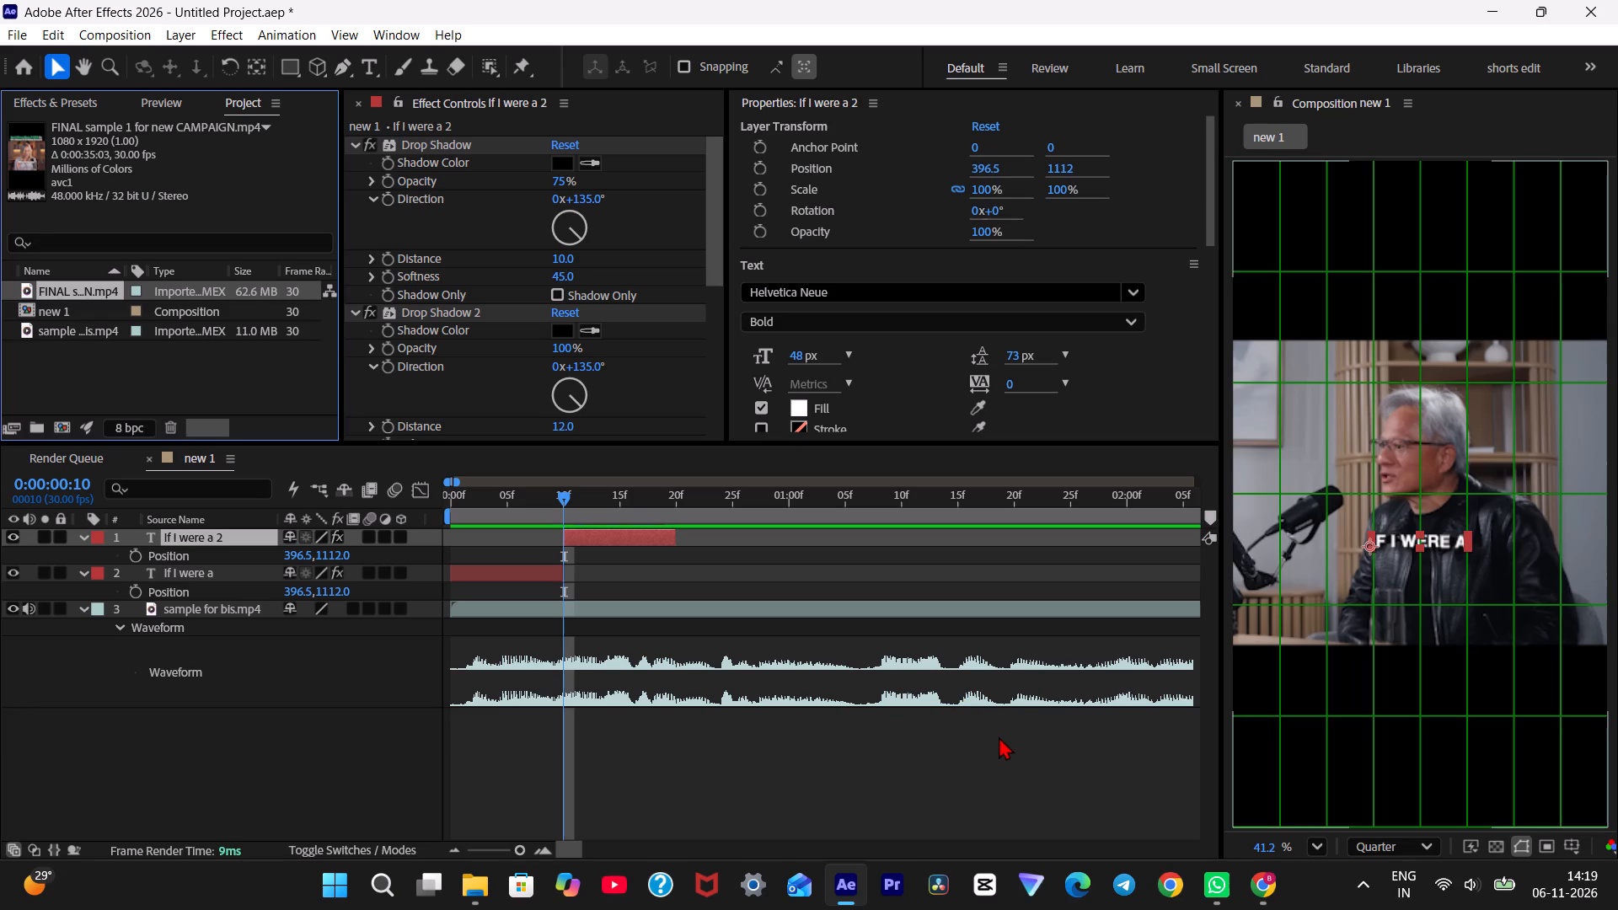
pyautogui.moveTo(617, 509); pyautogui.dragTo(402, 516)
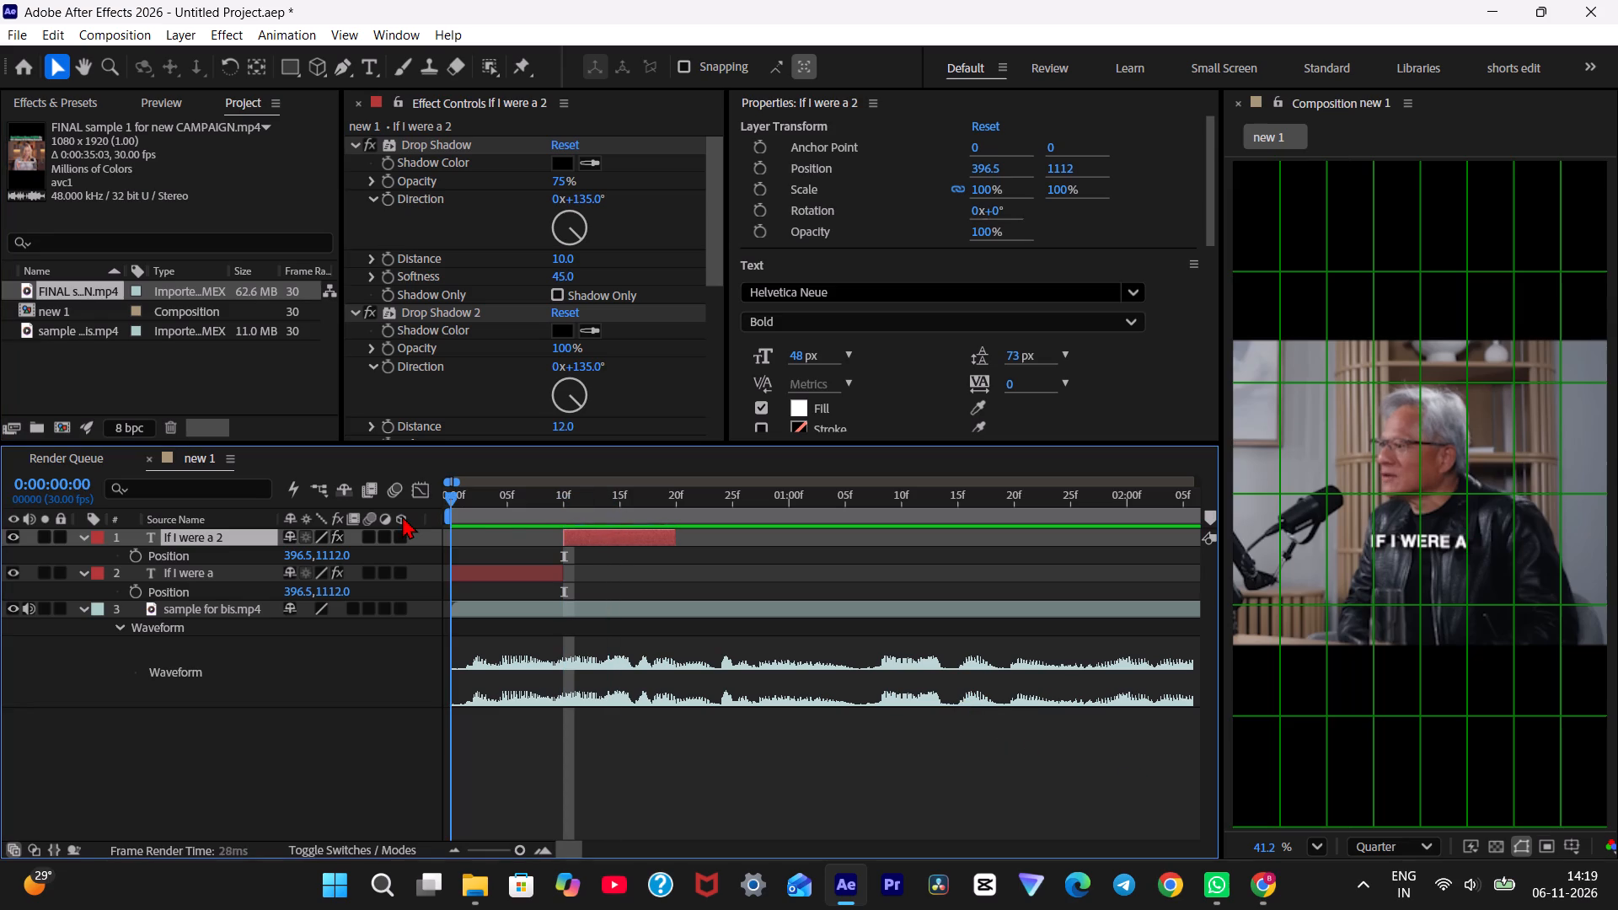
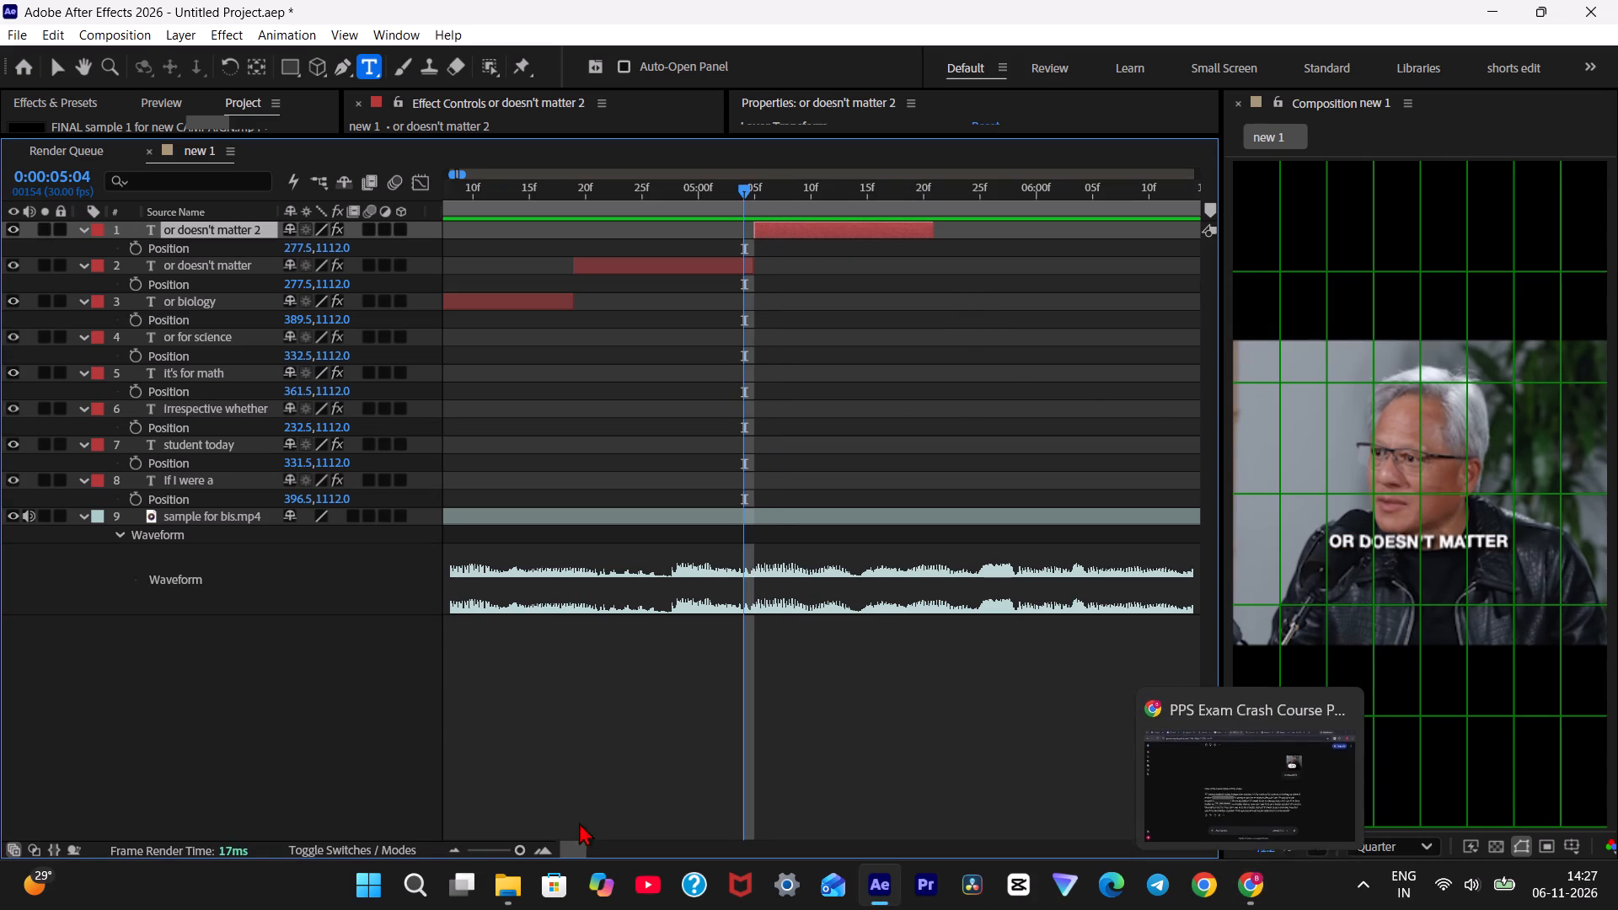
# Open "FINAL sample 1 for new CAMPAIGN" from Downloads in PotPlayer, review its caption style, and close the player.
pyautogui.click(520, 875)
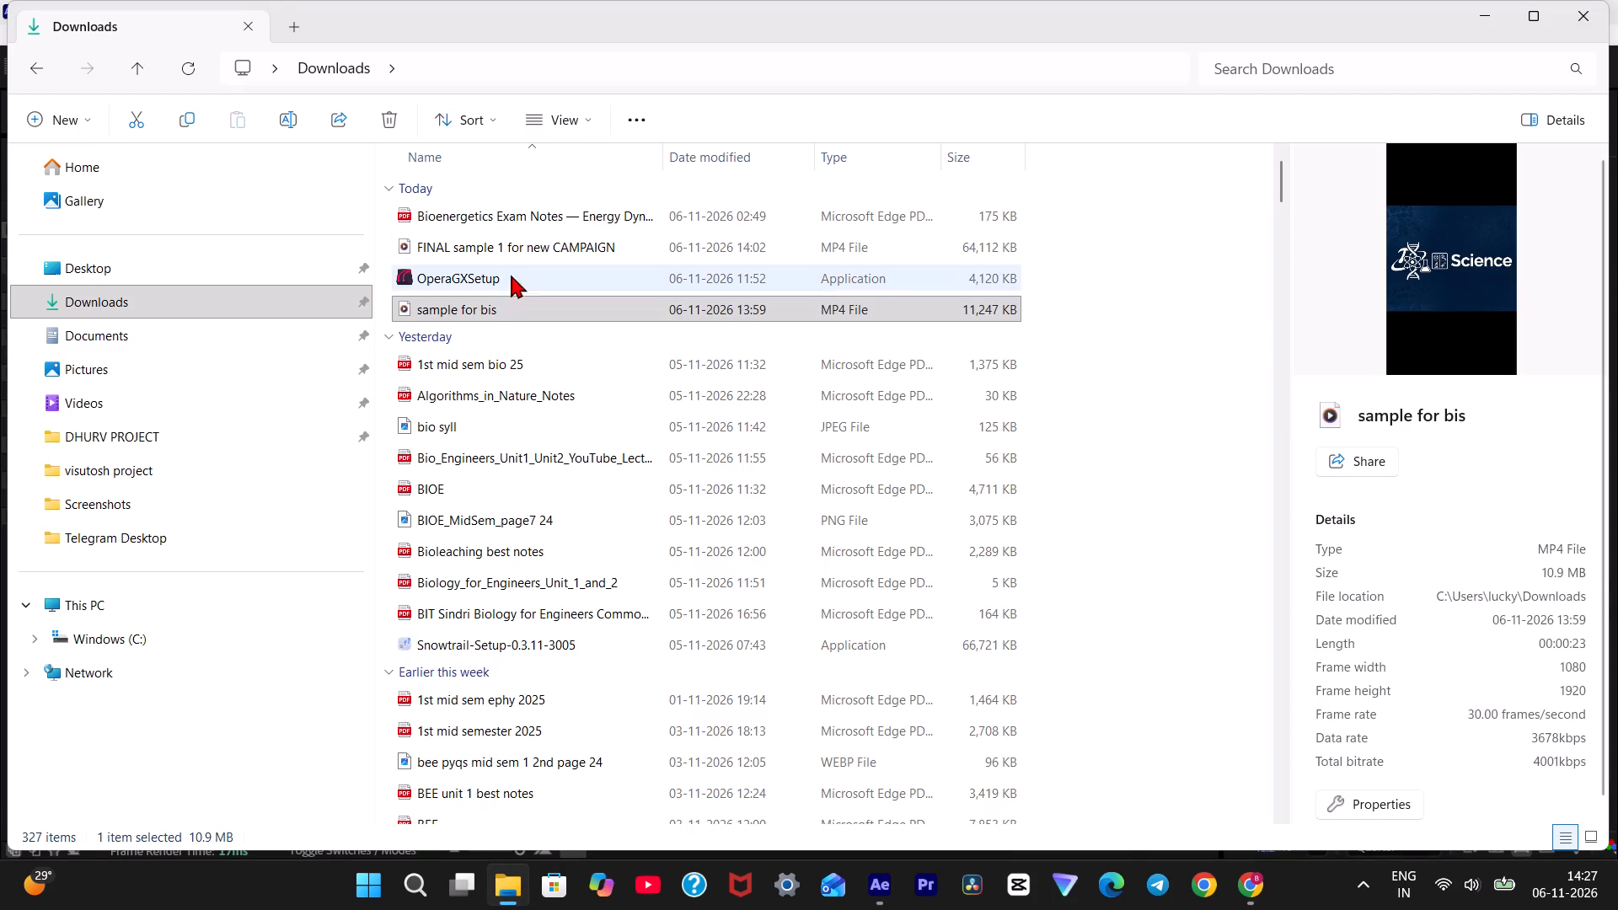
pyautogui.rightClick(512, 251)
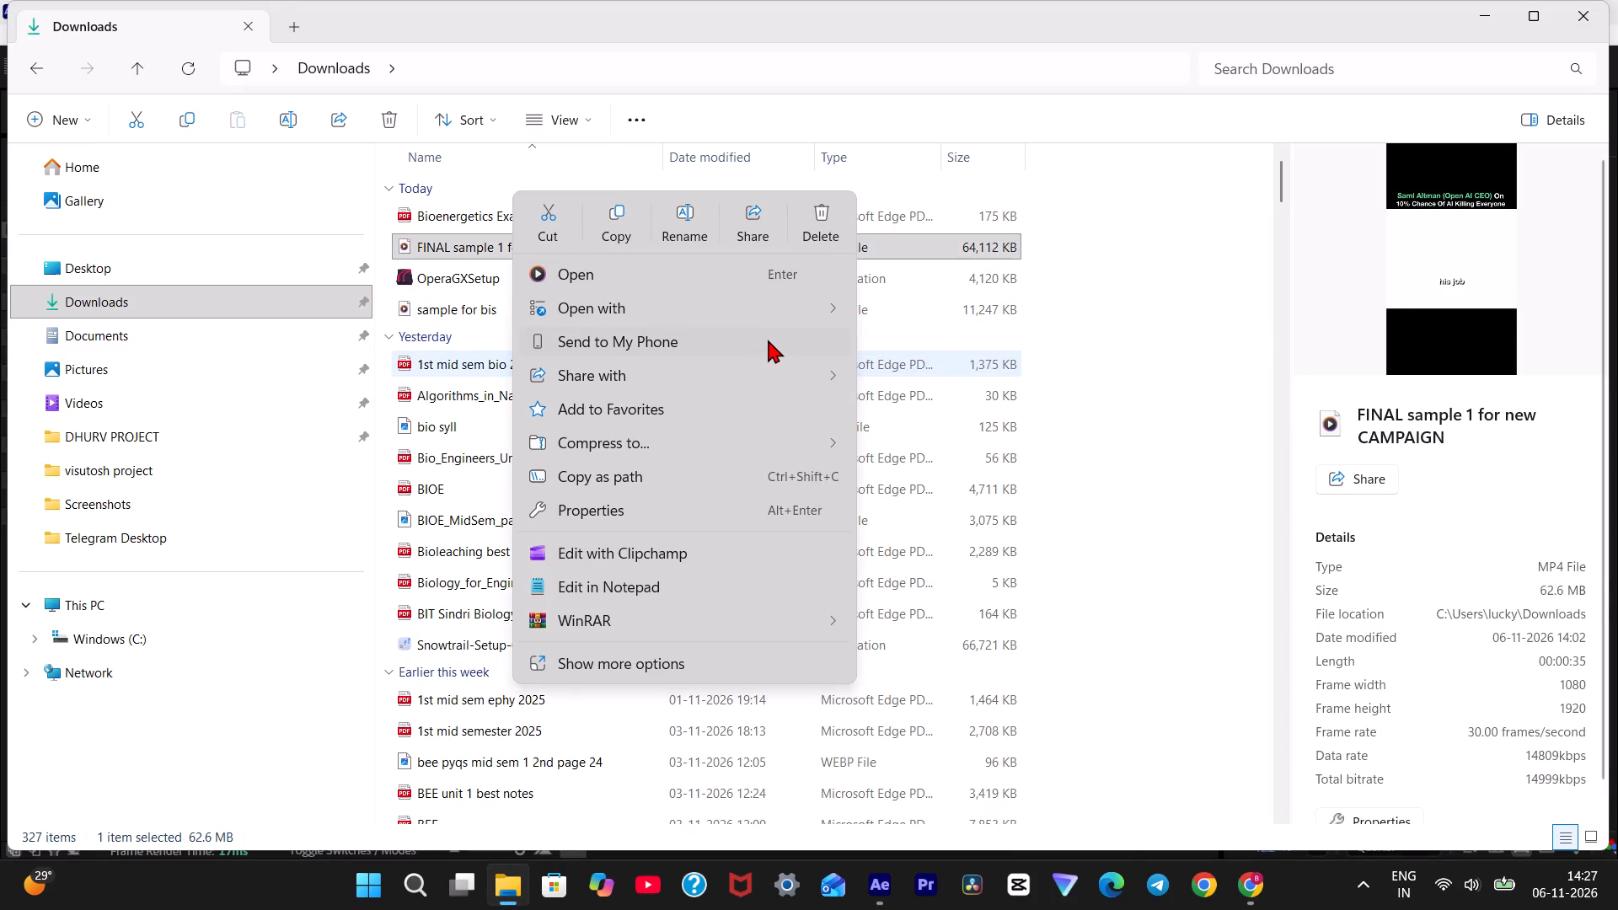
pyautogui.click(987, 415)
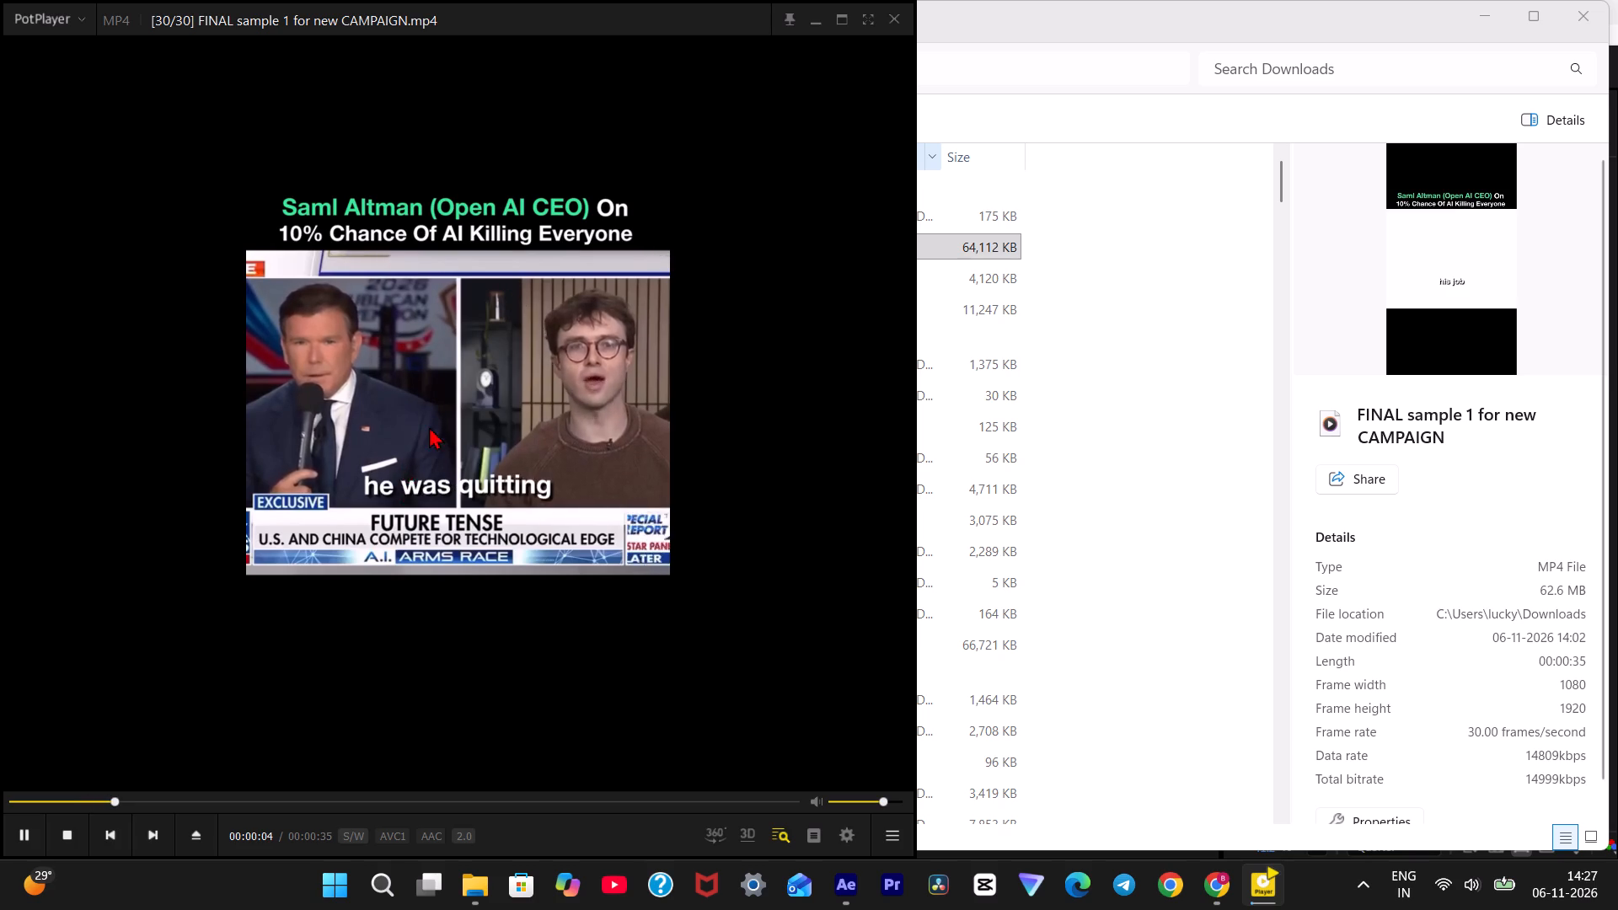
pyautogui.click(888, 15)
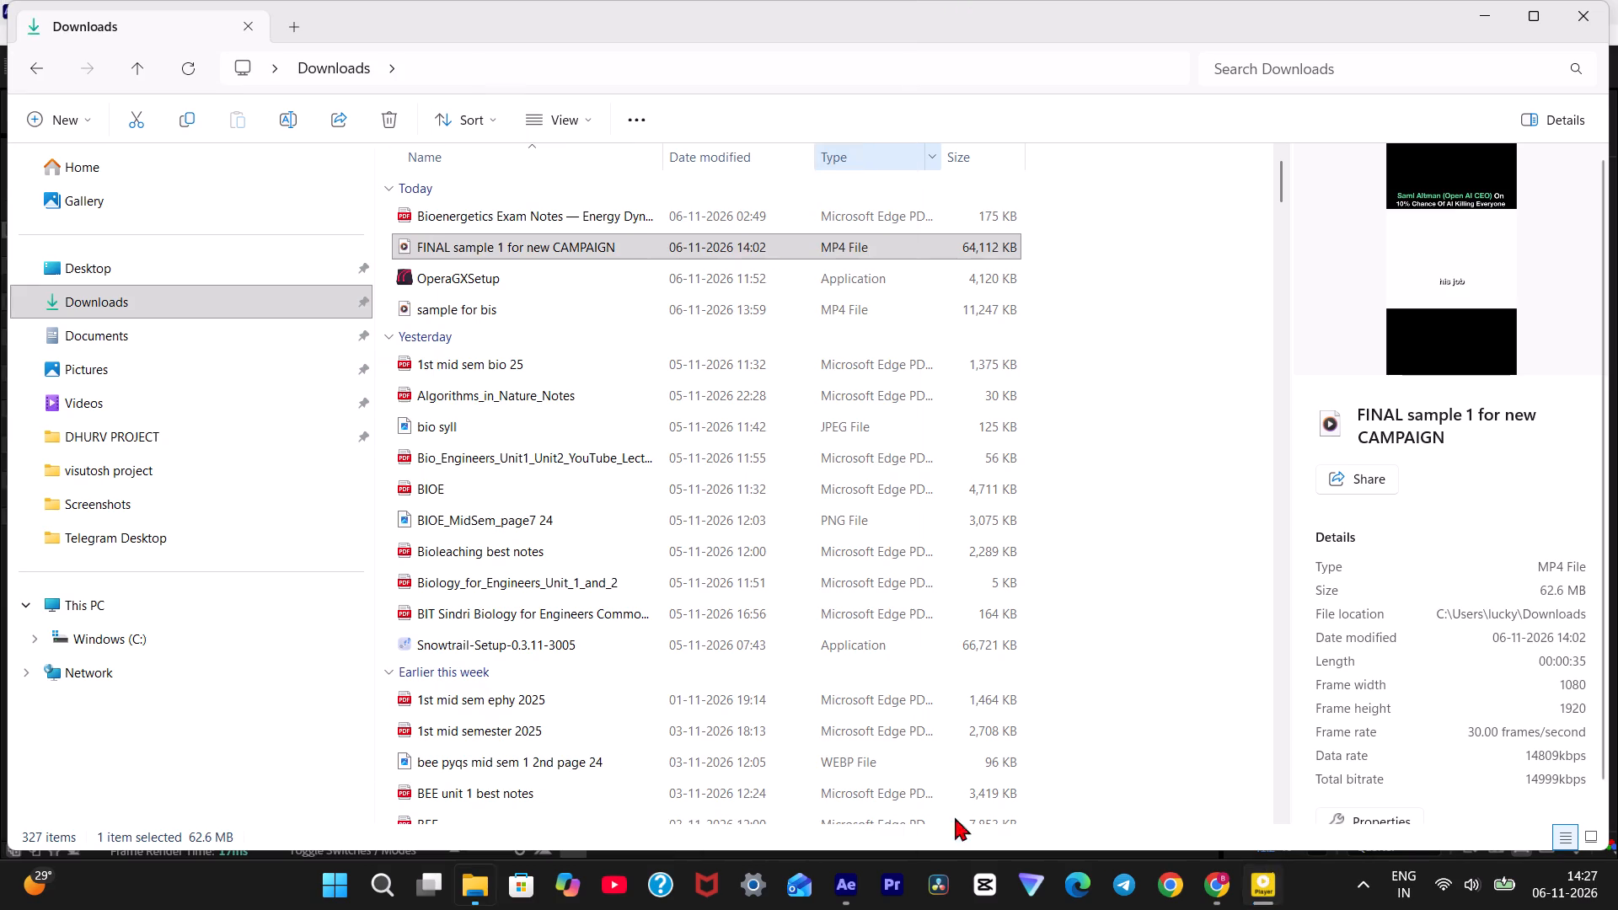
# Switch to After Effects, replay from 0:00:04:25, and replace the duplicated caption's text with the copied phrase "what field of science".
pyautogui.click(888, 871)
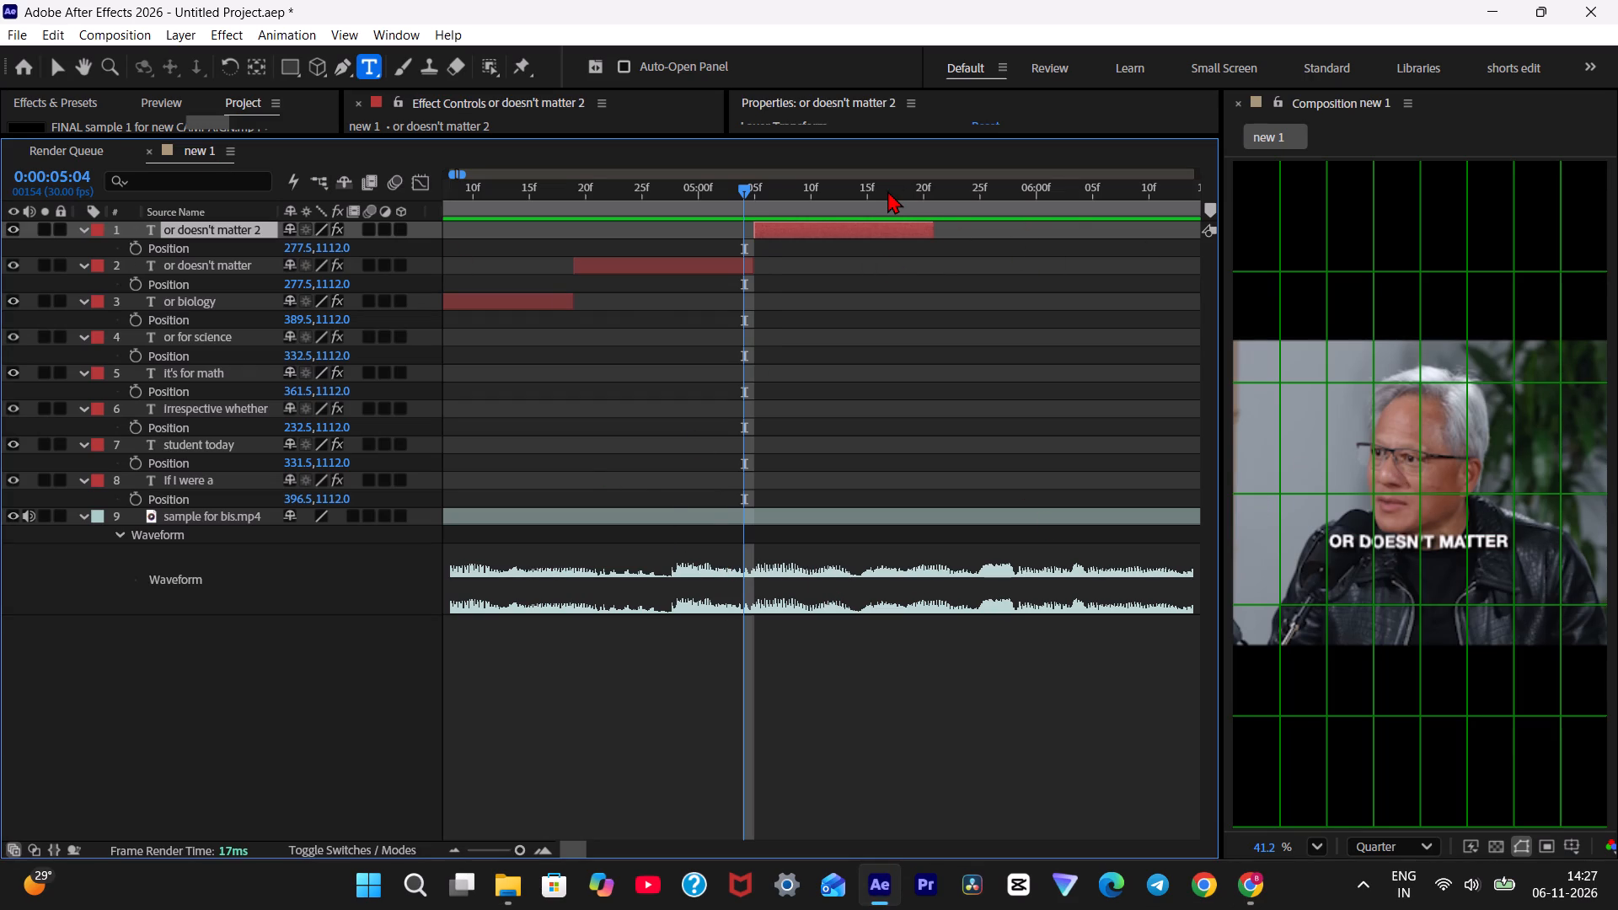
pyautogui.moveTo(767, 188); pyautogui.dragTo(642, 196)
pyautogui.press('space')
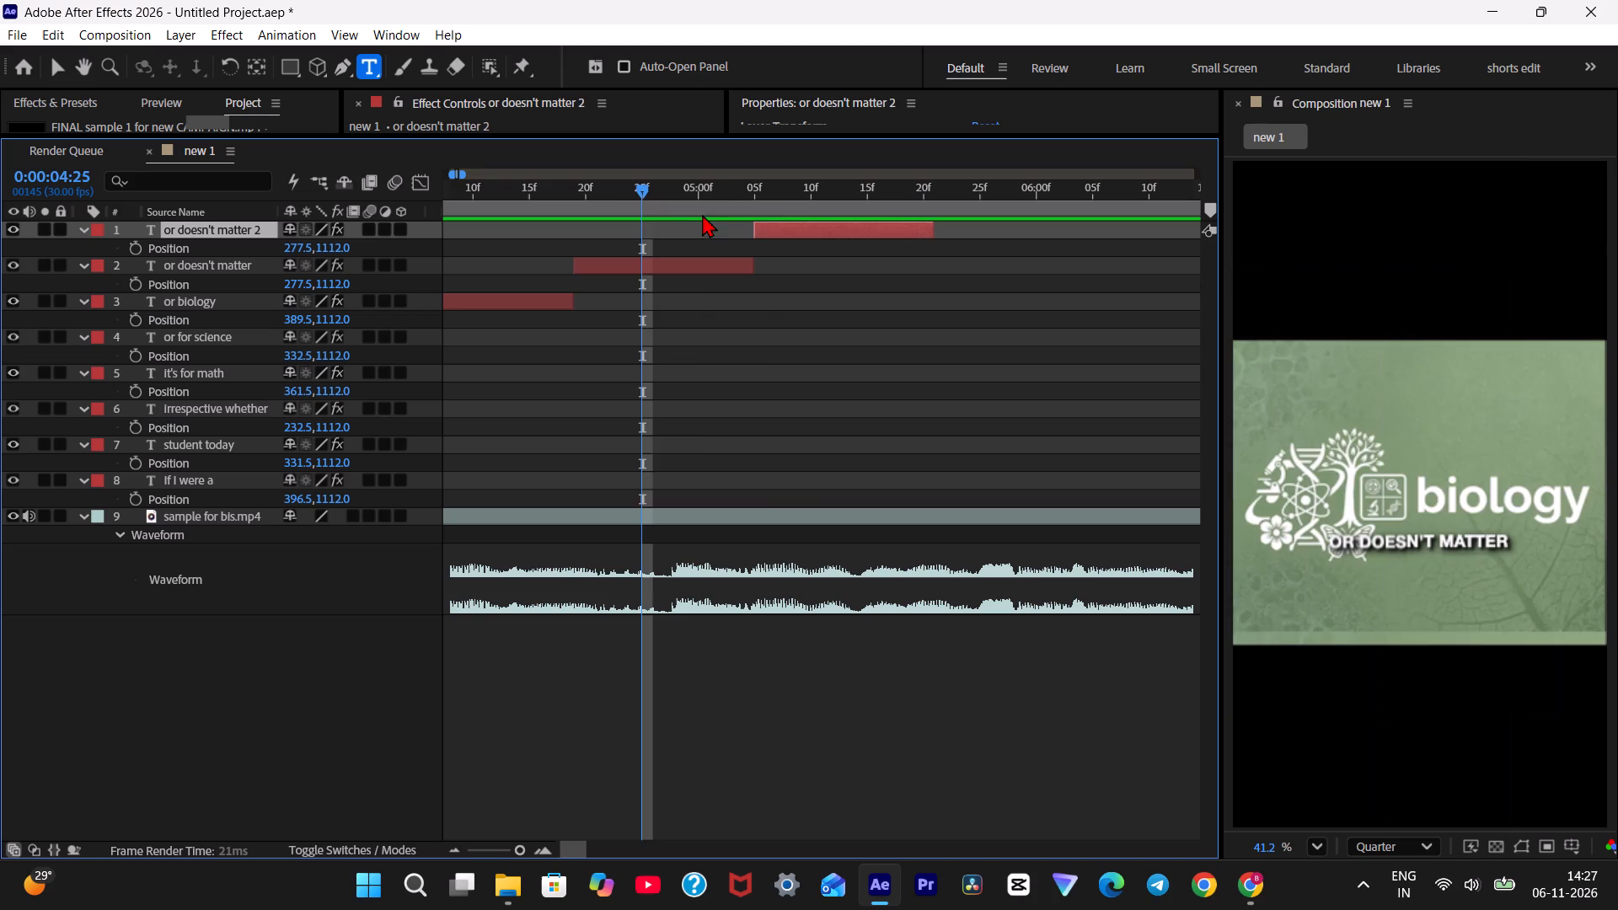
pyautogui.press('space')
pyautogui.doubleClick(804, 236)
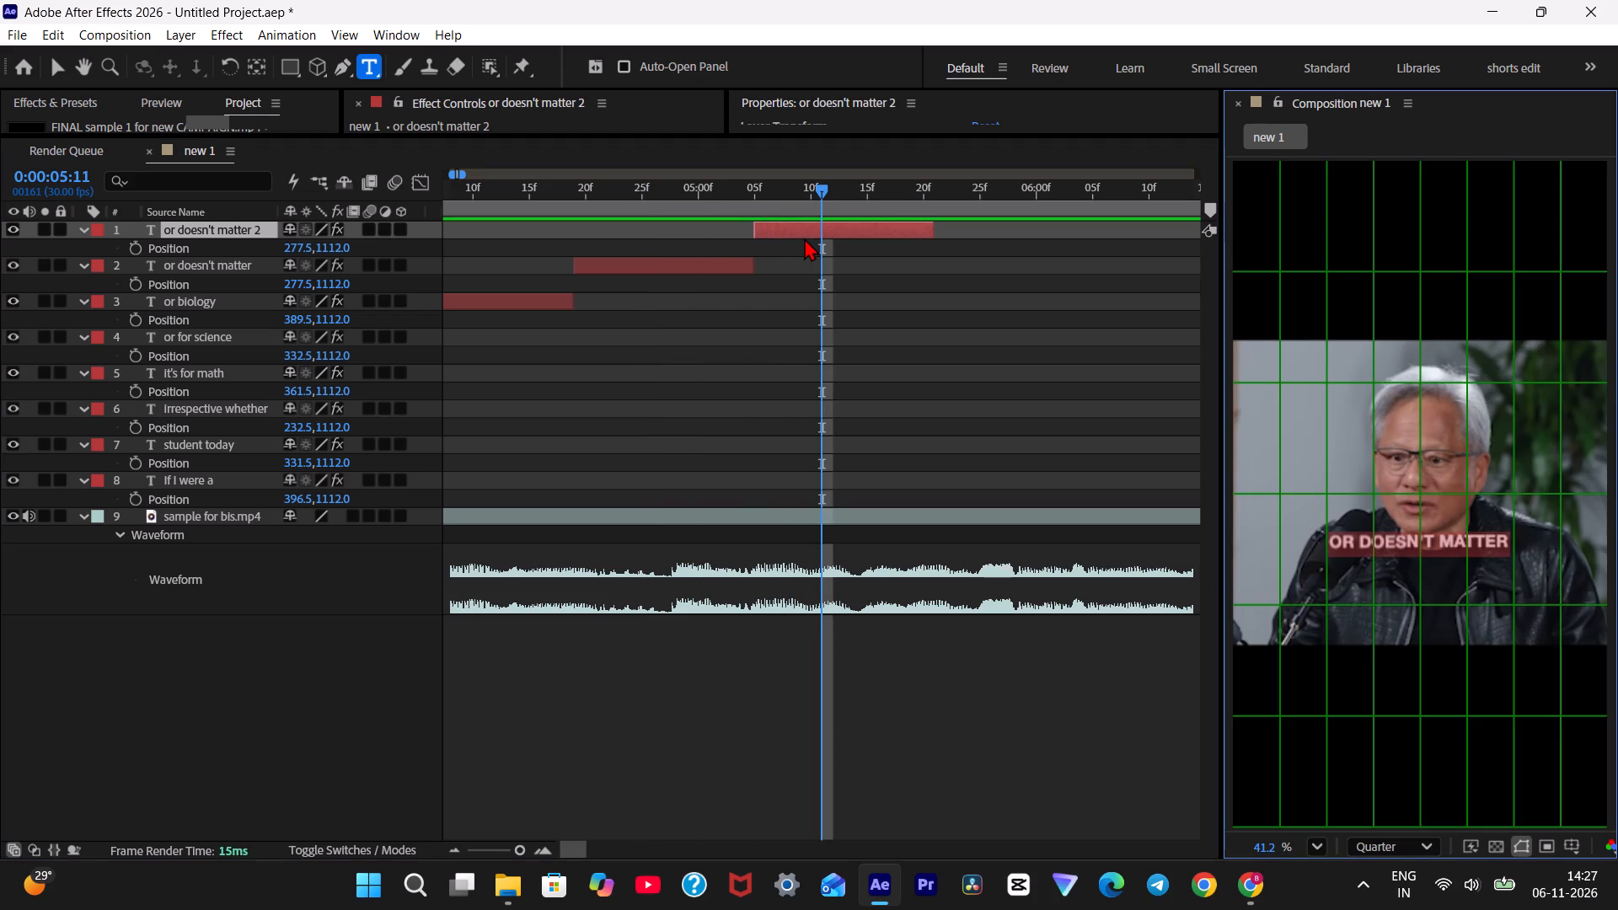
pyautogui.hotkey('ctrl', 'v')
# Centre the "what field of science" caption horizontally by setting its X position to 238.5.
pyautogui.moveTo(312, 245); pyautogui.dragTo(301, 245)
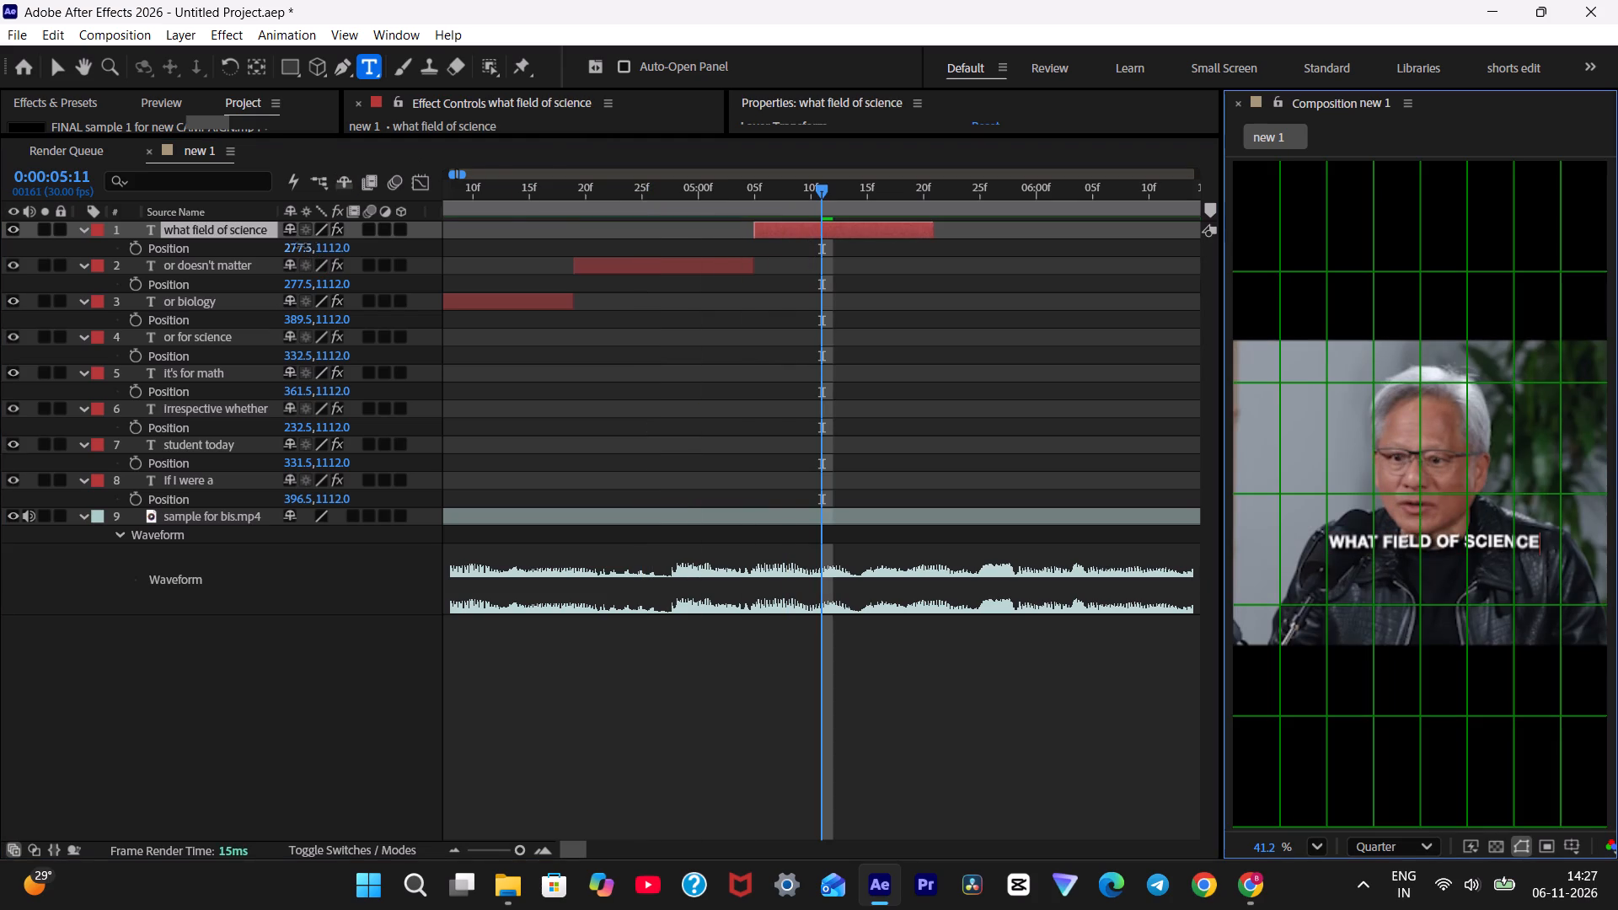
pyautogui.moveTo(301, 245); pyautogui.dragTo(271, 250)
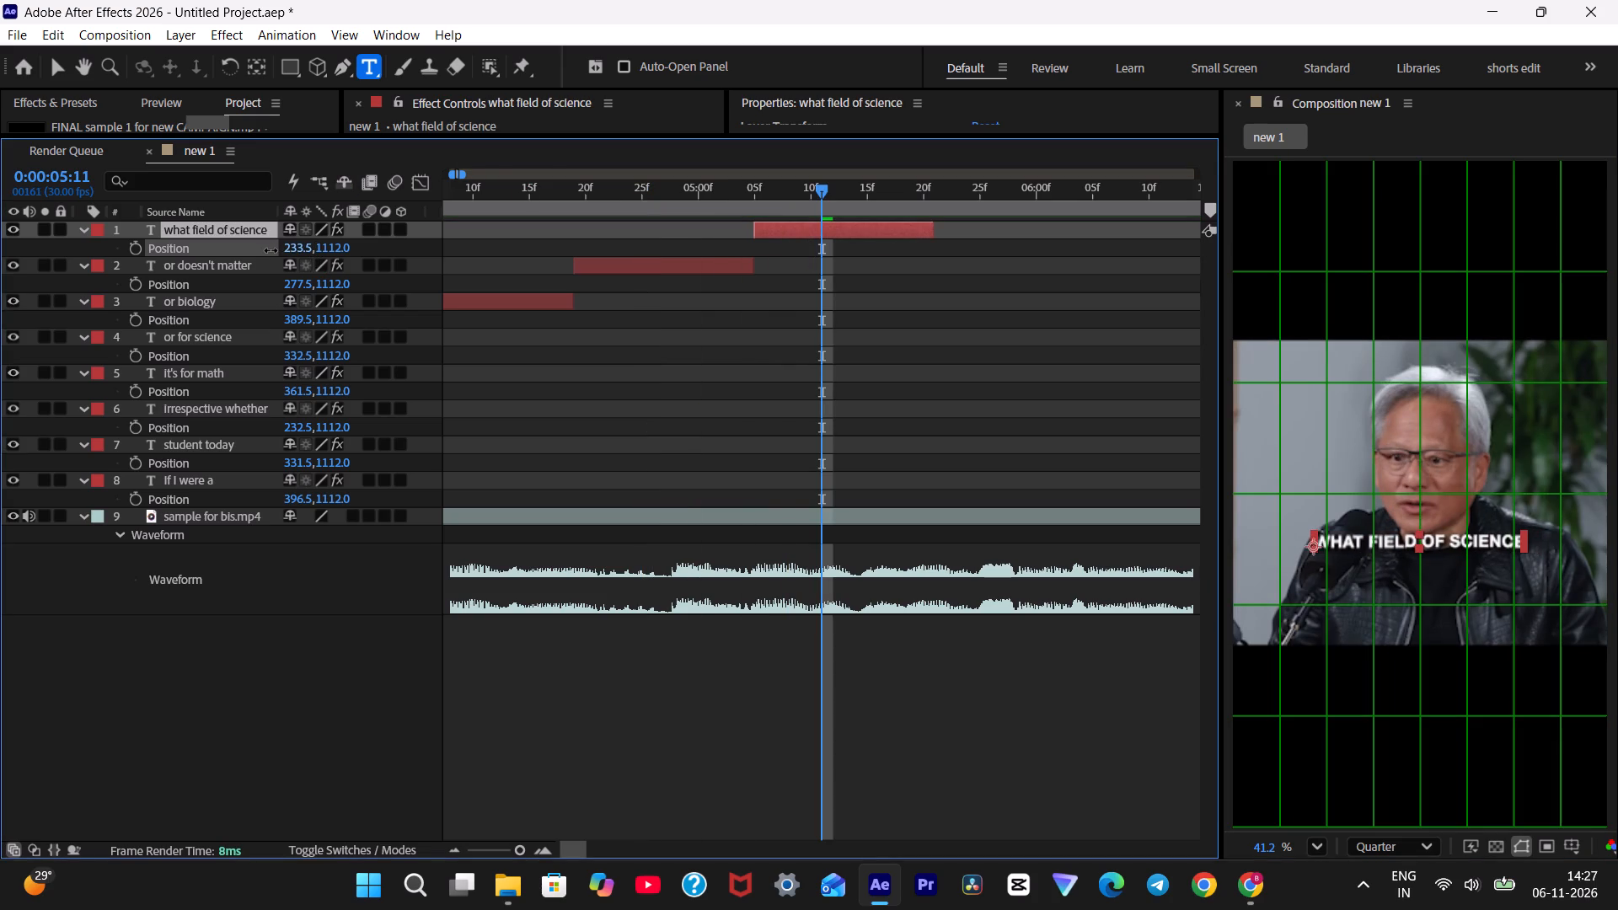
pyautogui.moveTo(271, 250); pyautogui.dragTo(276, 250)
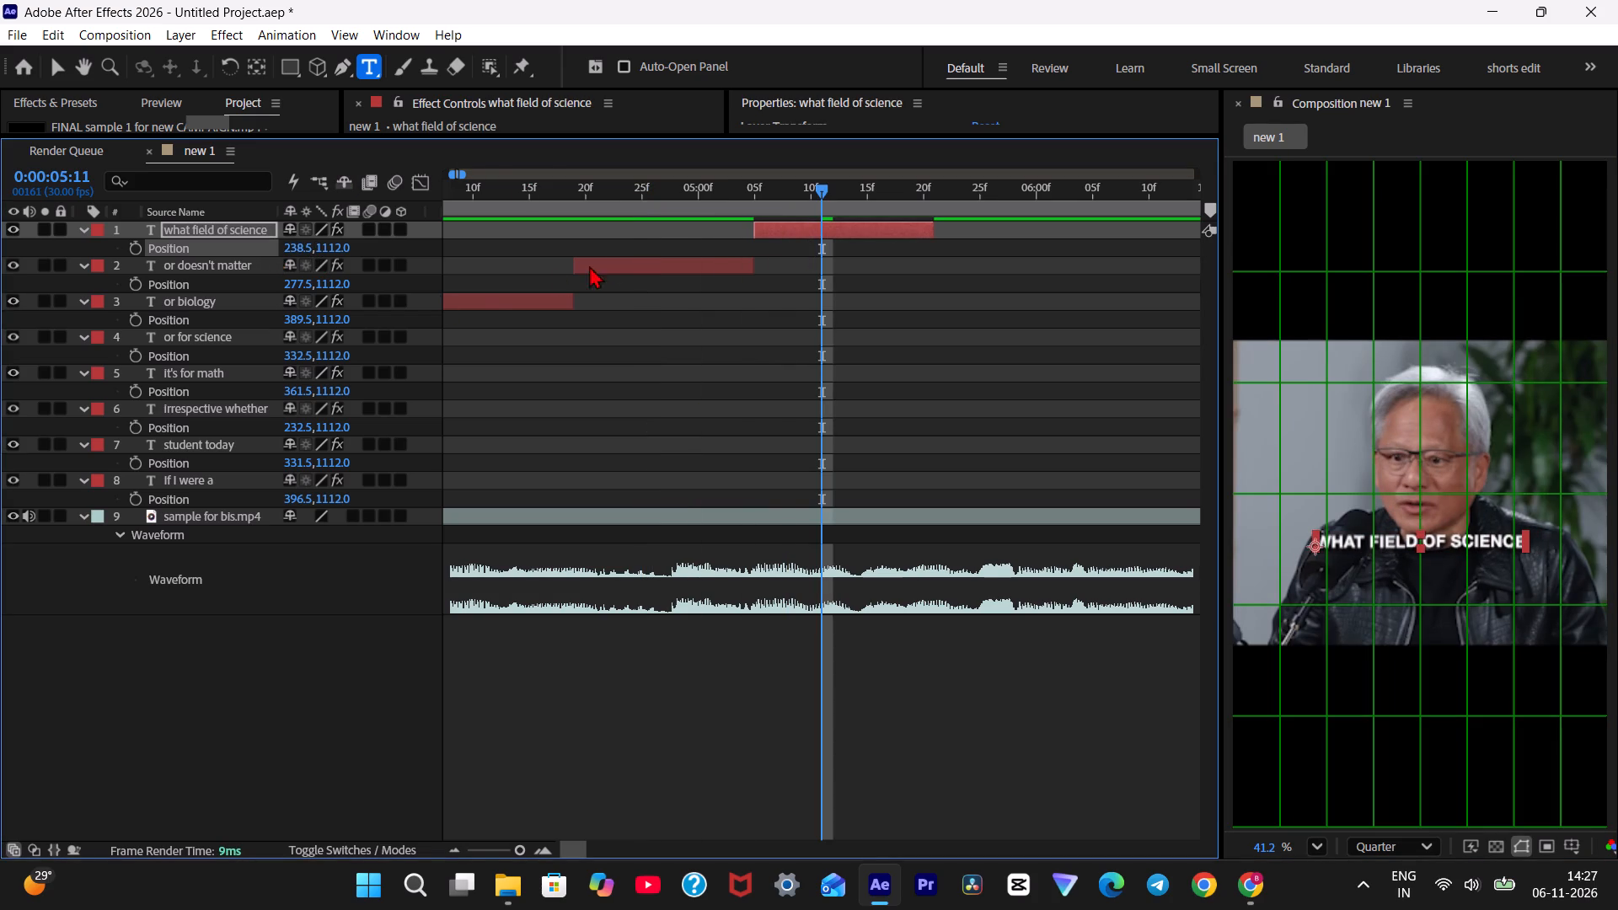
# Play the composition in short bursts from 0:00:04:09 to examine how the captions match the speech.
pyautogui.moveTo(621, 195); pyautogui.dragTo(455, 205)
pyautogui.press('space')
pyautogui.press('space')
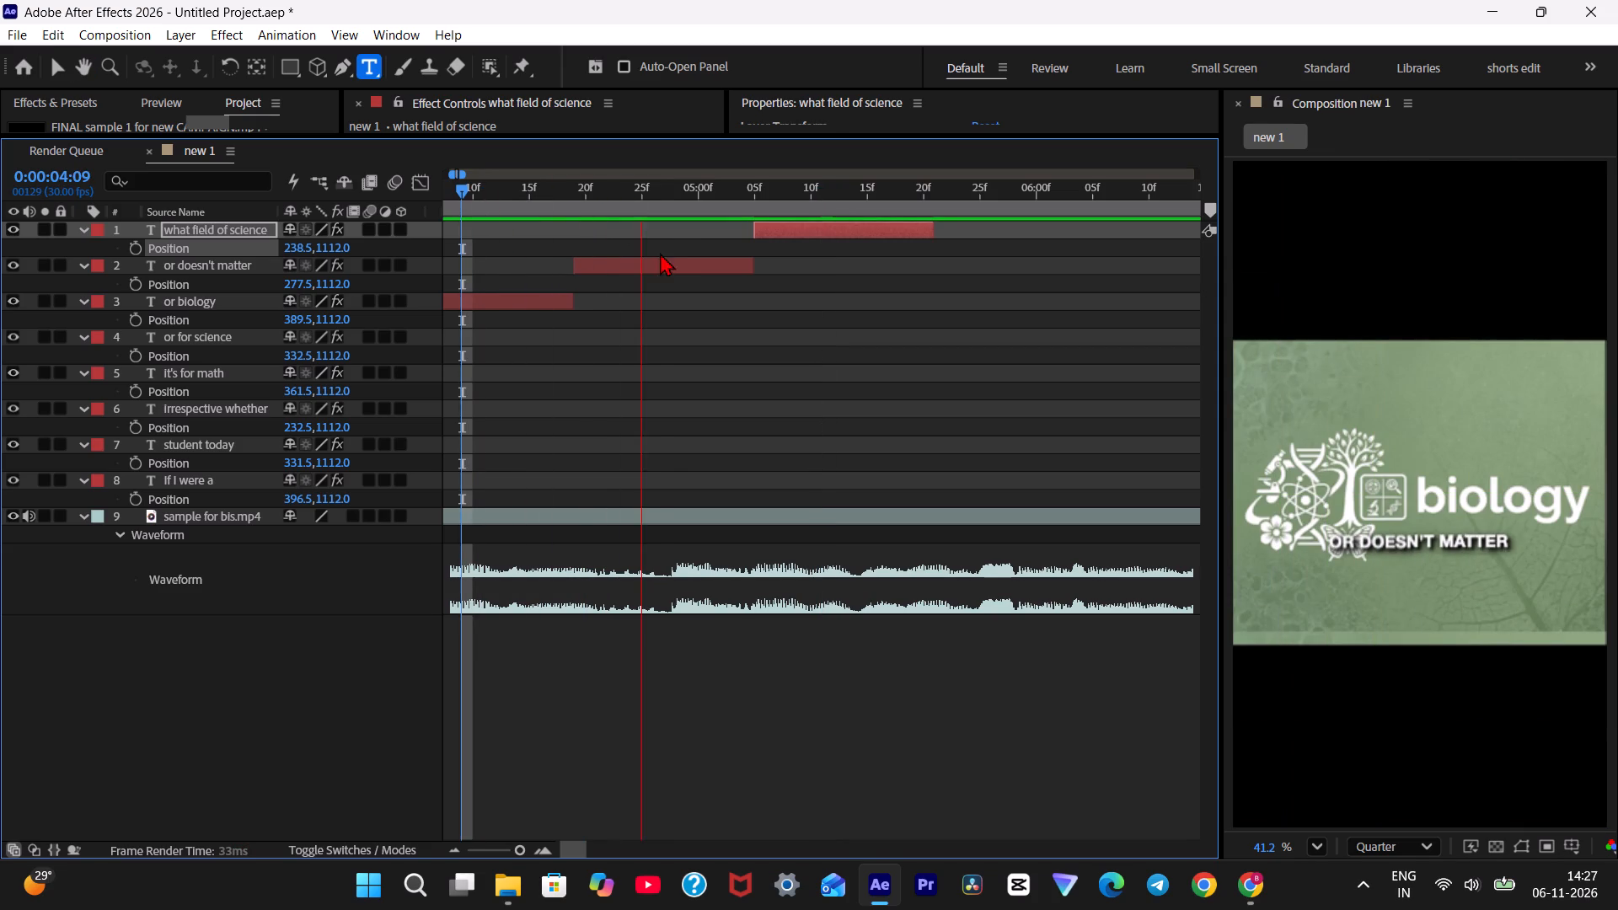
pyautogui.press('space')
pyautogui.press('space')
pyautogui.press('space')
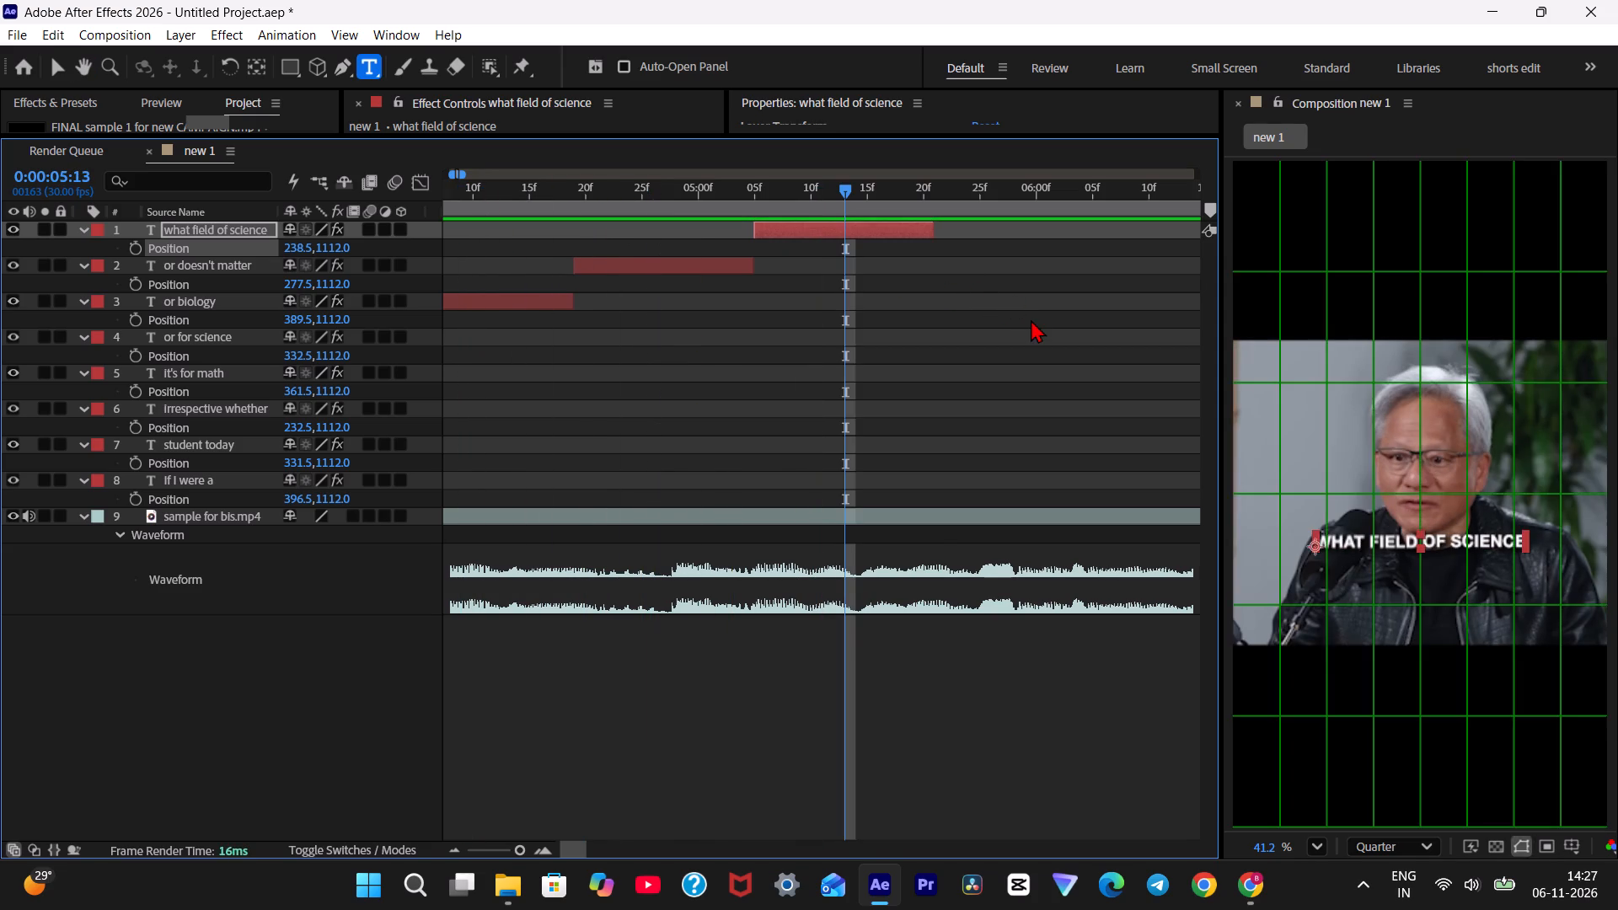
pyautogui.press('space')
pyautogui.press('space')
pyautogui.press('space')
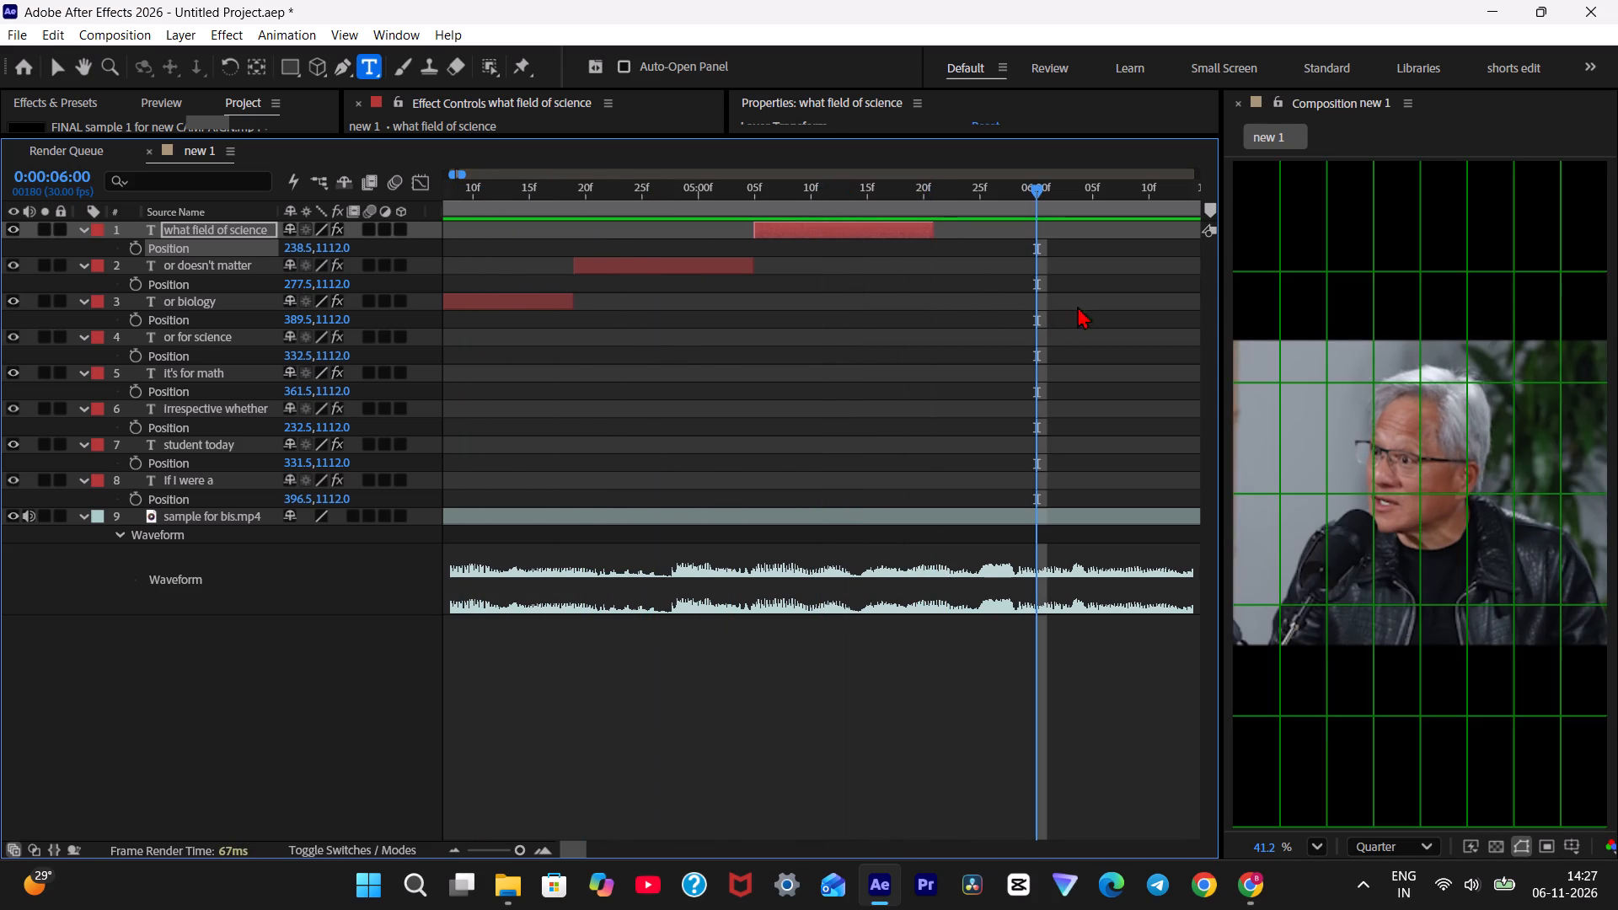
pyautogui.press('space')
pyautogui.press('space')
# Find the end of the spoken phrase by replaying around it, and extend the "what field of science" caption to end at 0:00:05:28.
pyautogui.moveTo(1059, 185); pyautogui.dragTo(1033, 201)
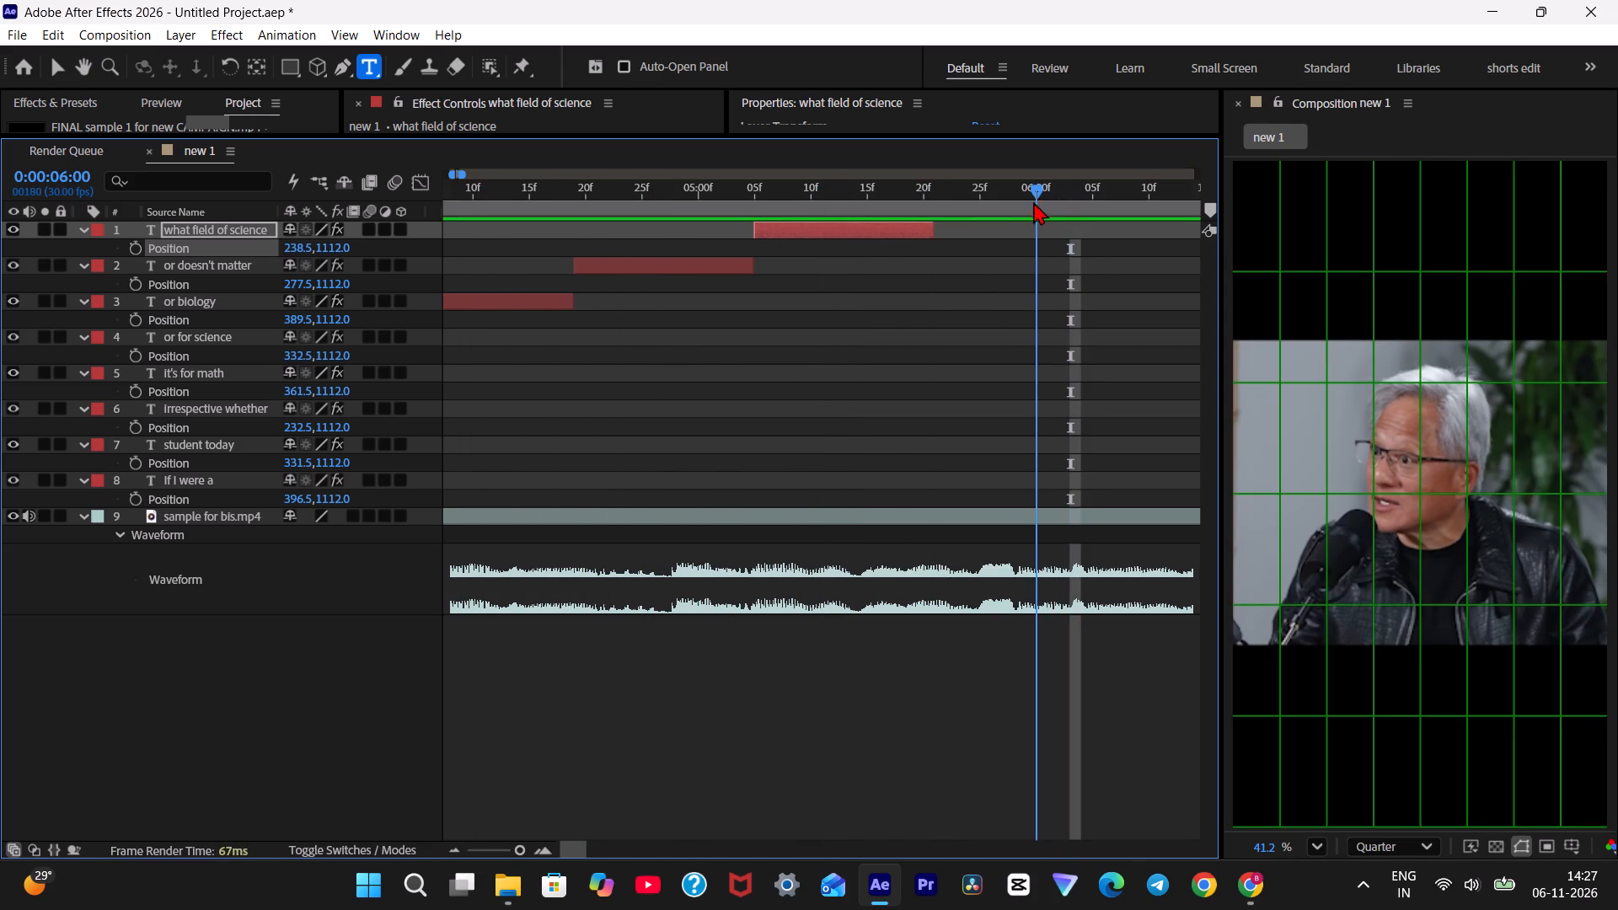
pyautogui.moveTo(1033, 201); pyautogui.dragTo(1010, 220)
pyautogui.press('space')
pyautogui.press('space')
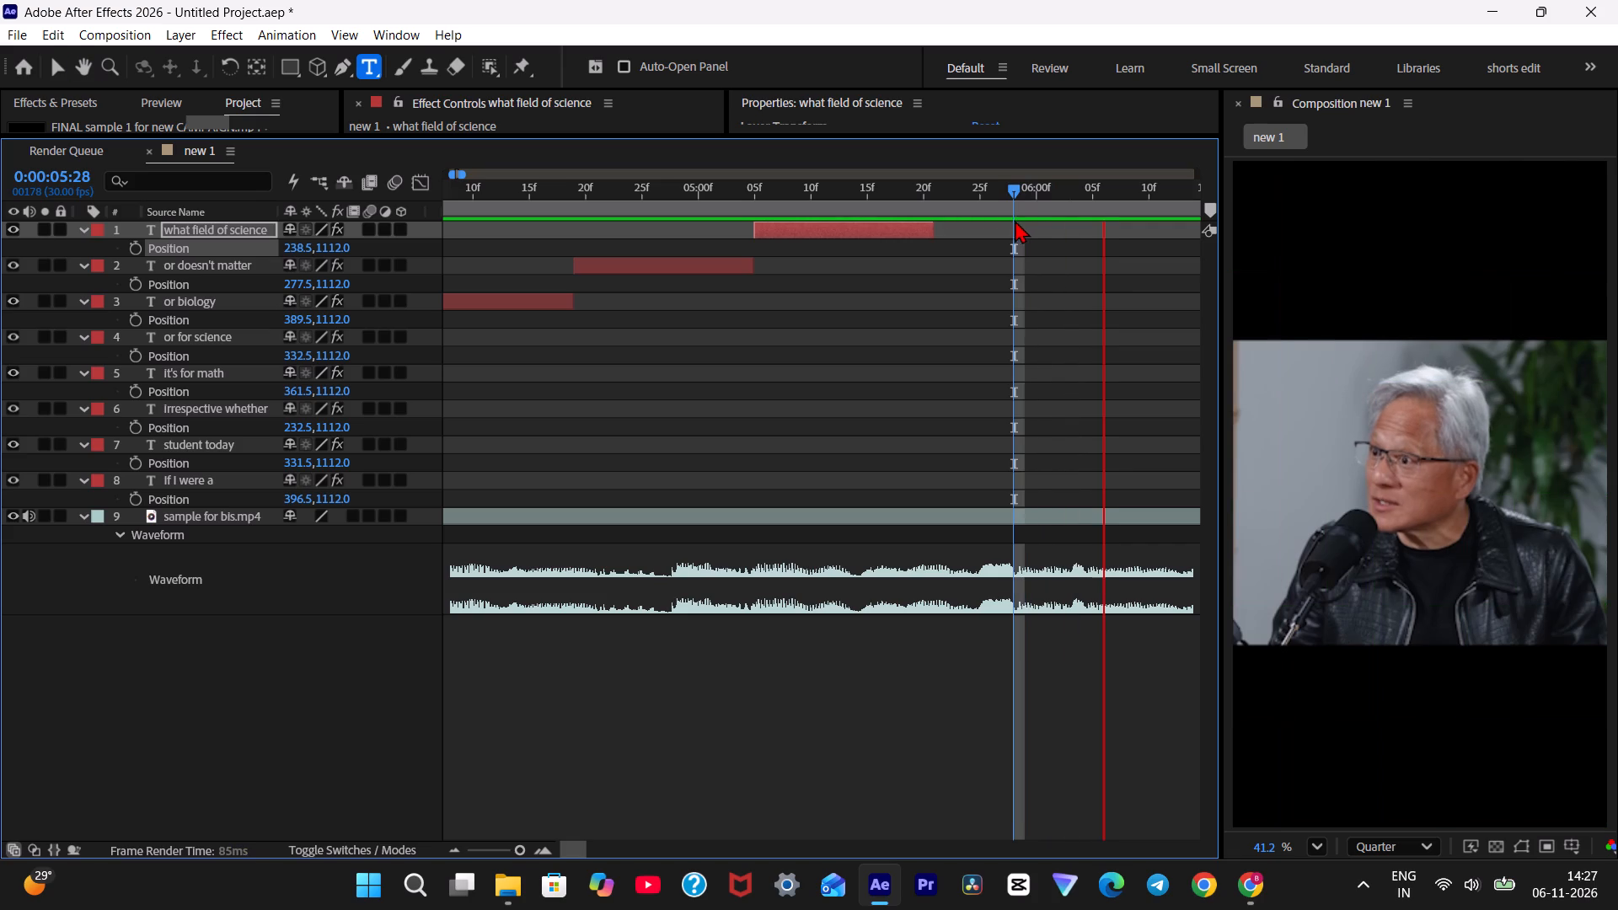
pyautogui.moveTo(1032, 206); pyautogui.dragTo(1002, 222)
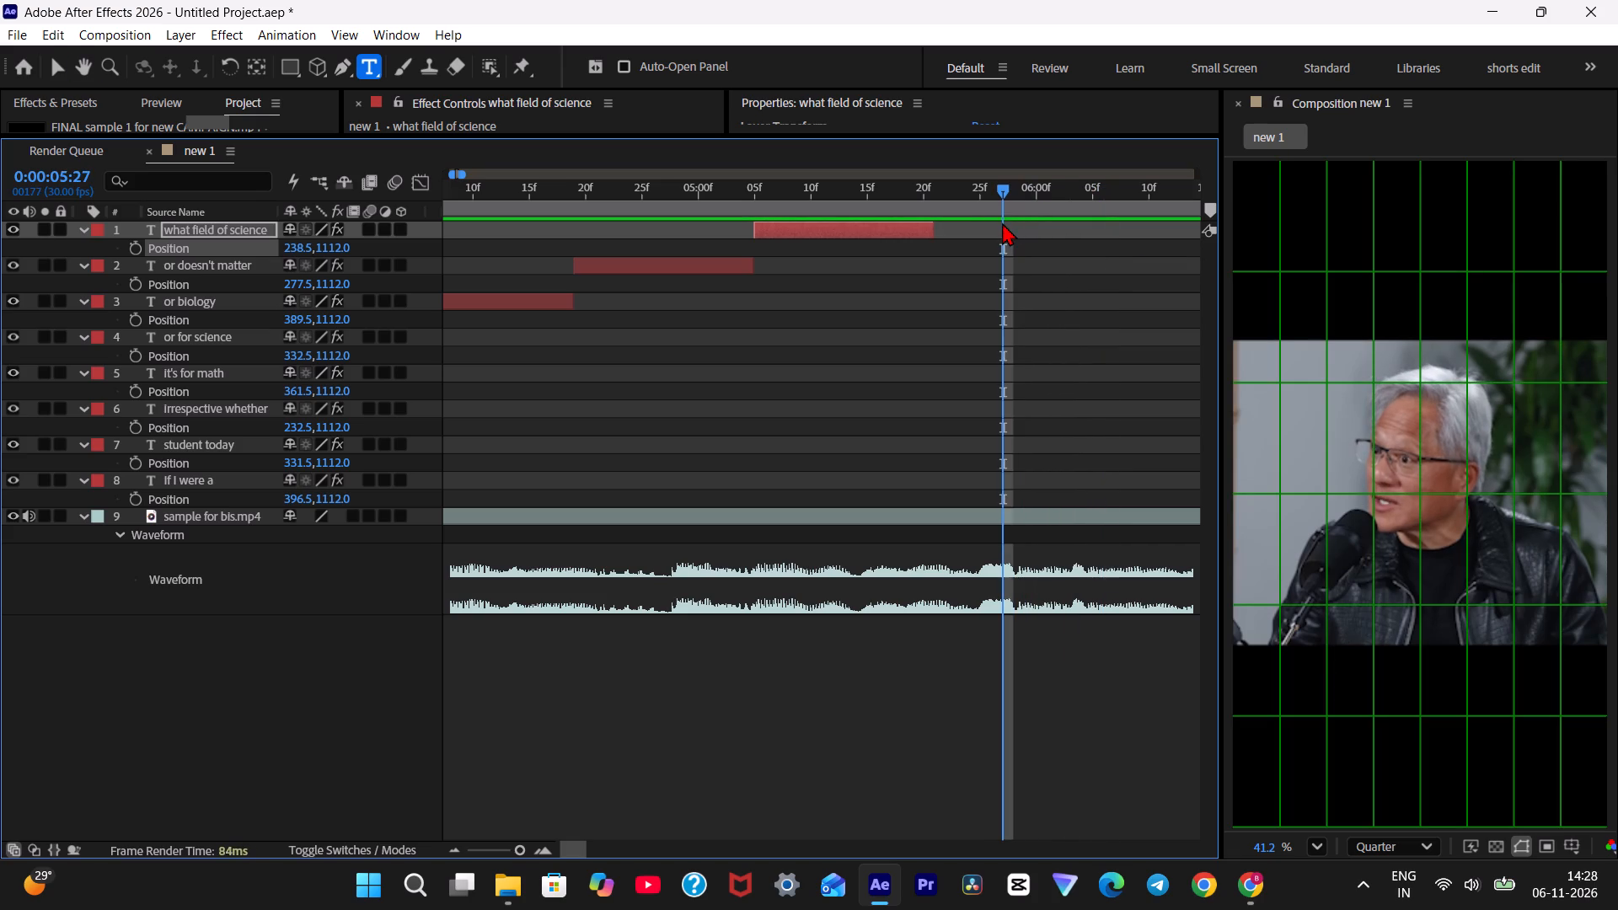
pyautogui.press('space')
pyautogui.press('space')
pyautogui.moveTo(1015, 205); pyautogui.dragTo(989, 223)
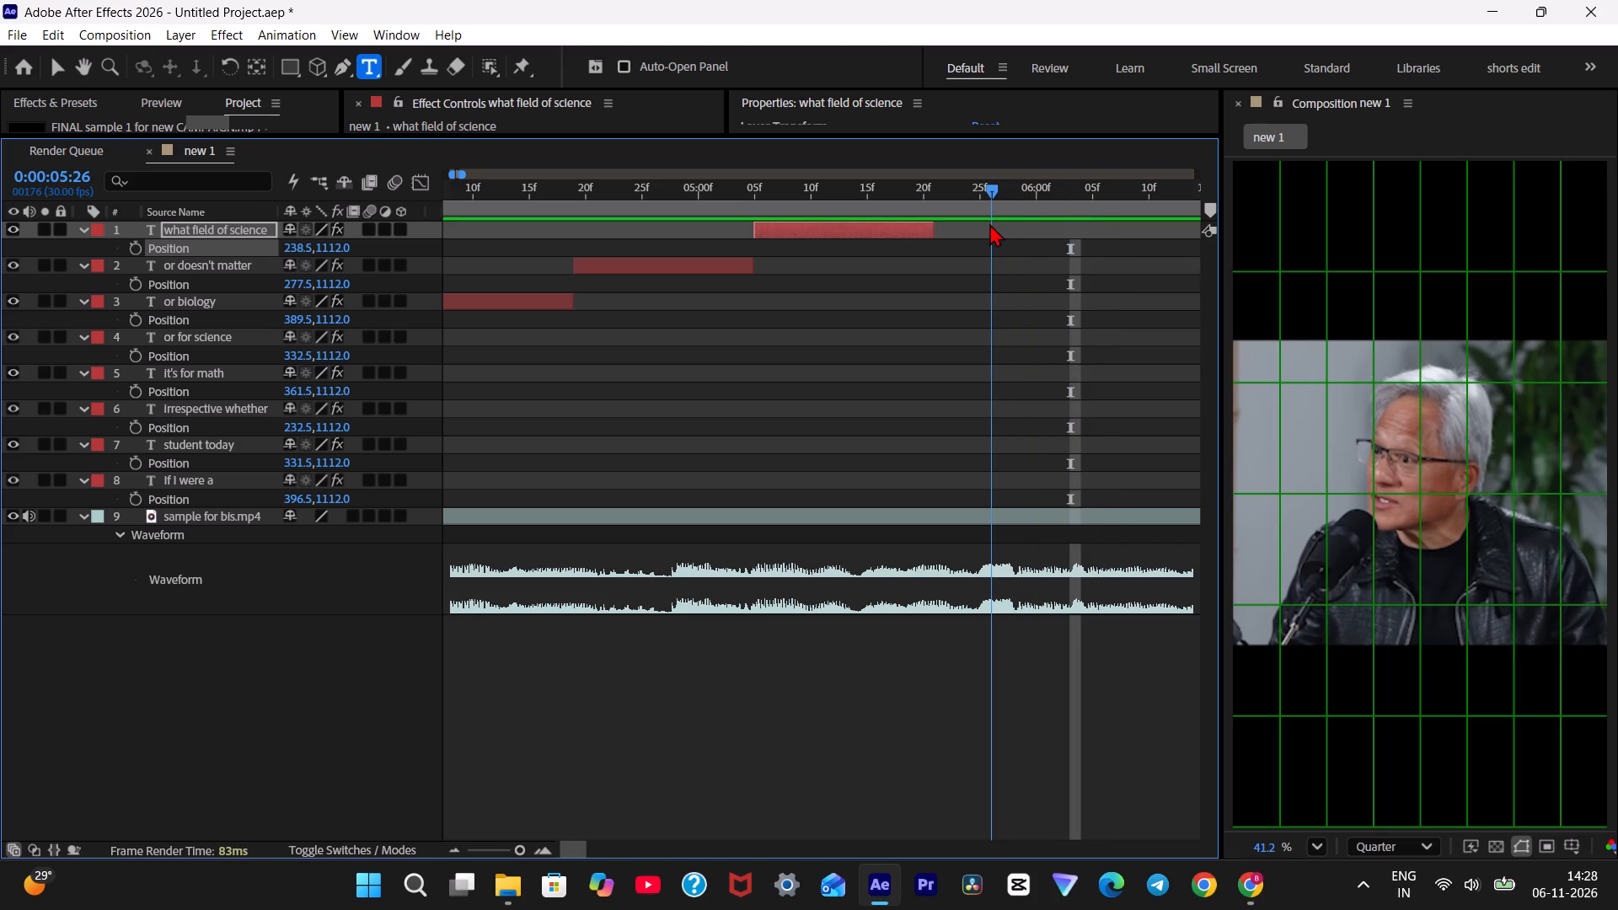
pyautogui.moveTo(989, 223); pyautogui.dragTo(985, 227)
pyautogui.press('space')
pyautogui.press('space')
pyautogui.moveTo(990, 219); pyautogui.dragTo(1001, 219)
pyautogui.moveTo(1017, 194); pyautogui.dragTo(1003, 197)
pyautogui.press('space')
pyautogui.press('space')
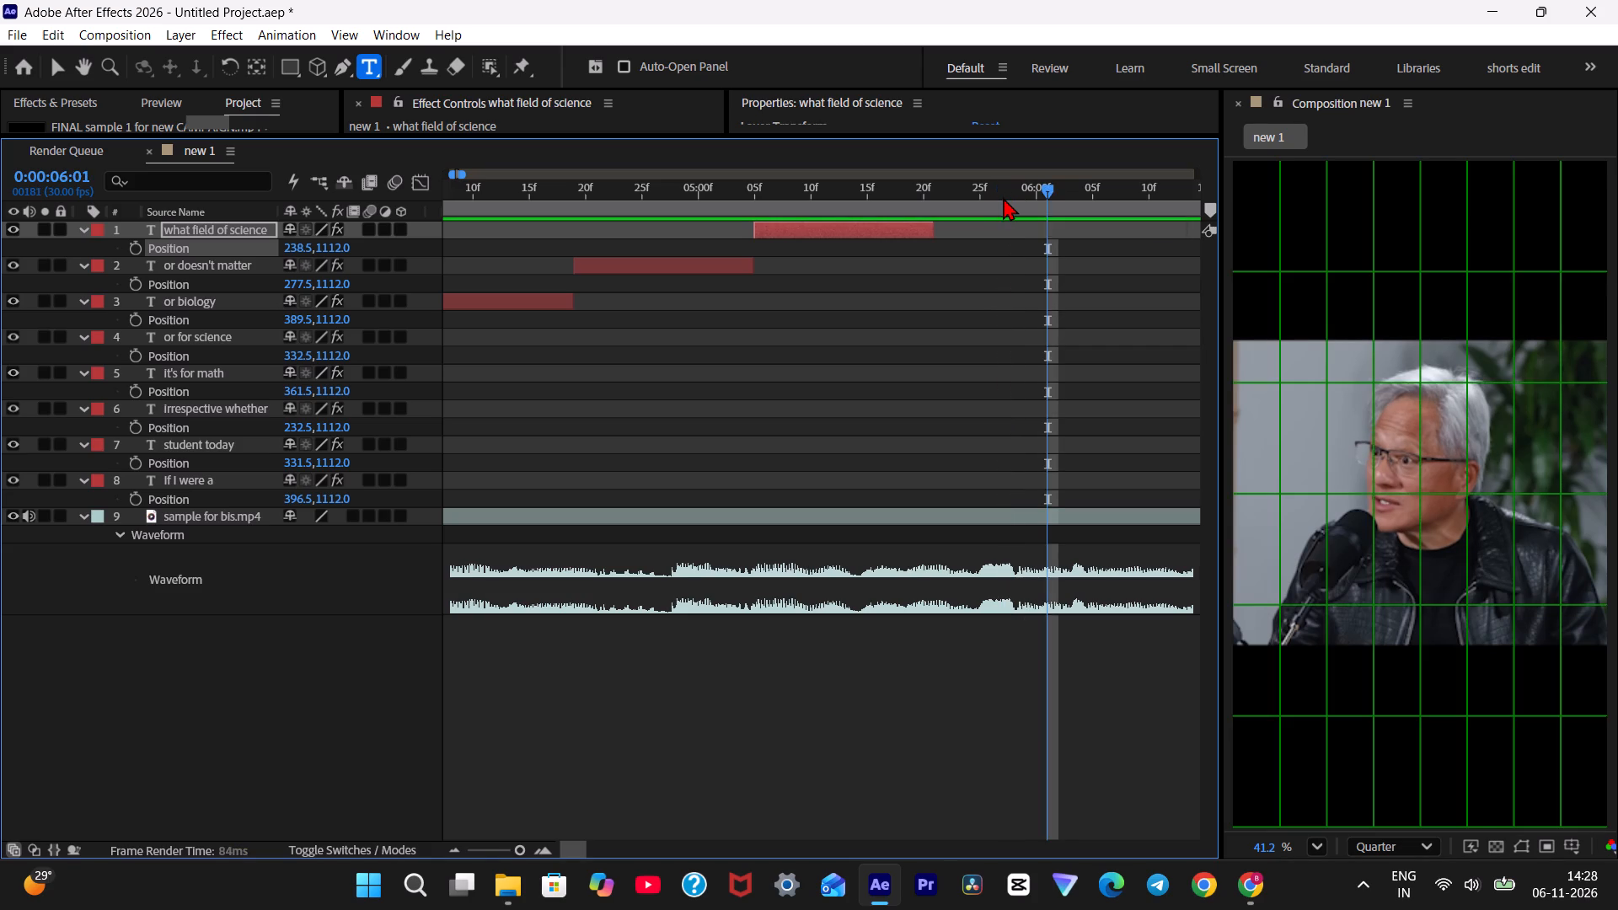
pyautogui.click(1003, 197)
pyautogui.press('space')
pyautogui.press('space')
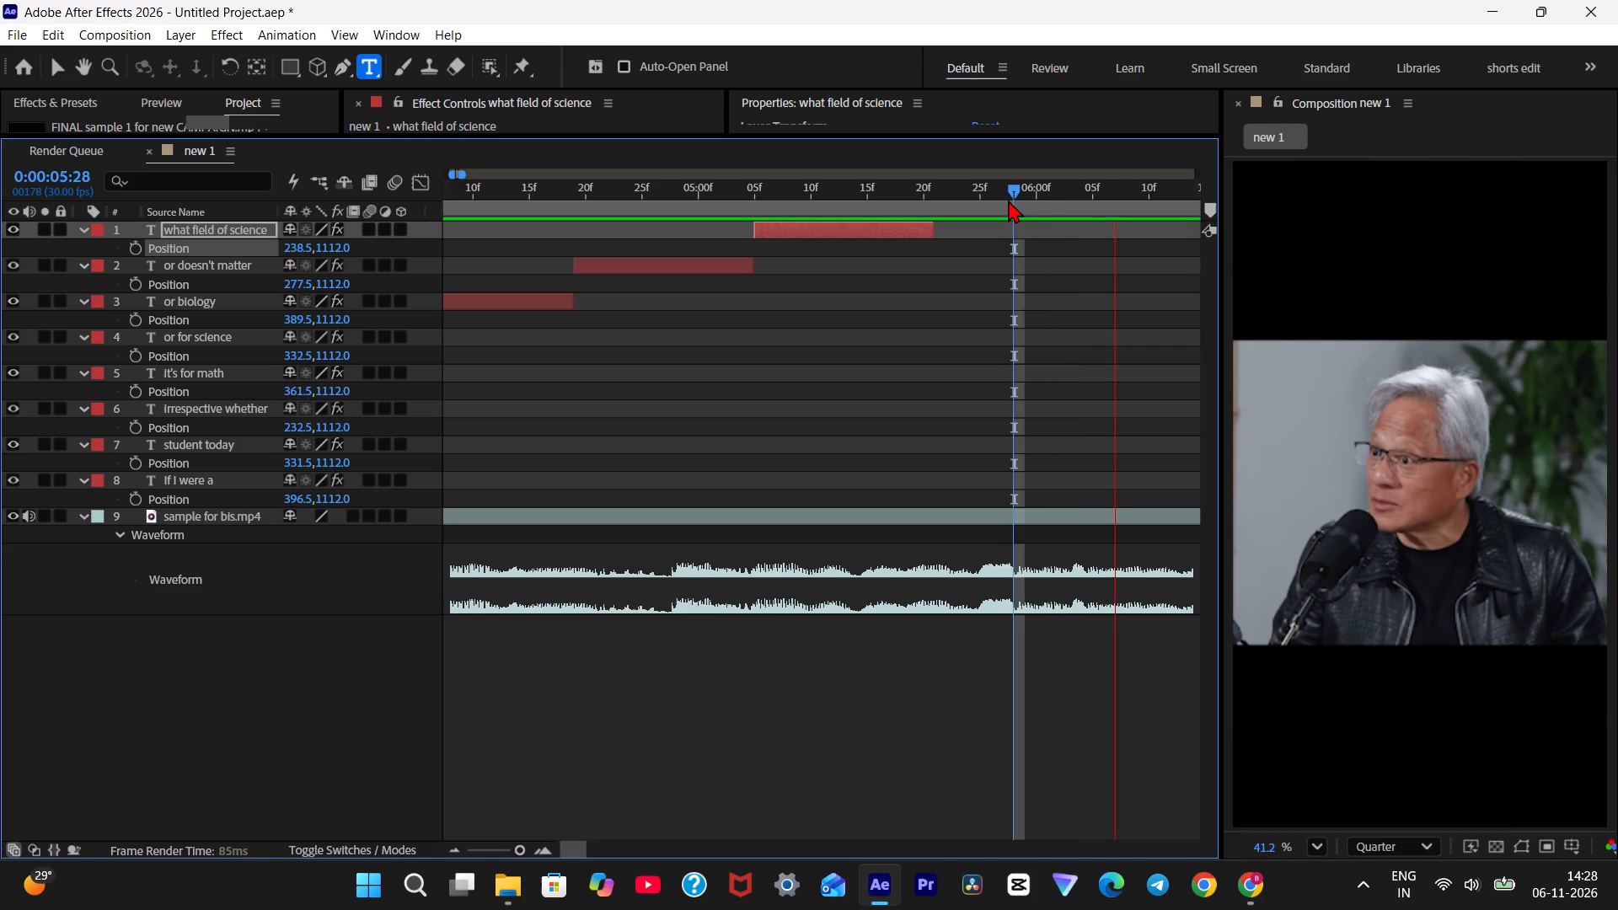
pyautogui.click(1008, 200)
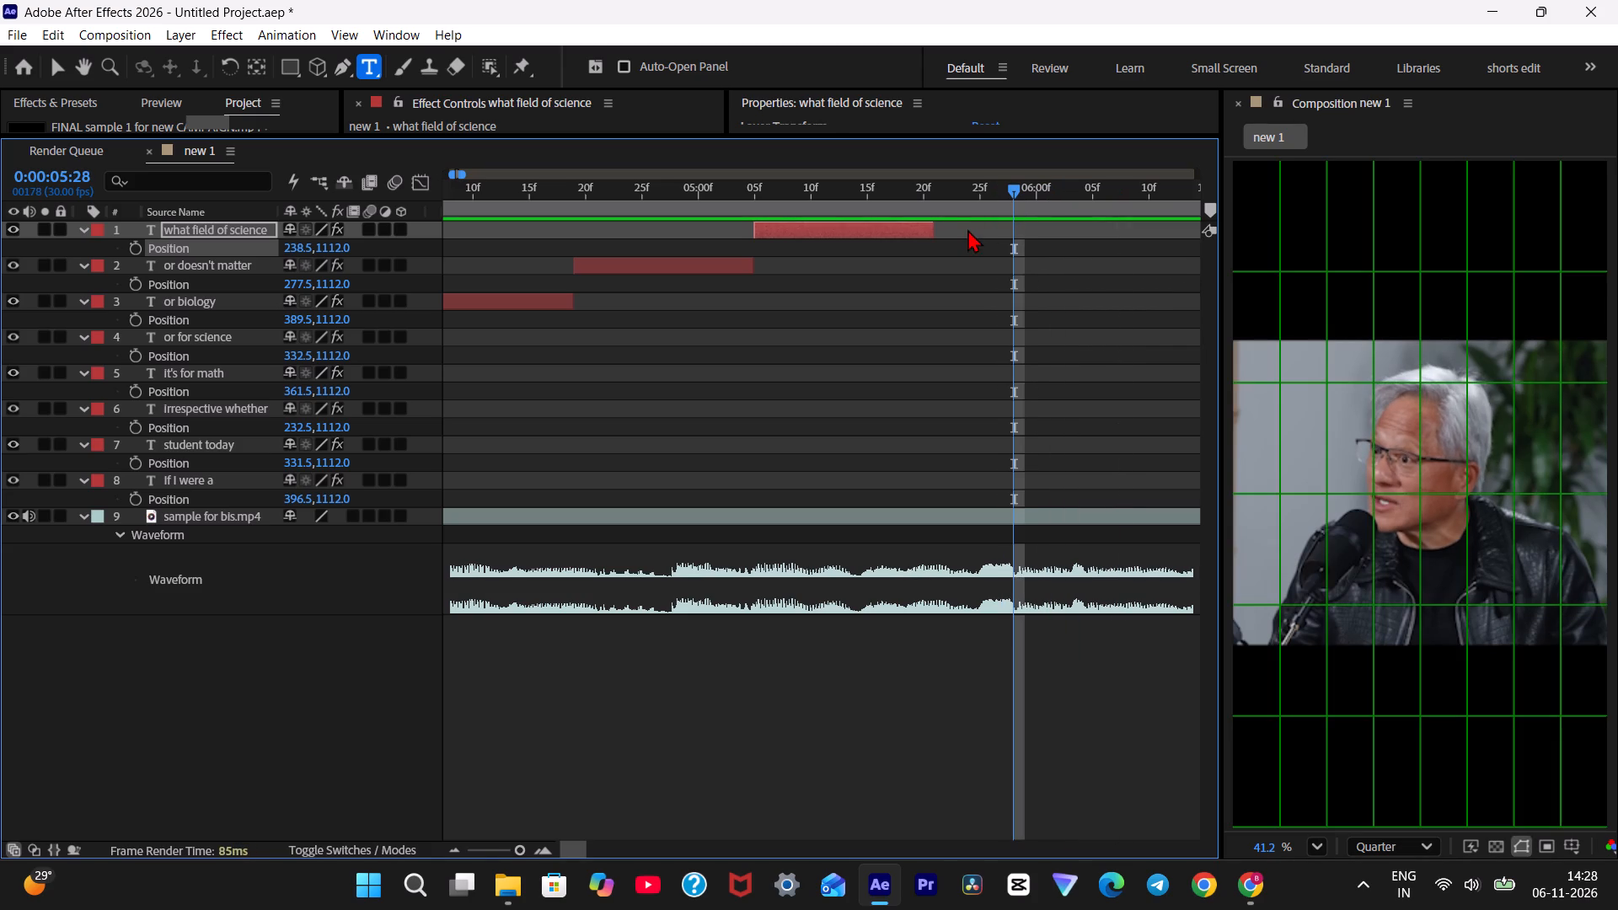
pyautogui.moveTo(938, 235); pyautogui.dragTo(1014, 236)
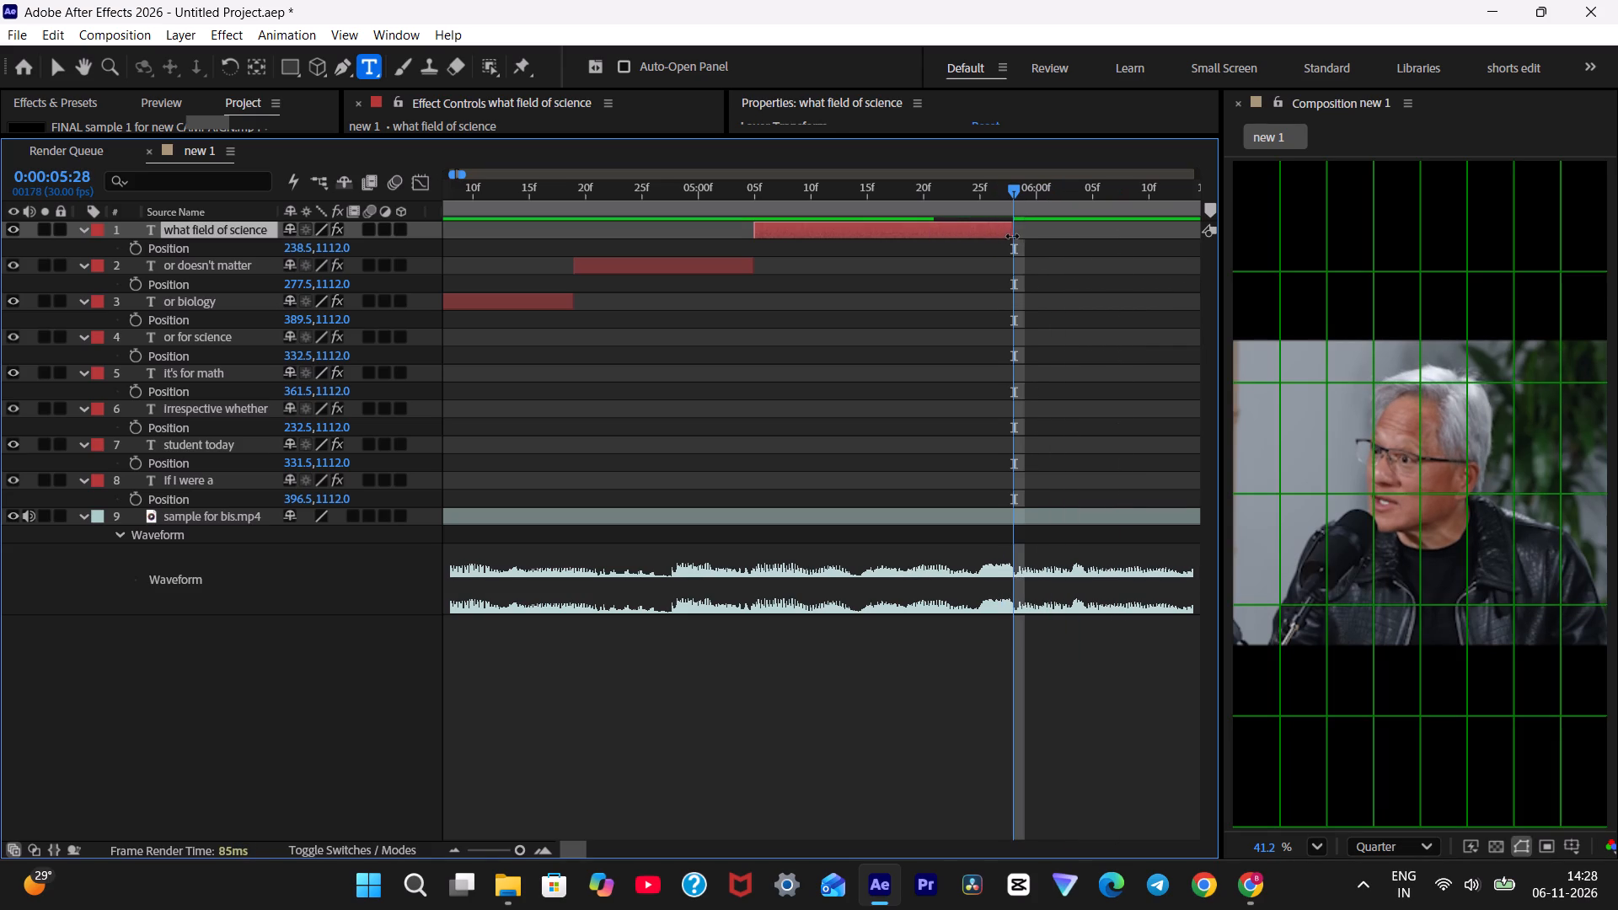
# Select all eight caption layers, excluding the video, and lower them together to a Y position of 1180 at 0:00:05:19.
pyautogui.moveTo(958, 201); pyautogui.dragTo(908, 204)
pyautogui.hotkey('ctrl', 'a')
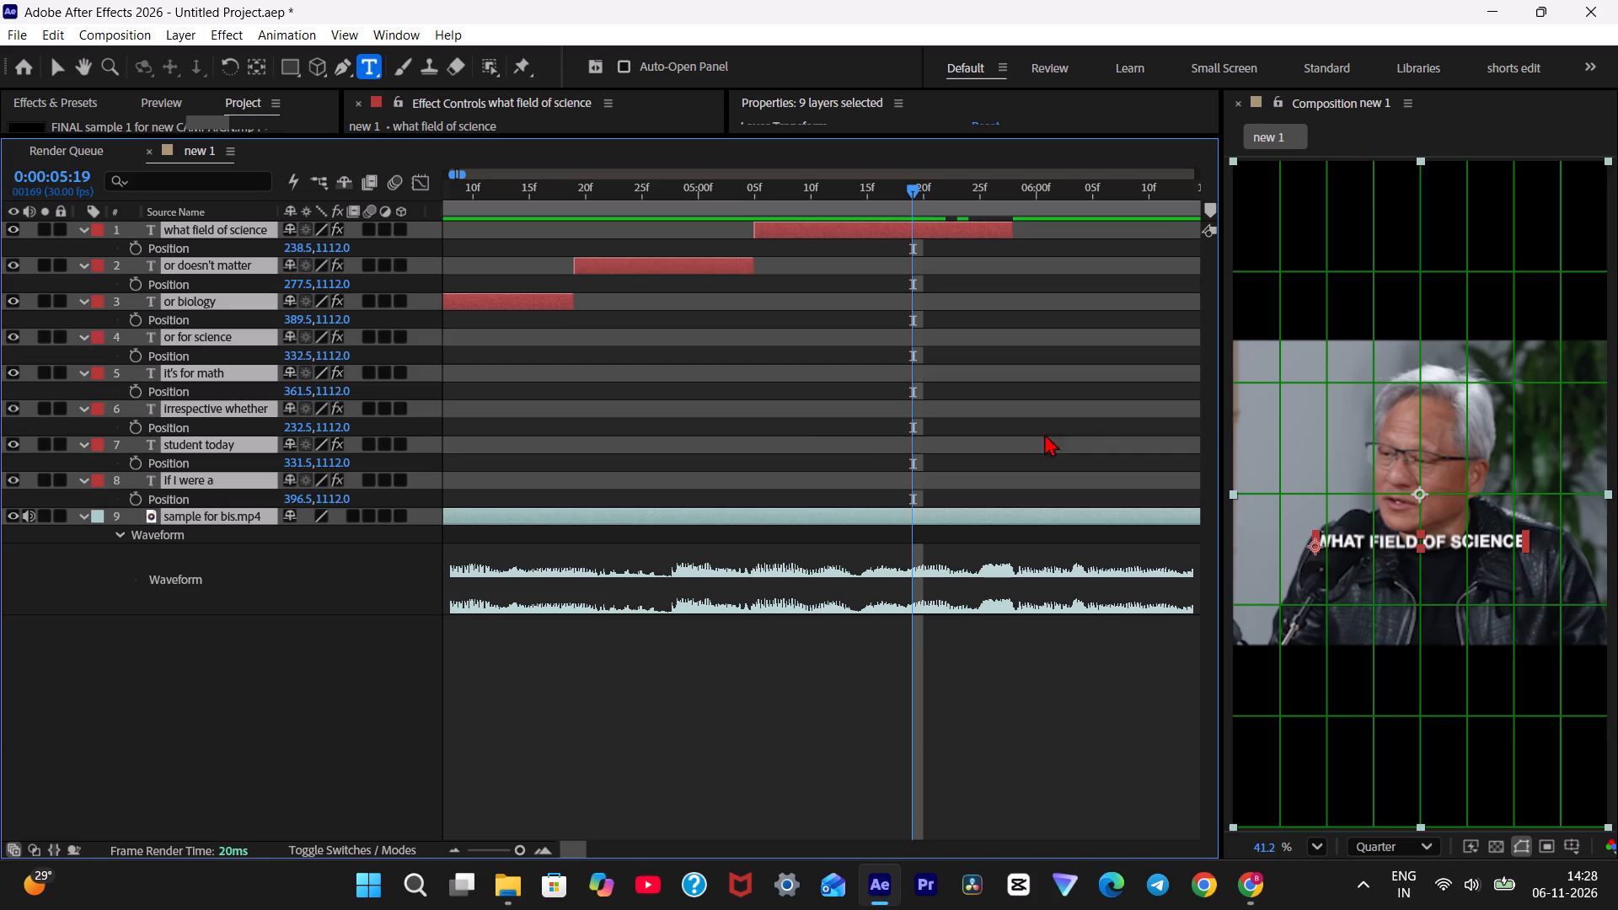
pyautogui.keyDown('ctrl'); pyautogui.click(695, 512); pyautogui.keyUp('ctrl')
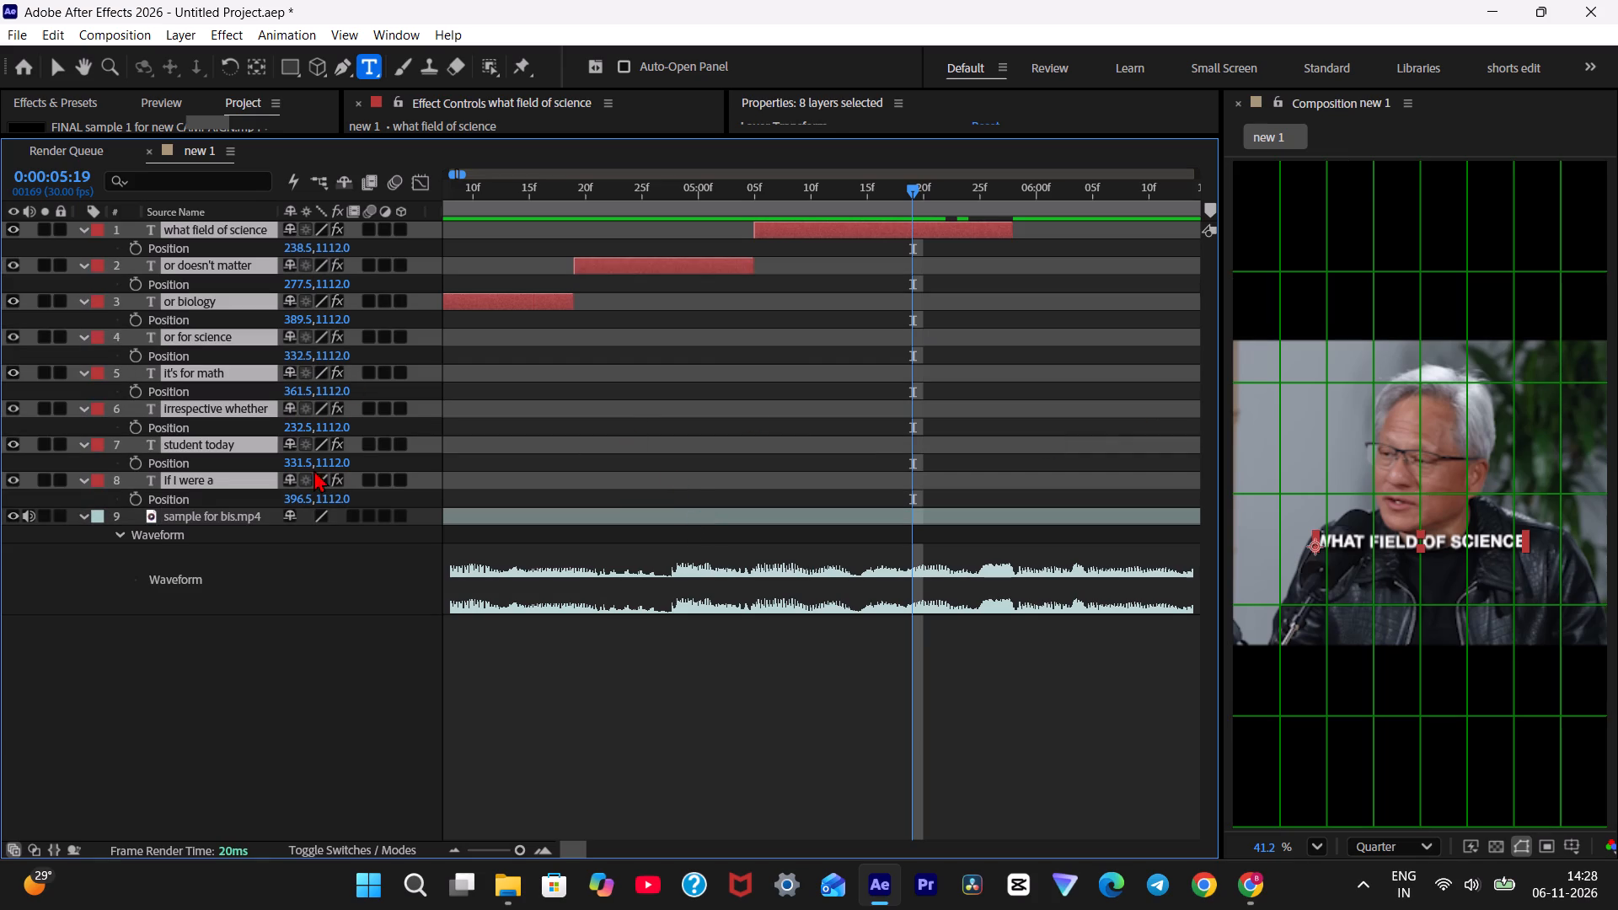
pyautogui.moveTo(330, 458); pyautogui.dragTo(394, 458)
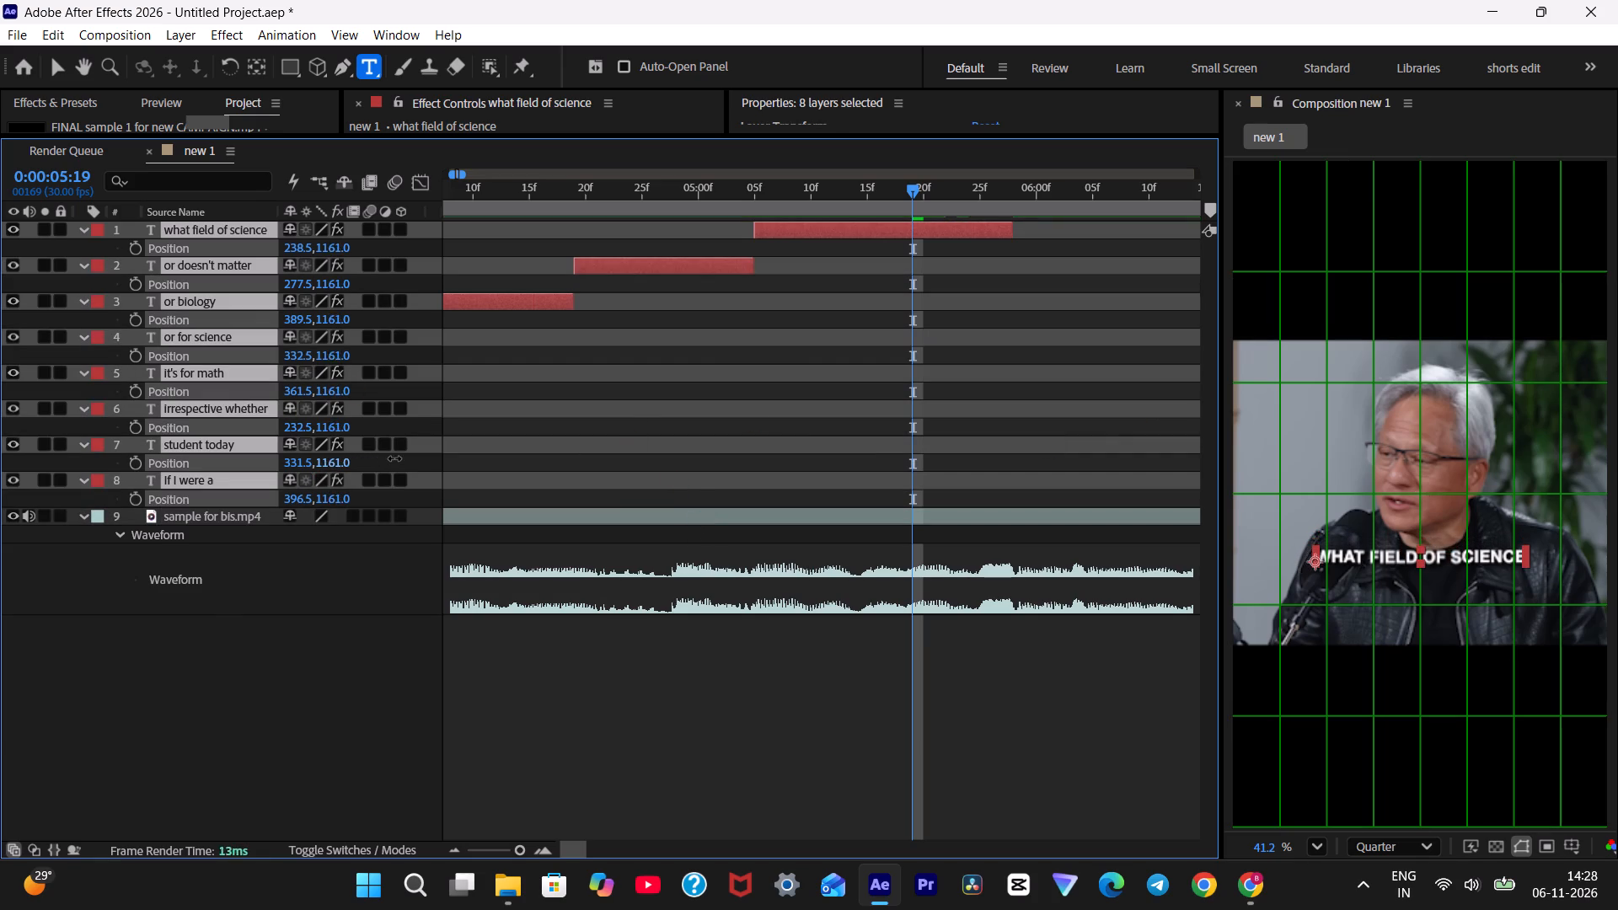
pyautogui.moveTo(394, 458); pyautogui.dragTo(415, 458)
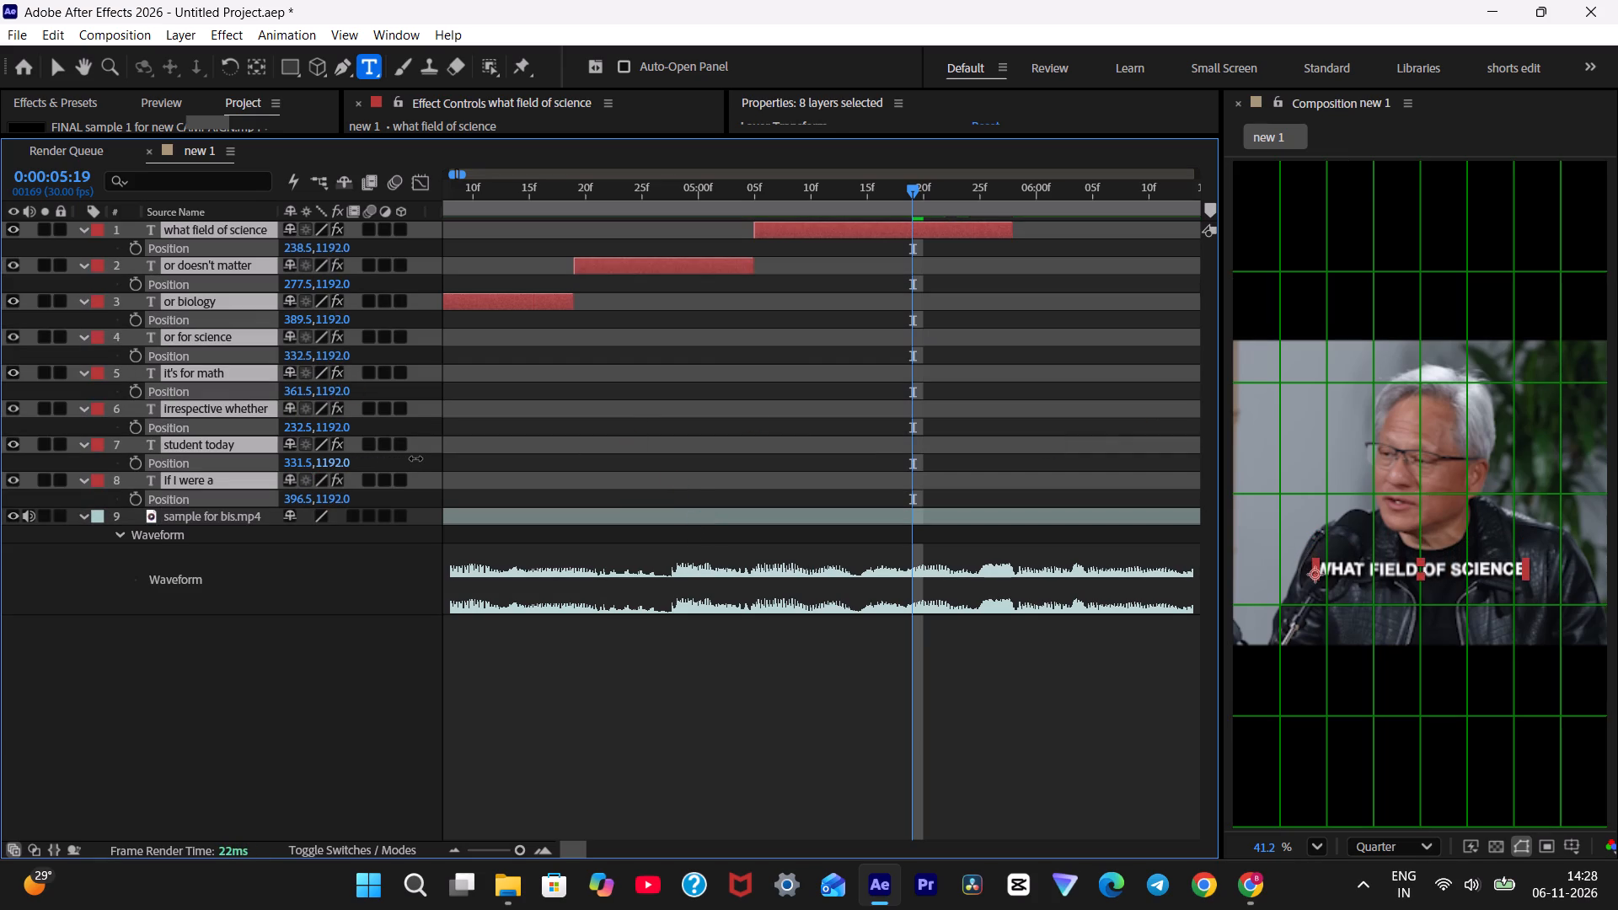
pyautogui.moveTo(415, 458); pyautogui.dragTo(410, 458)
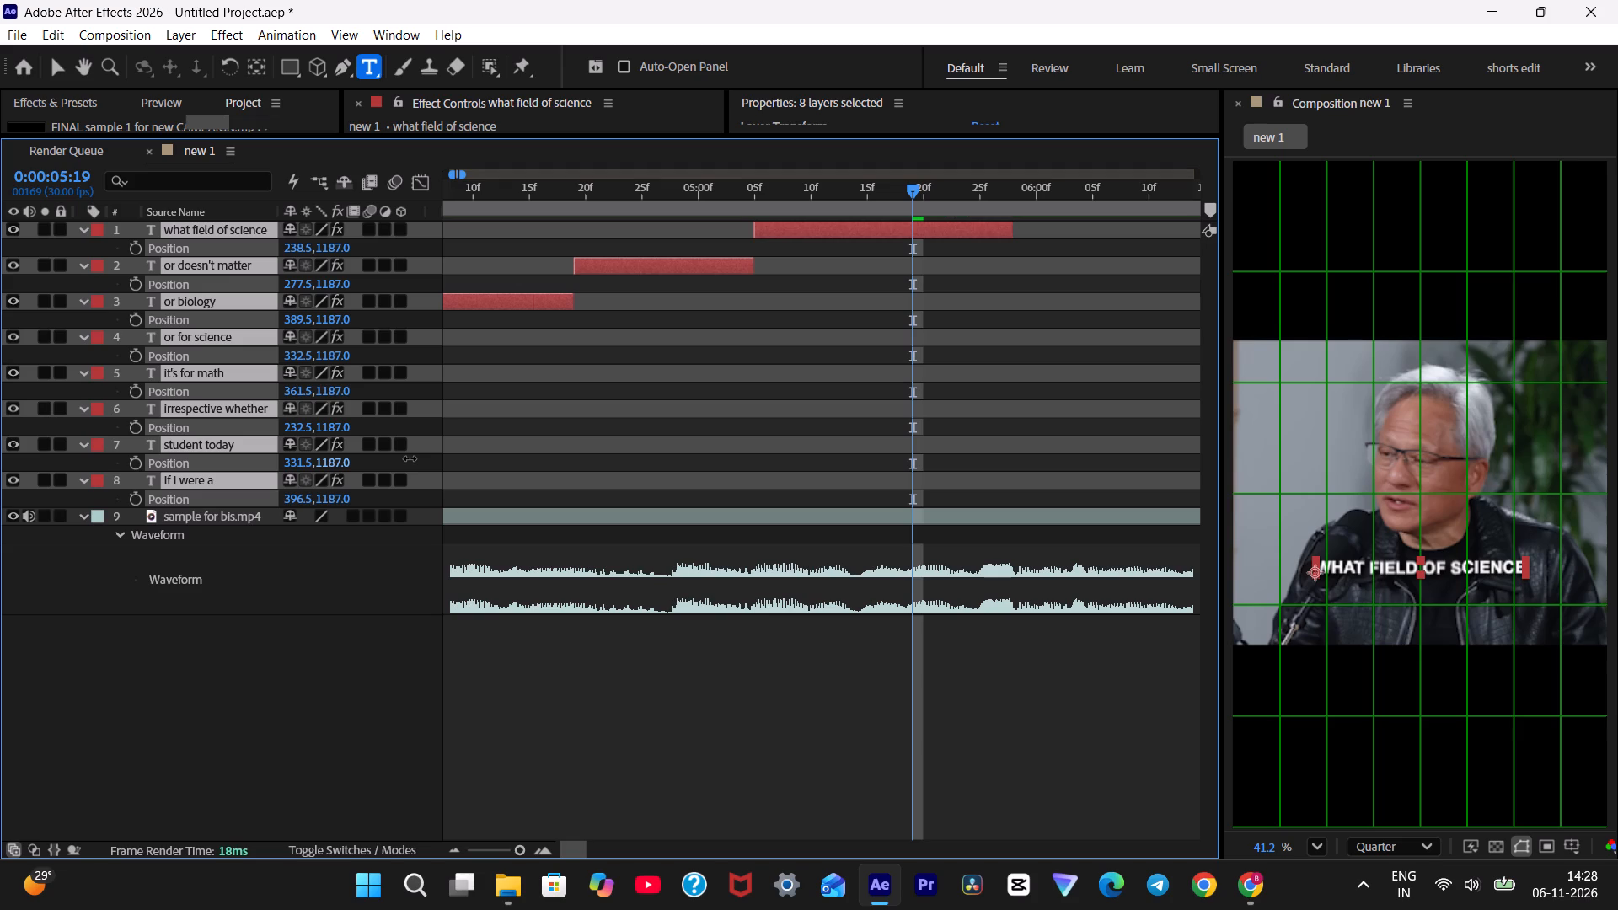
pyautogui.moveTo(410, 458); pyautogui.dragTo(402, 458)
# Replay the last two captions in short bursts to review their lowered placement and their timing against the speech.
pyautogui.moveTo(804, 199); pyautogui.dragTo(634, 194)
pyautogui.press('space')
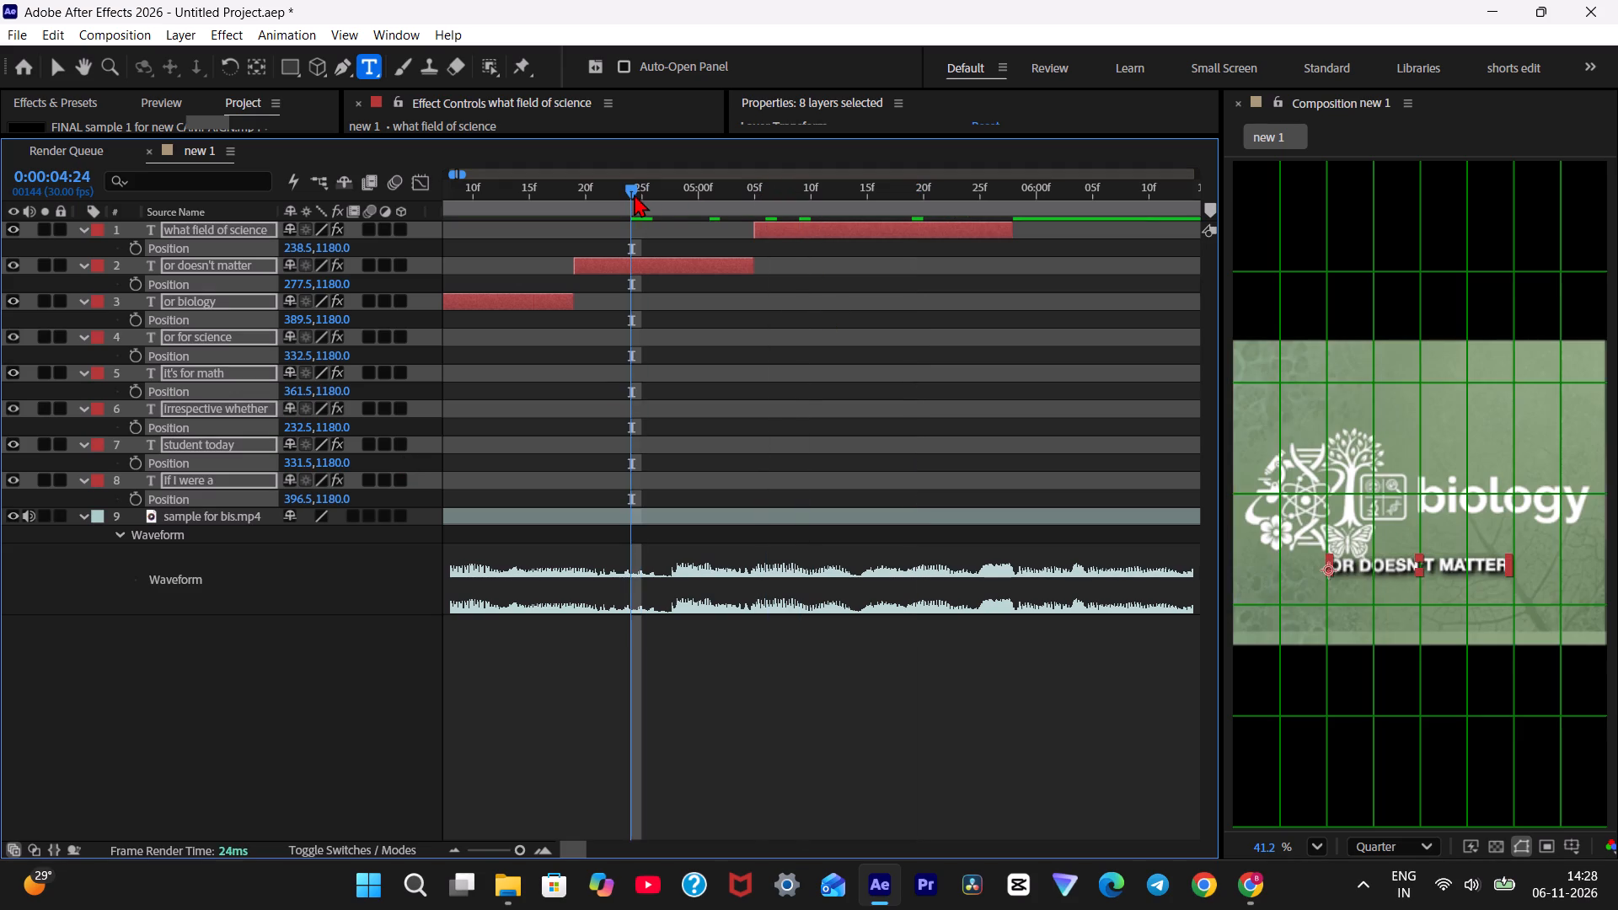
pyautogui.press('space')
pyautogui.press('space')
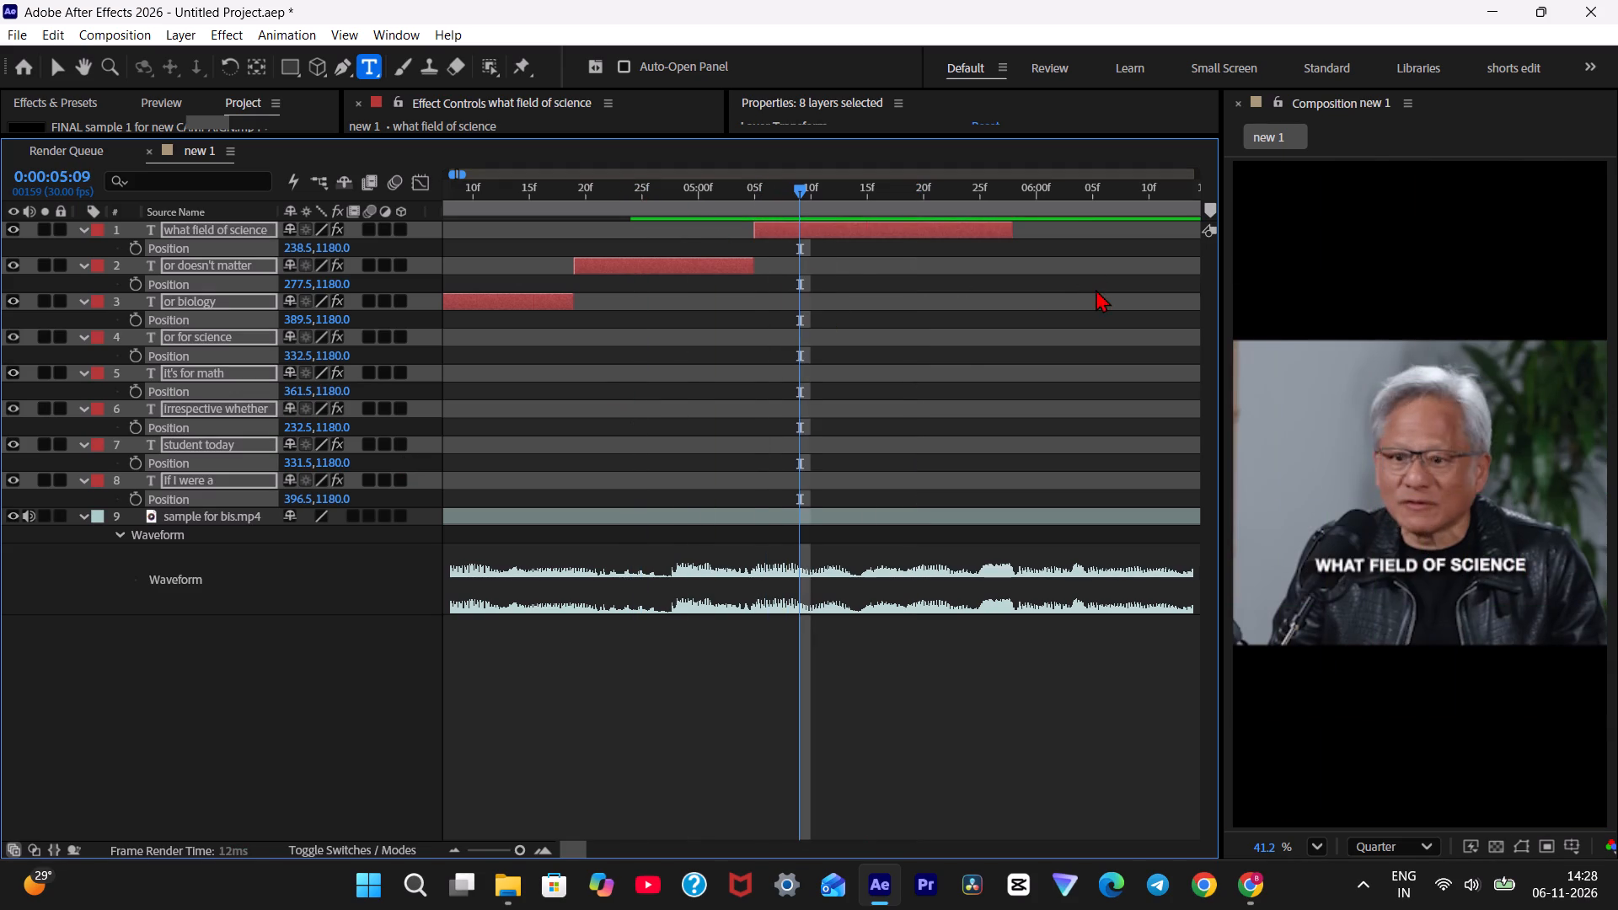
pyautogui.press('space')
pyautogui.click(983, 682)
pyautogui.moveTo(939, 192); pyautogui.dragTo(681, 183)
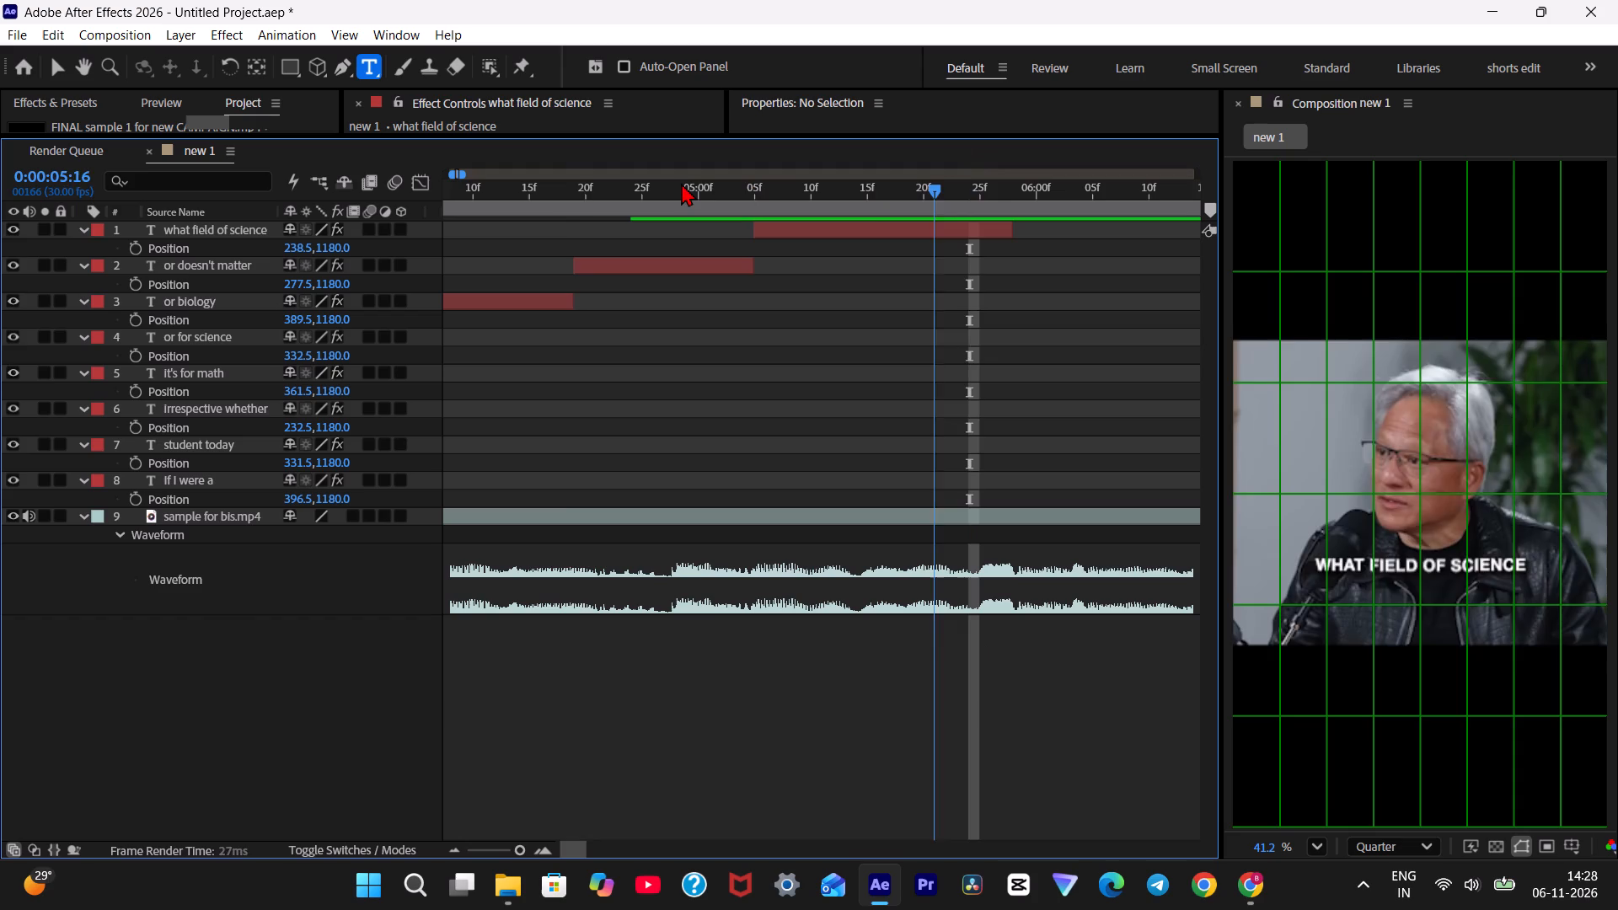
pyautogui.moveTo(681, 183); pyautogui.dragTo(561, 195)
pyautogui.press('space')
pyautogui.press('space')
pyautogui.press('space')
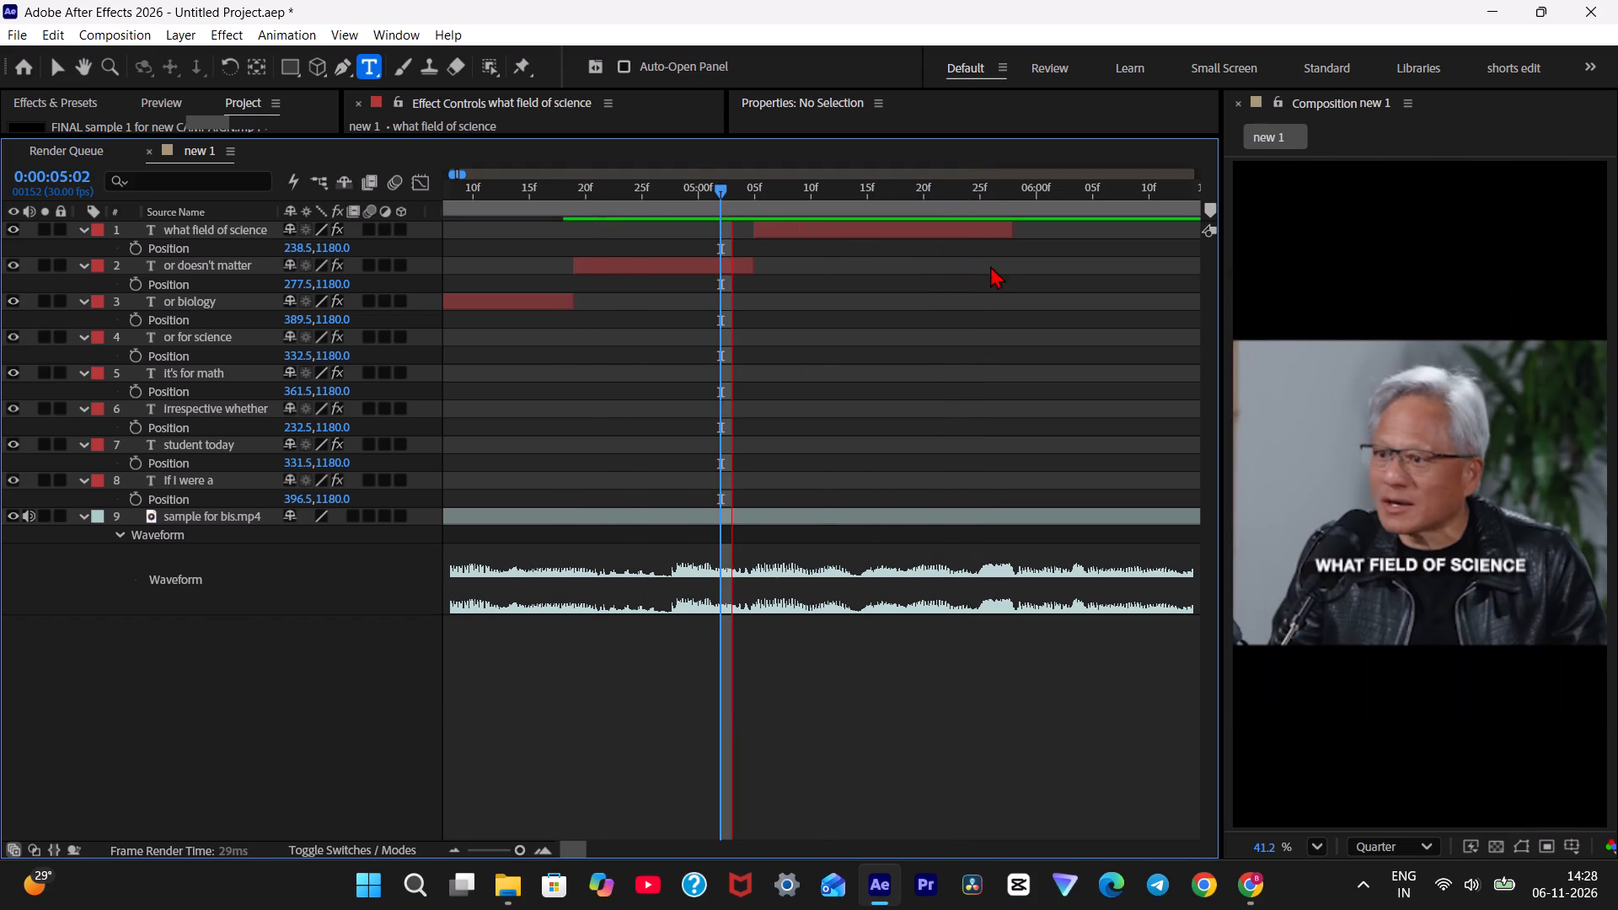
pyautogui.press('space')
pyautogui.press('space')
pyautogui.press('space')
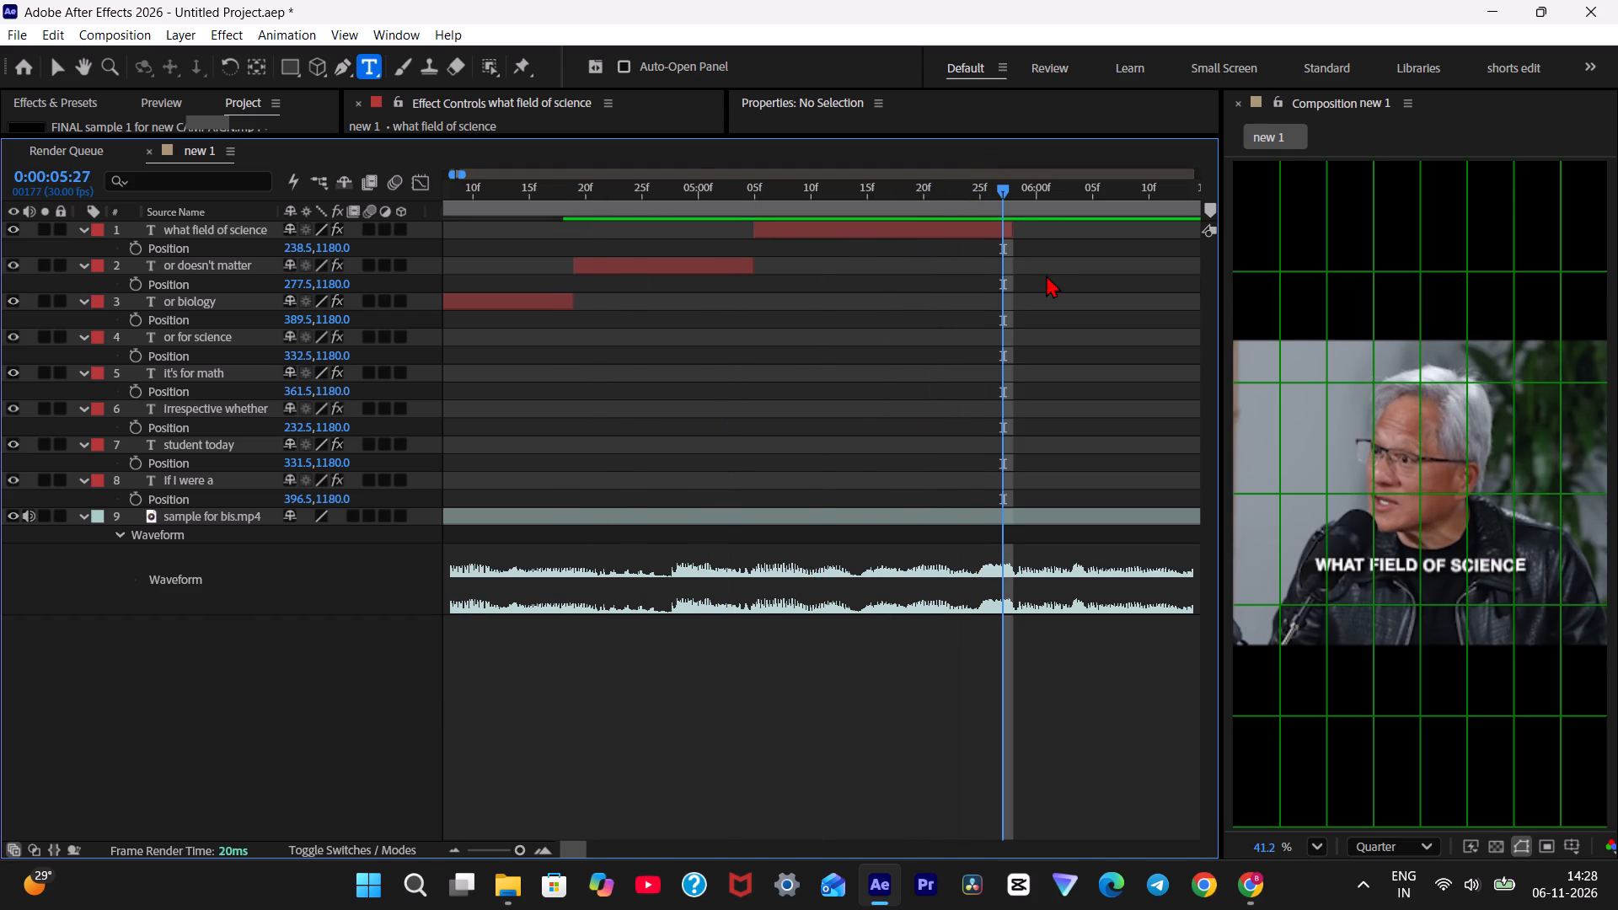
pyautogui.press('space')
pyautogui.press('space')
pyautogui.click(986, 228)
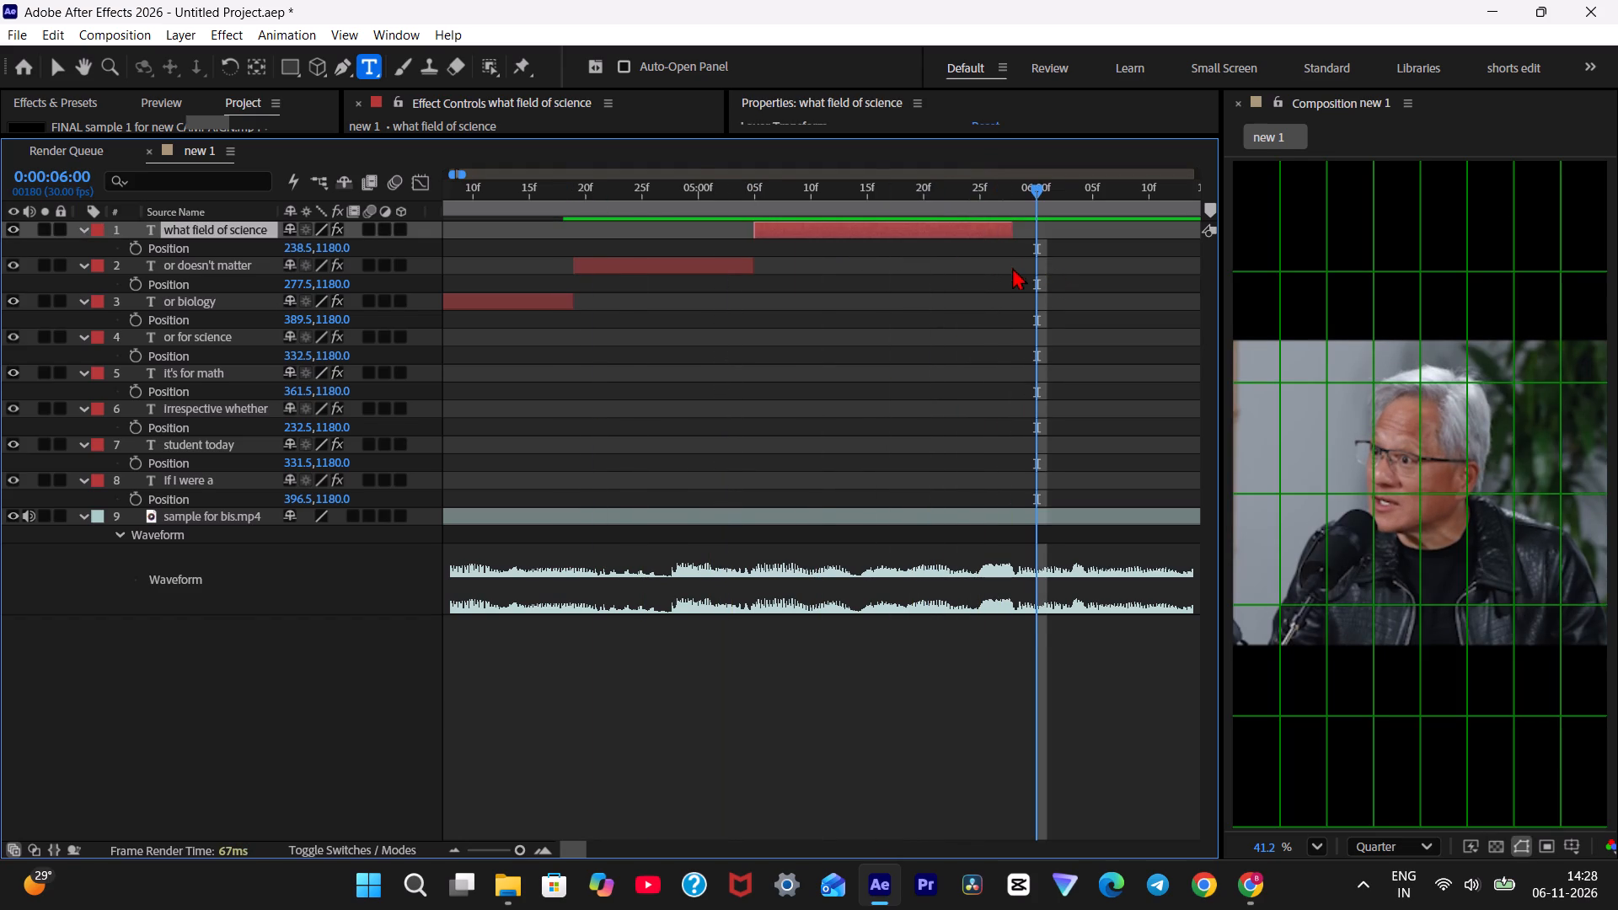
pyautogui.hotkey('ctrl', 'd')
pyautogui.press('p')
pyautogui.press('[')
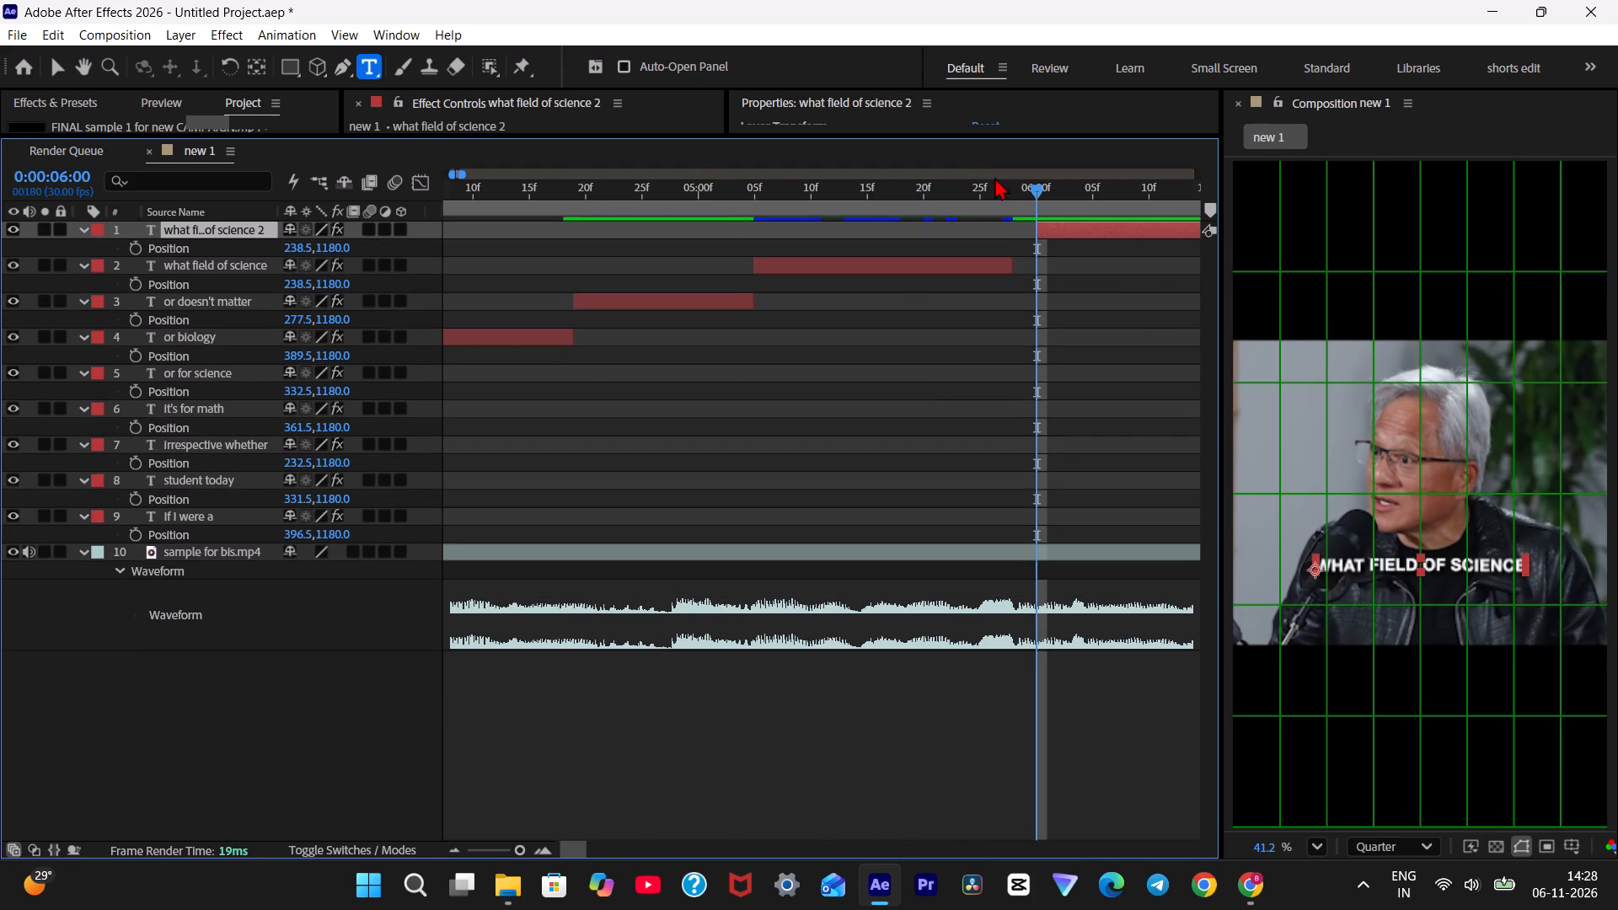
pyautogui.click(1007, 190)
pyautogui.click(1017, 186)
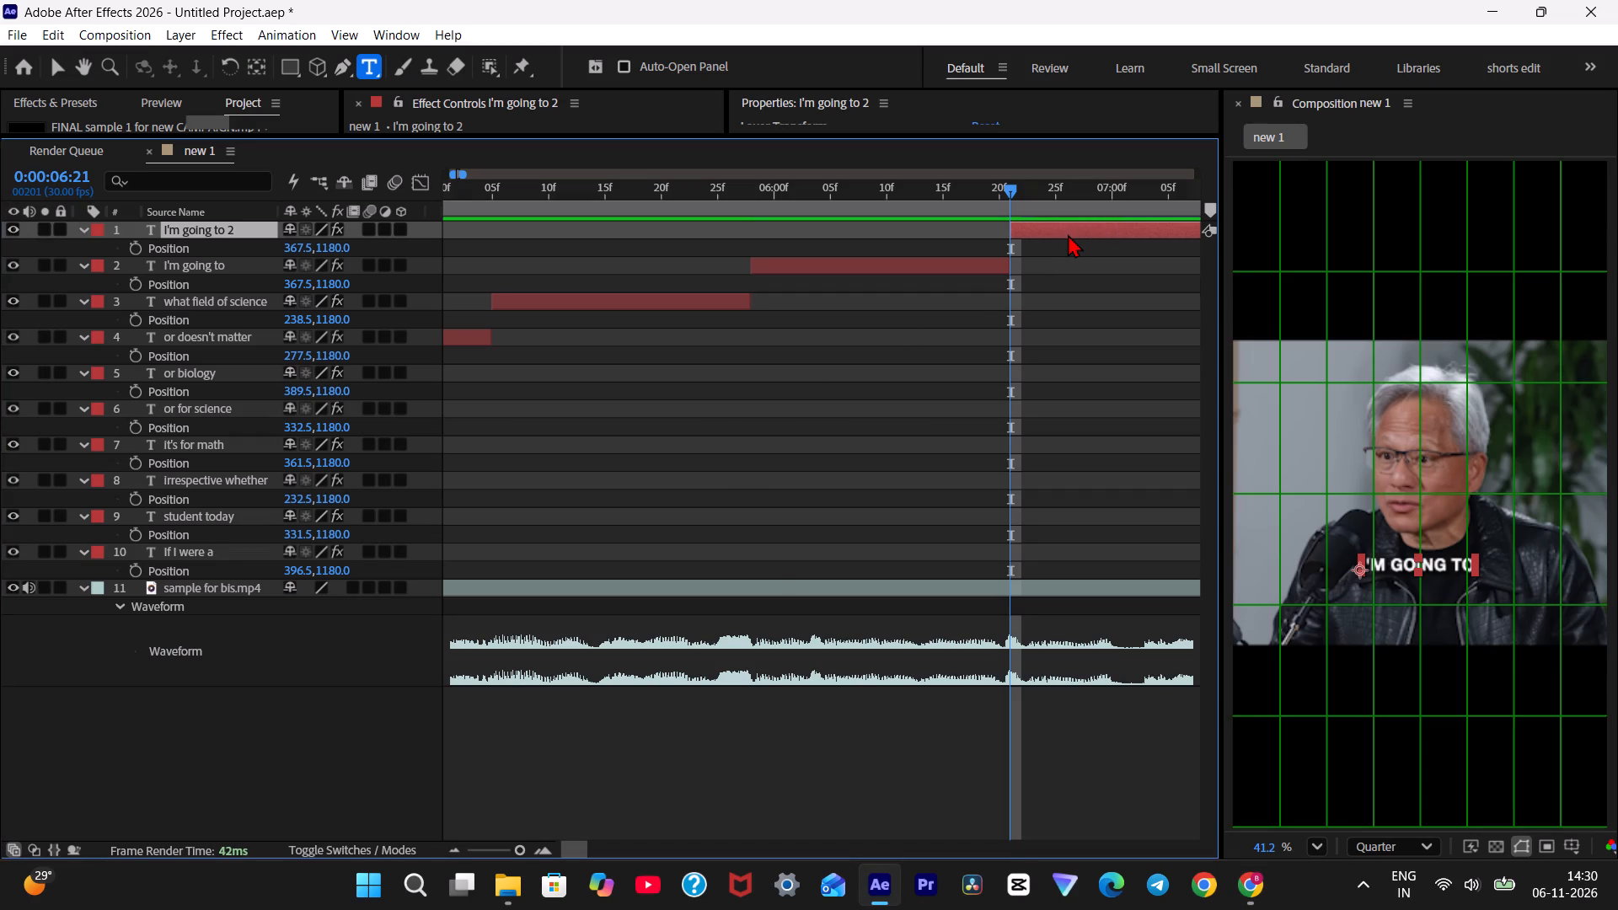
pyautogui.hotkey('ctrl', 'v')
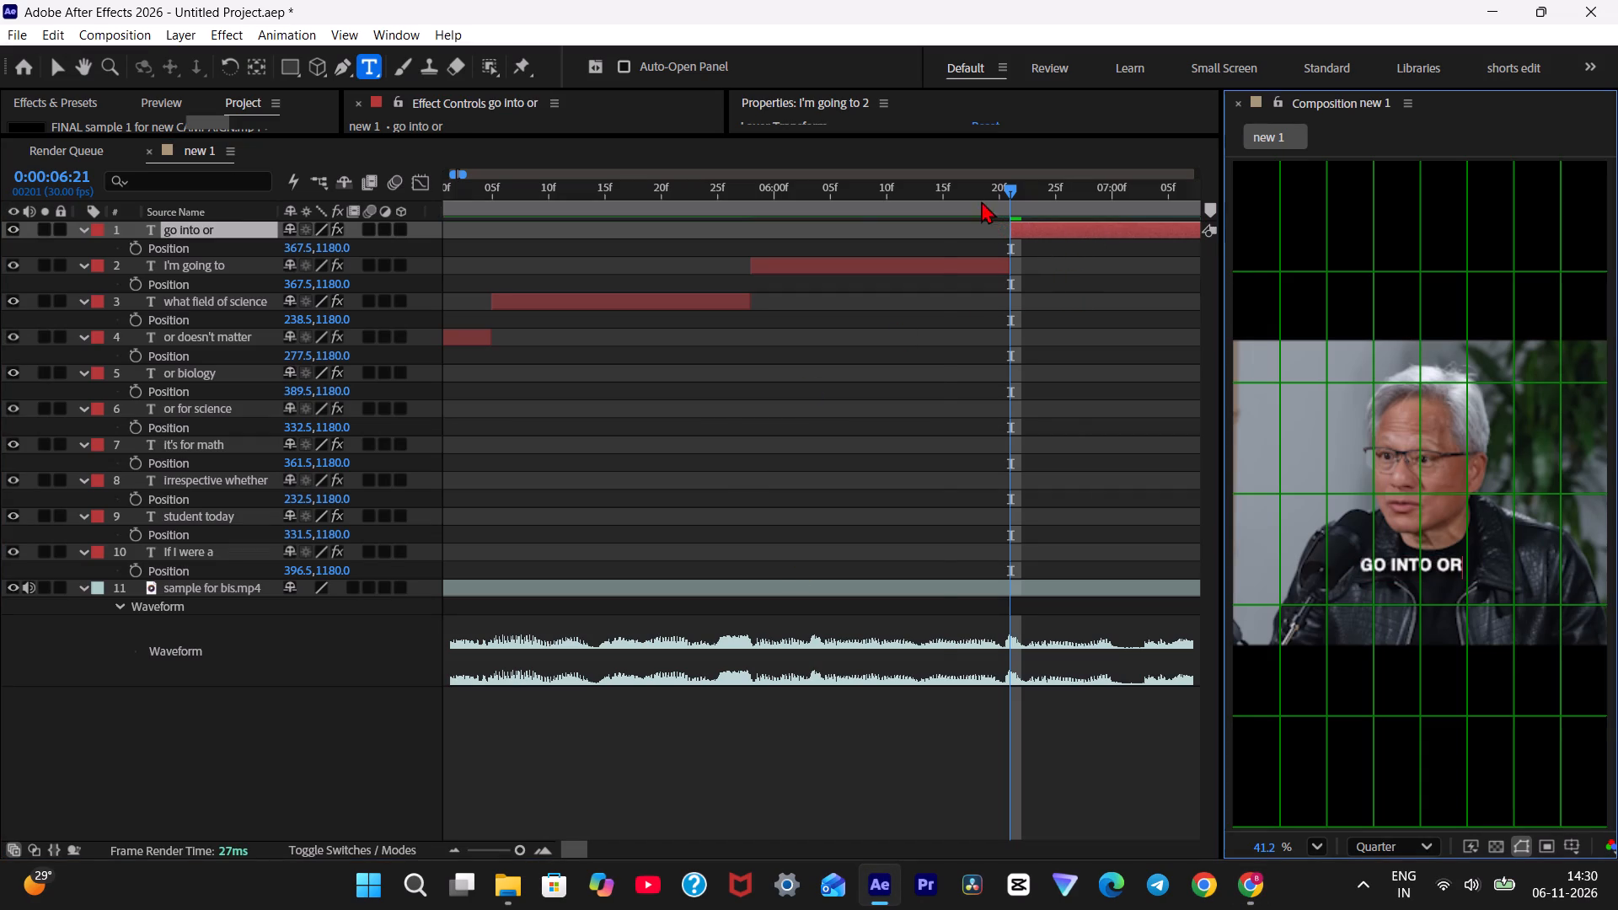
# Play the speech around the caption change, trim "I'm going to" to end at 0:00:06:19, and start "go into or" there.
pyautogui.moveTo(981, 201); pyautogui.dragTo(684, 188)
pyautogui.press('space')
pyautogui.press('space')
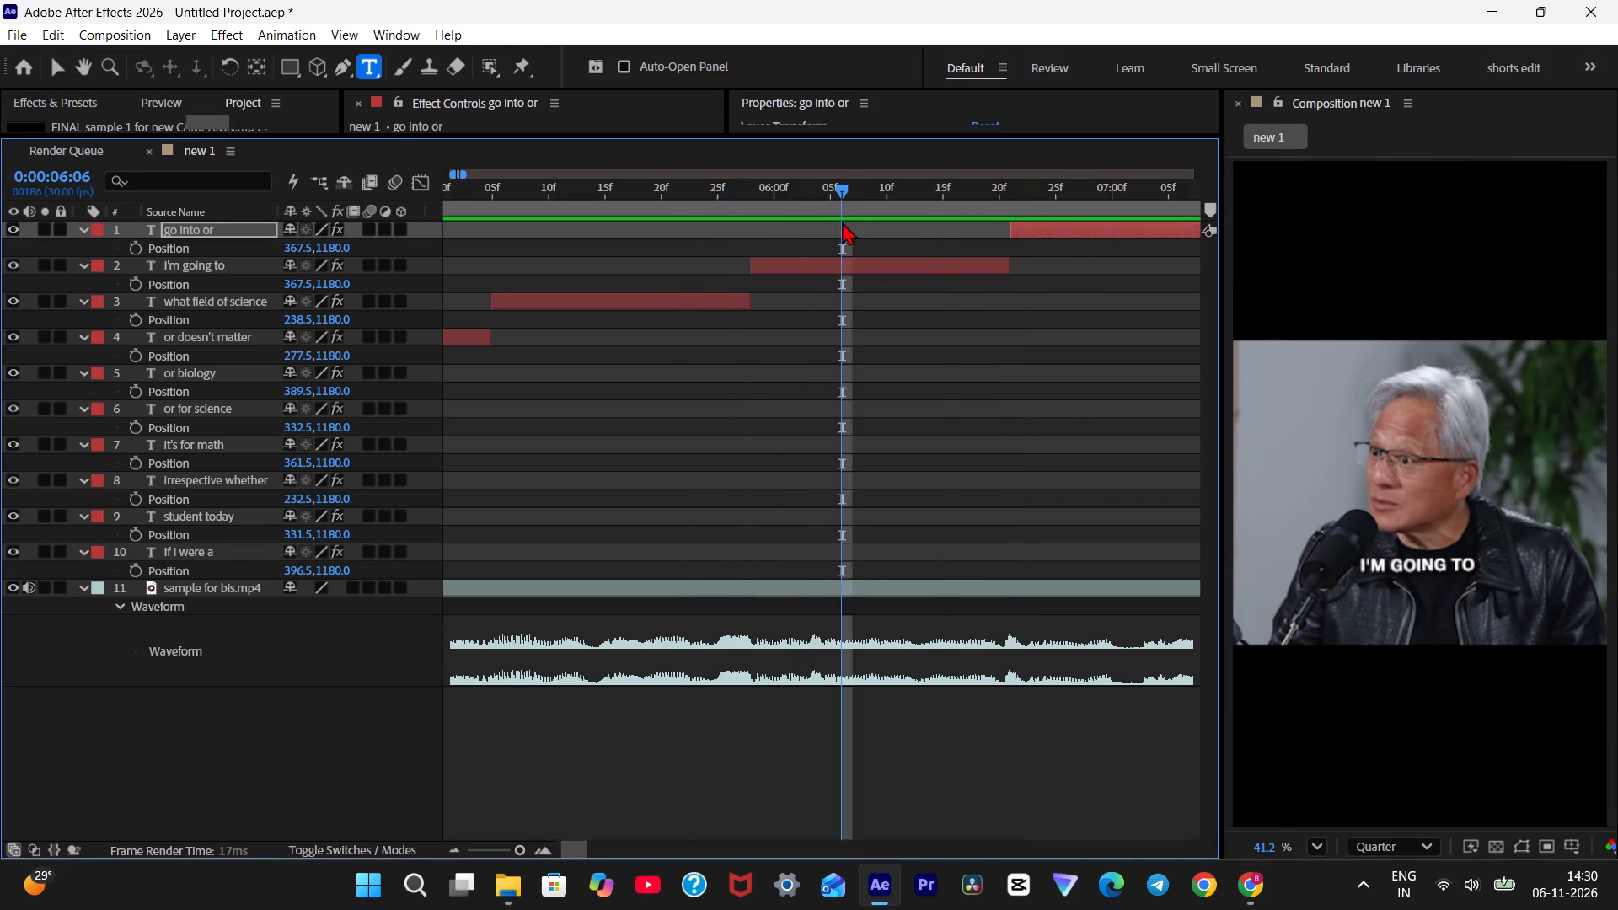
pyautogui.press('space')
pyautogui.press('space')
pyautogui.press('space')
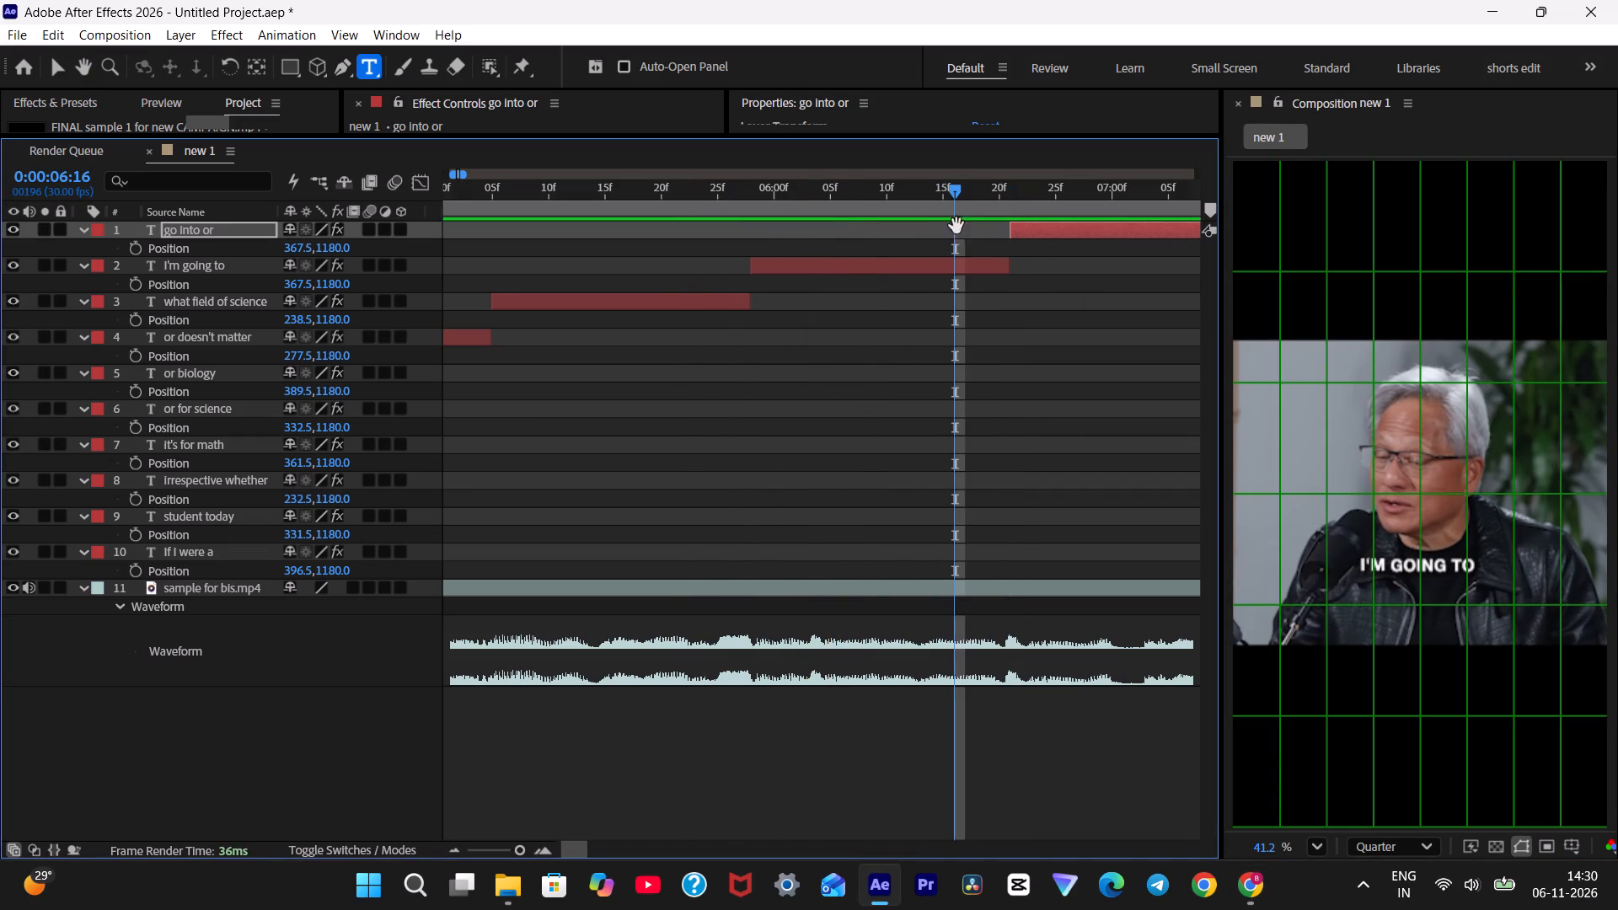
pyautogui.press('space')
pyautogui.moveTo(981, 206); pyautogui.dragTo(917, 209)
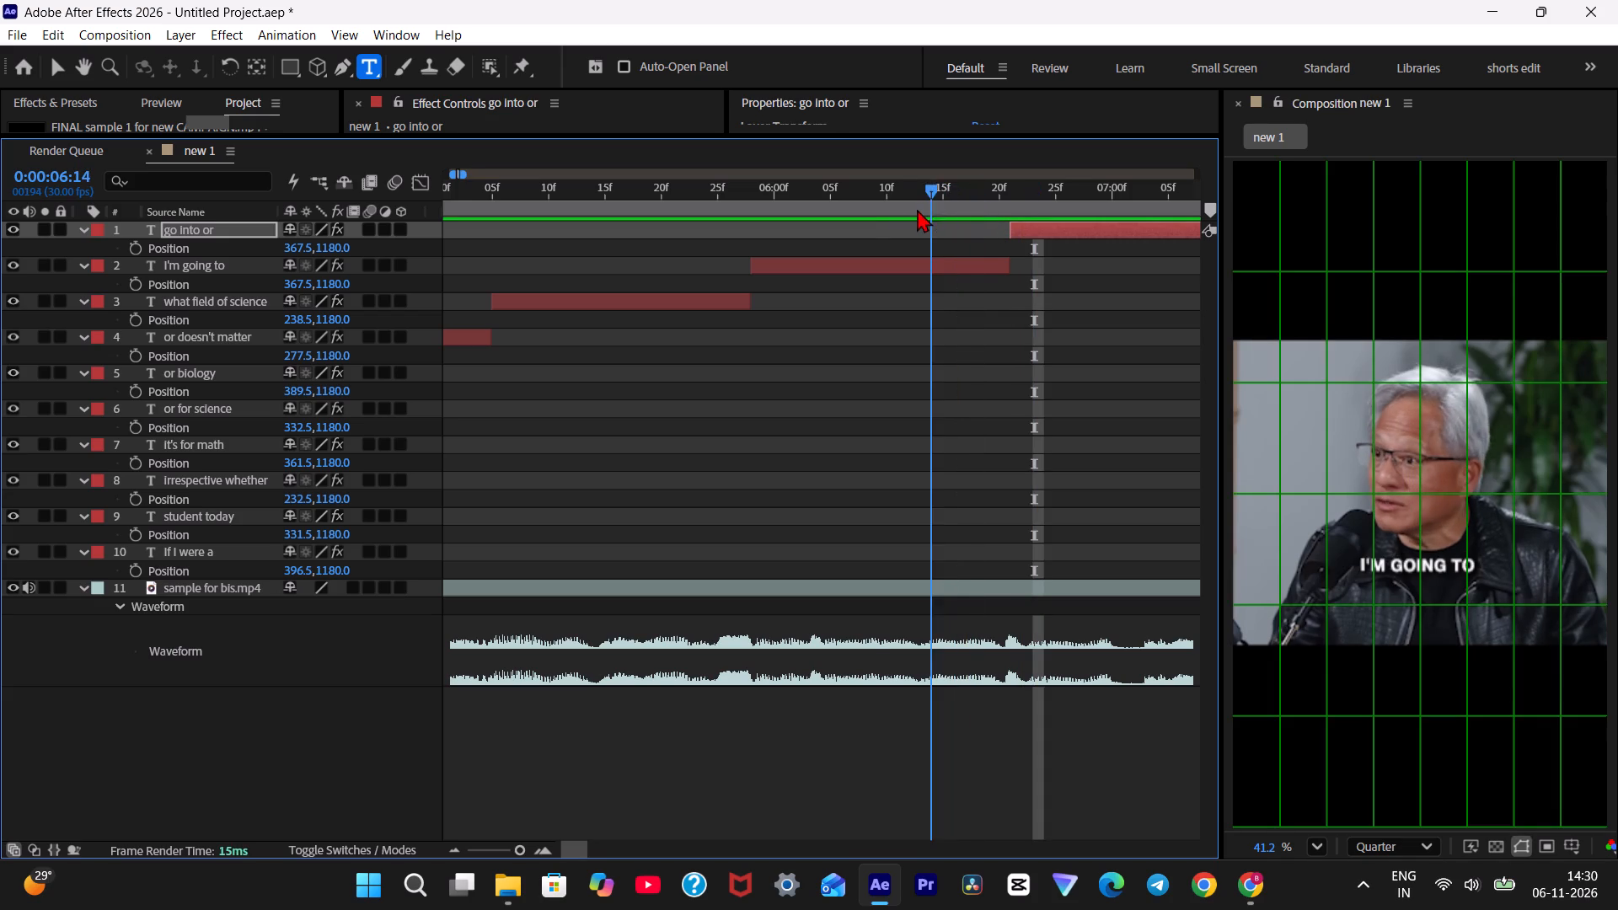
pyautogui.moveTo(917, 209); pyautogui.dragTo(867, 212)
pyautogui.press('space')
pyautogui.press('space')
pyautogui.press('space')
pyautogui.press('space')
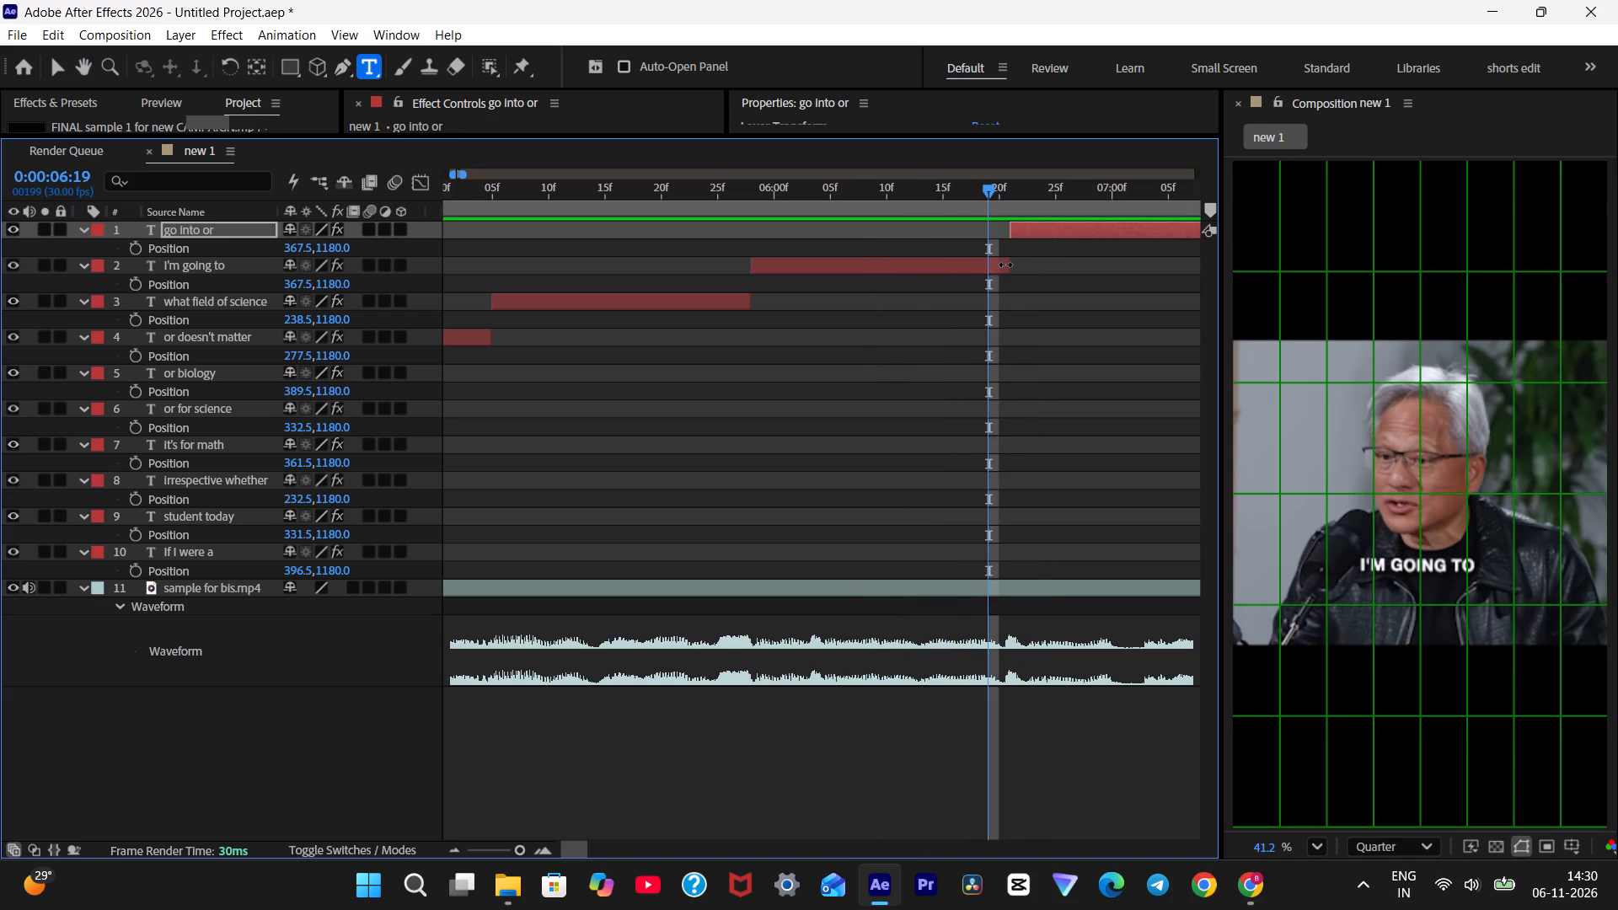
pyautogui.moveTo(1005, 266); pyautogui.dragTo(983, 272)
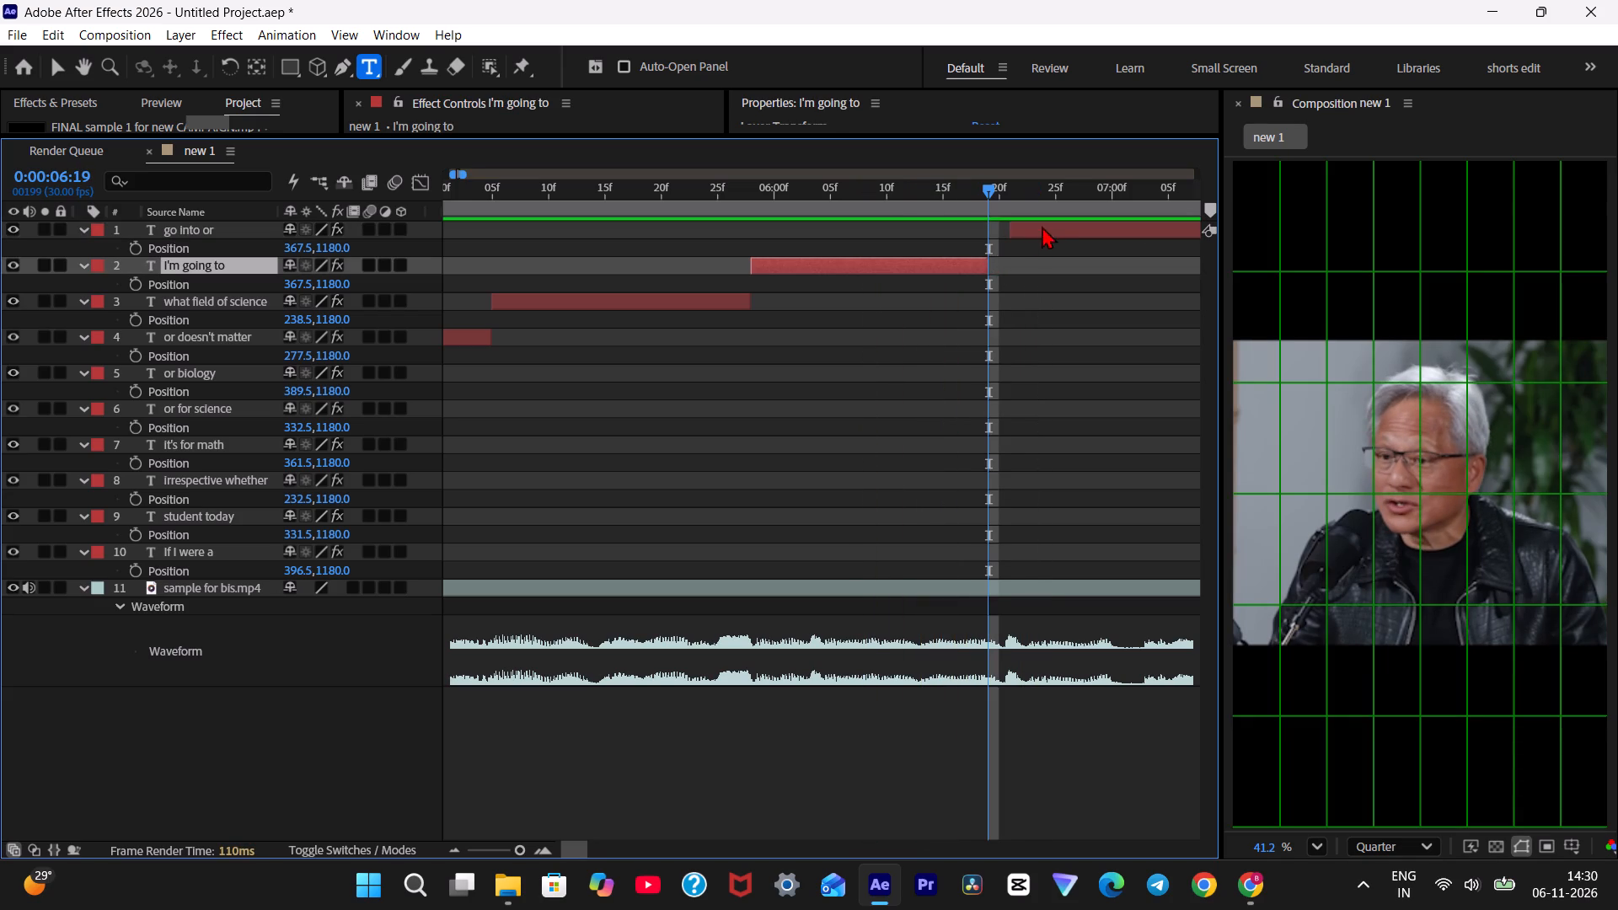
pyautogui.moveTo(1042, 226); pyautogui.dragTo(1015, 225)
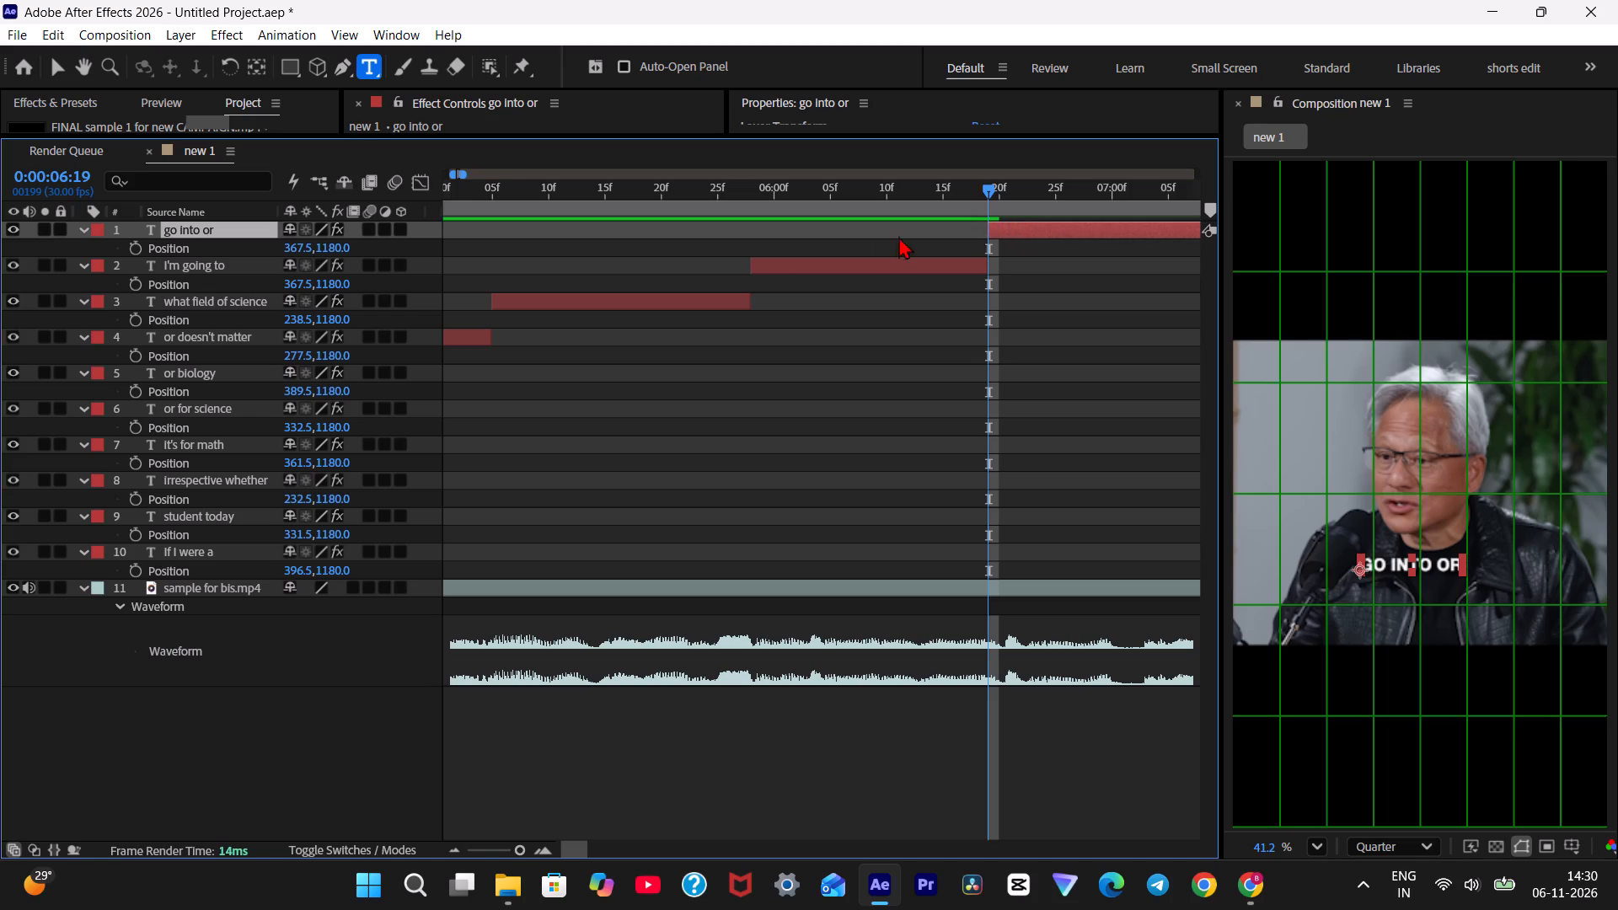
# Centre the "go into or" caption horizontally by setting its Position to 393.5, 1180.0.
pyautogui.moveTo(306, 254); pyautogui.dragTo(309, 250)
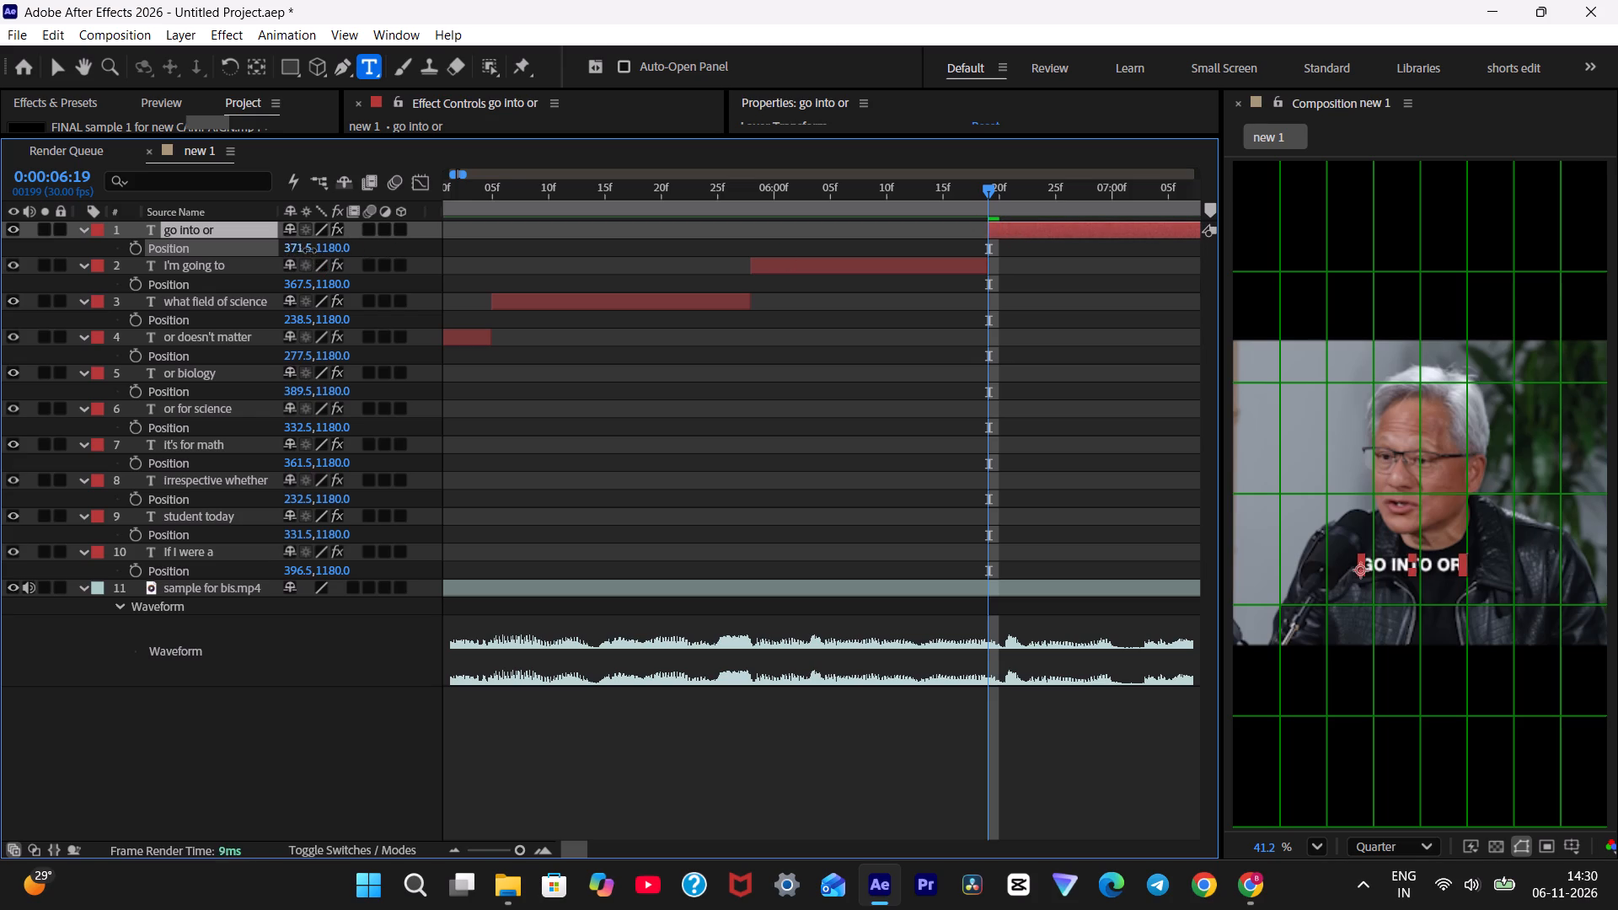
pyautogui.moveTo(309, 250); pyautogui.dragTo(329, 250)
# Centre the "I'm going to" caption horizontally by setting its Position to 374.5, 1180.0.
pyautogui.click(802, 204)
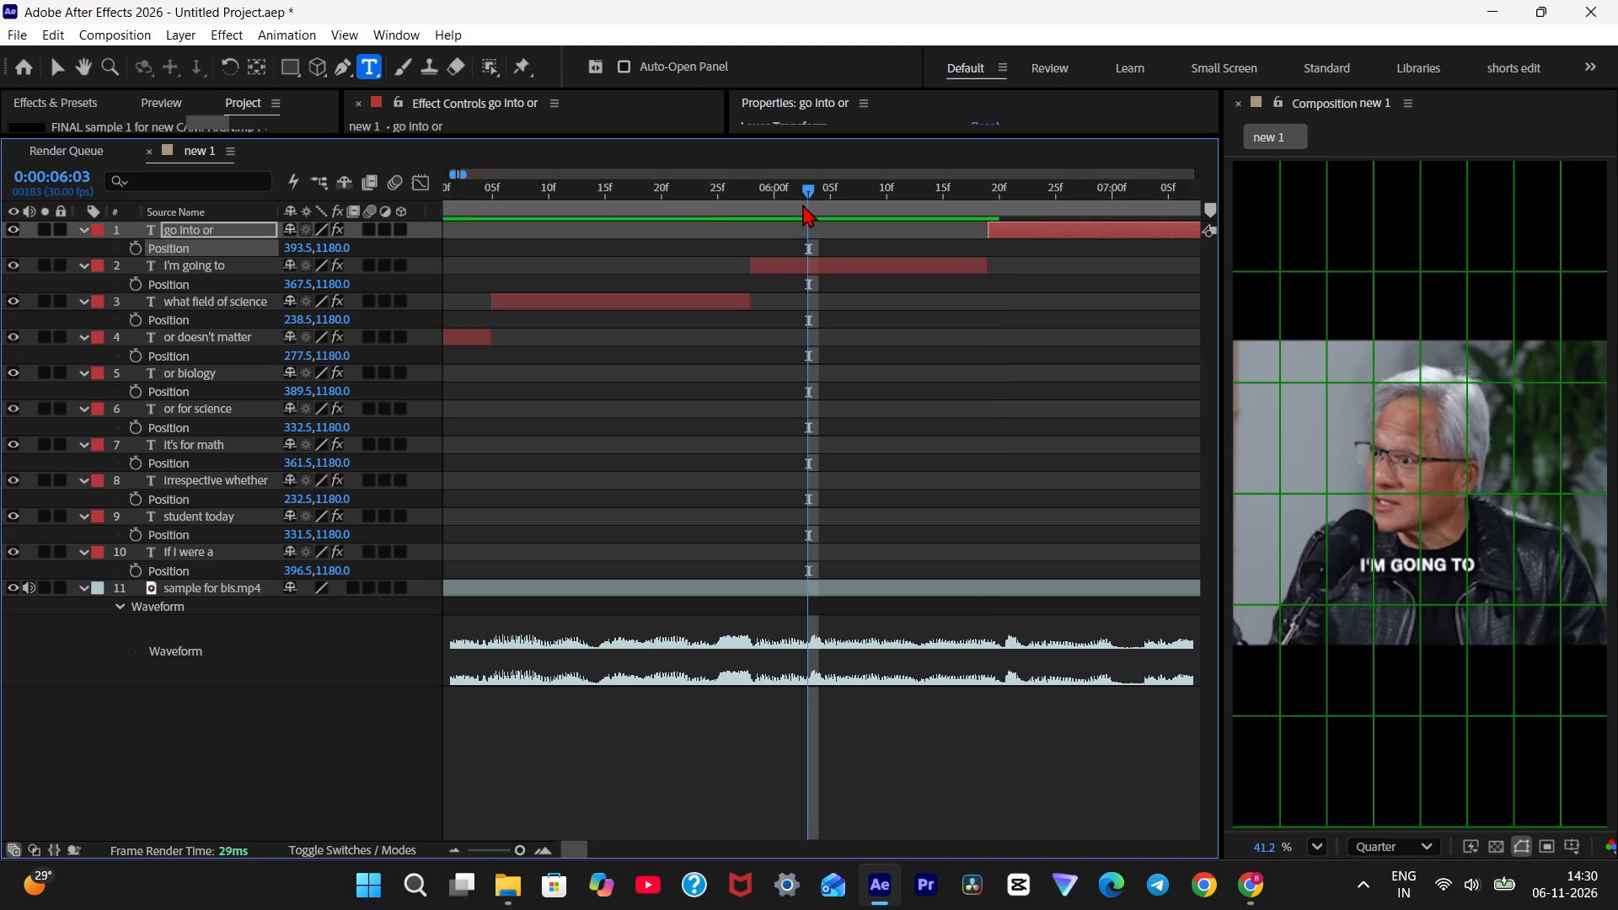
pyautogui.click(814, 261)
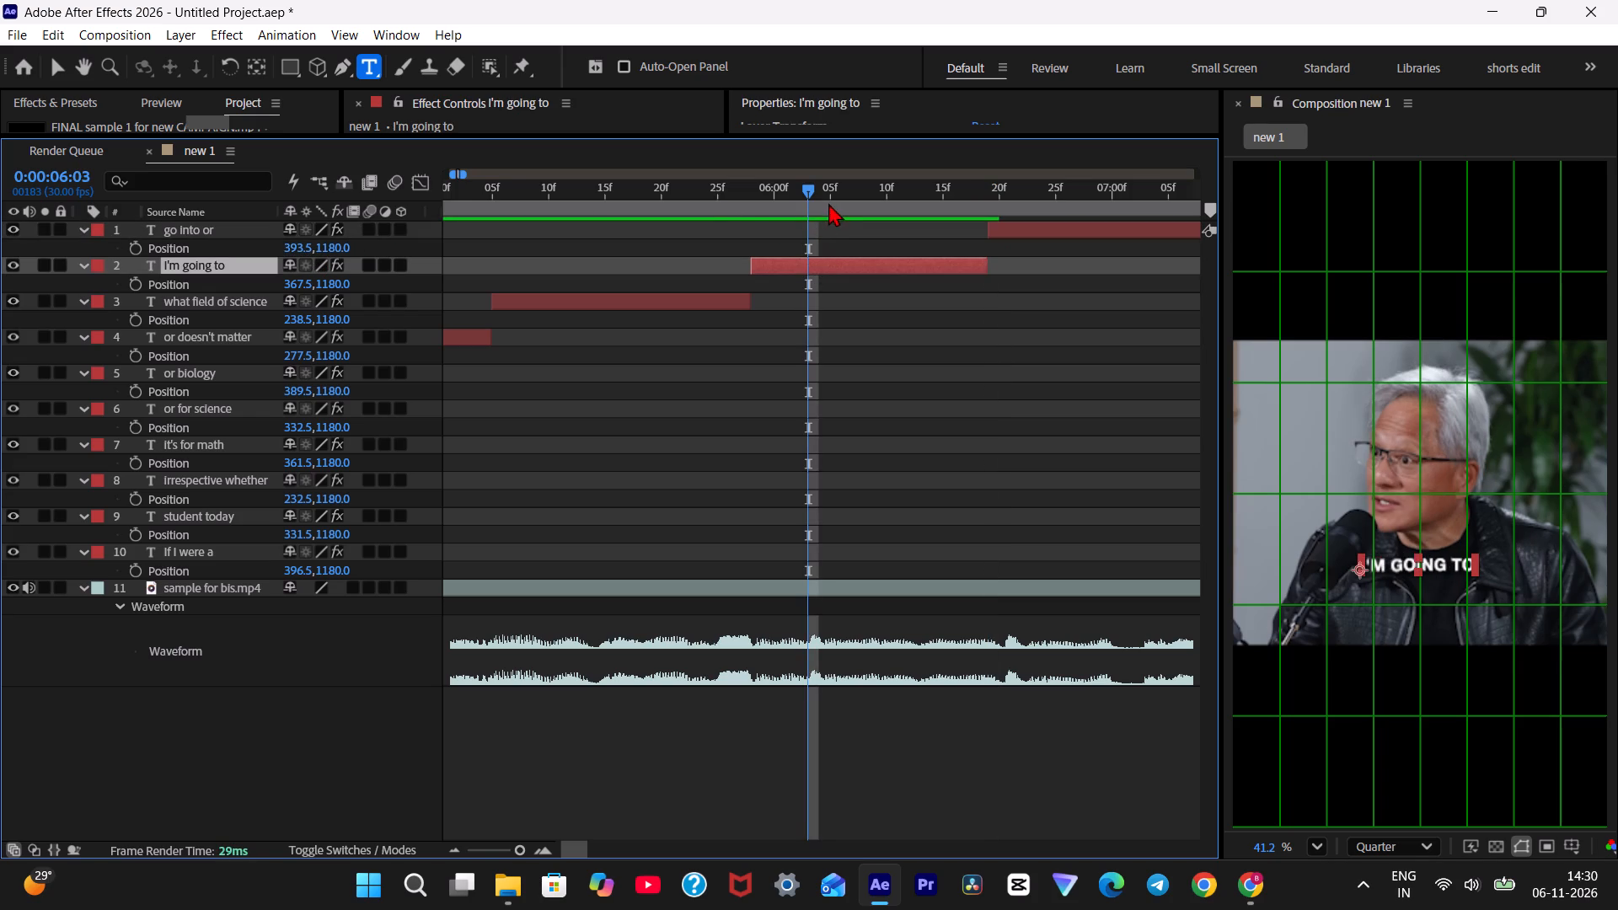
pyautogui.moveTo(296, 284); pyautogui.dragTo(303, 284)
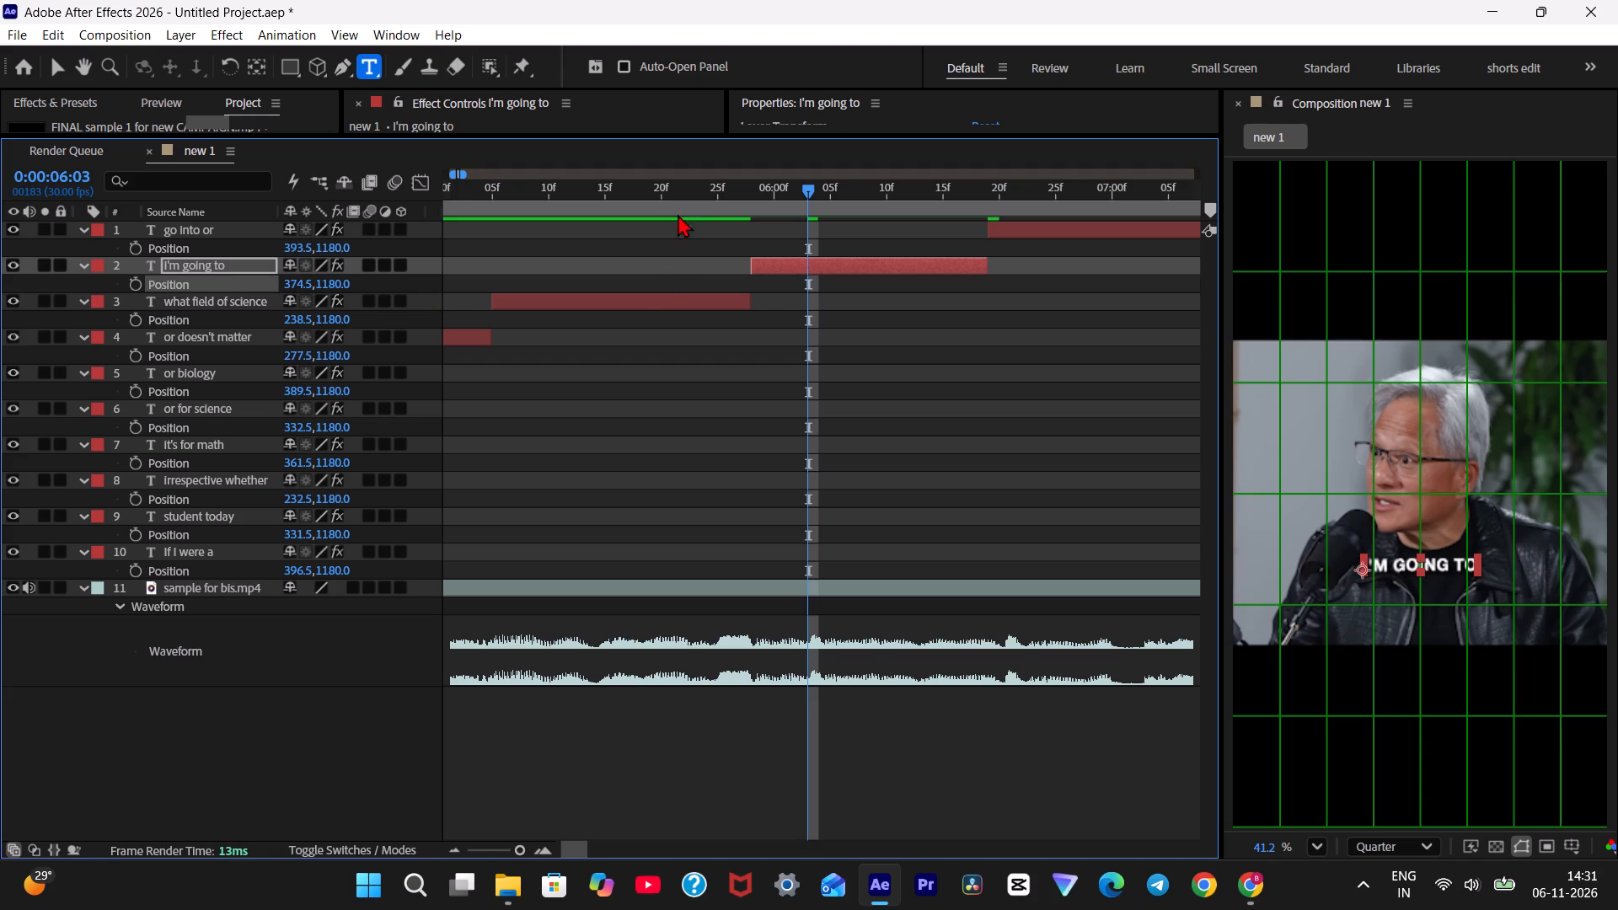
# Play from the "what field of science" caption through "go into or" to check the captions against the speech.
pyautogui.moveTo(687, 191); pyautogui.dragTo(676, 186)
pyautogui.click(656, 297)
pyautogui.press('space')
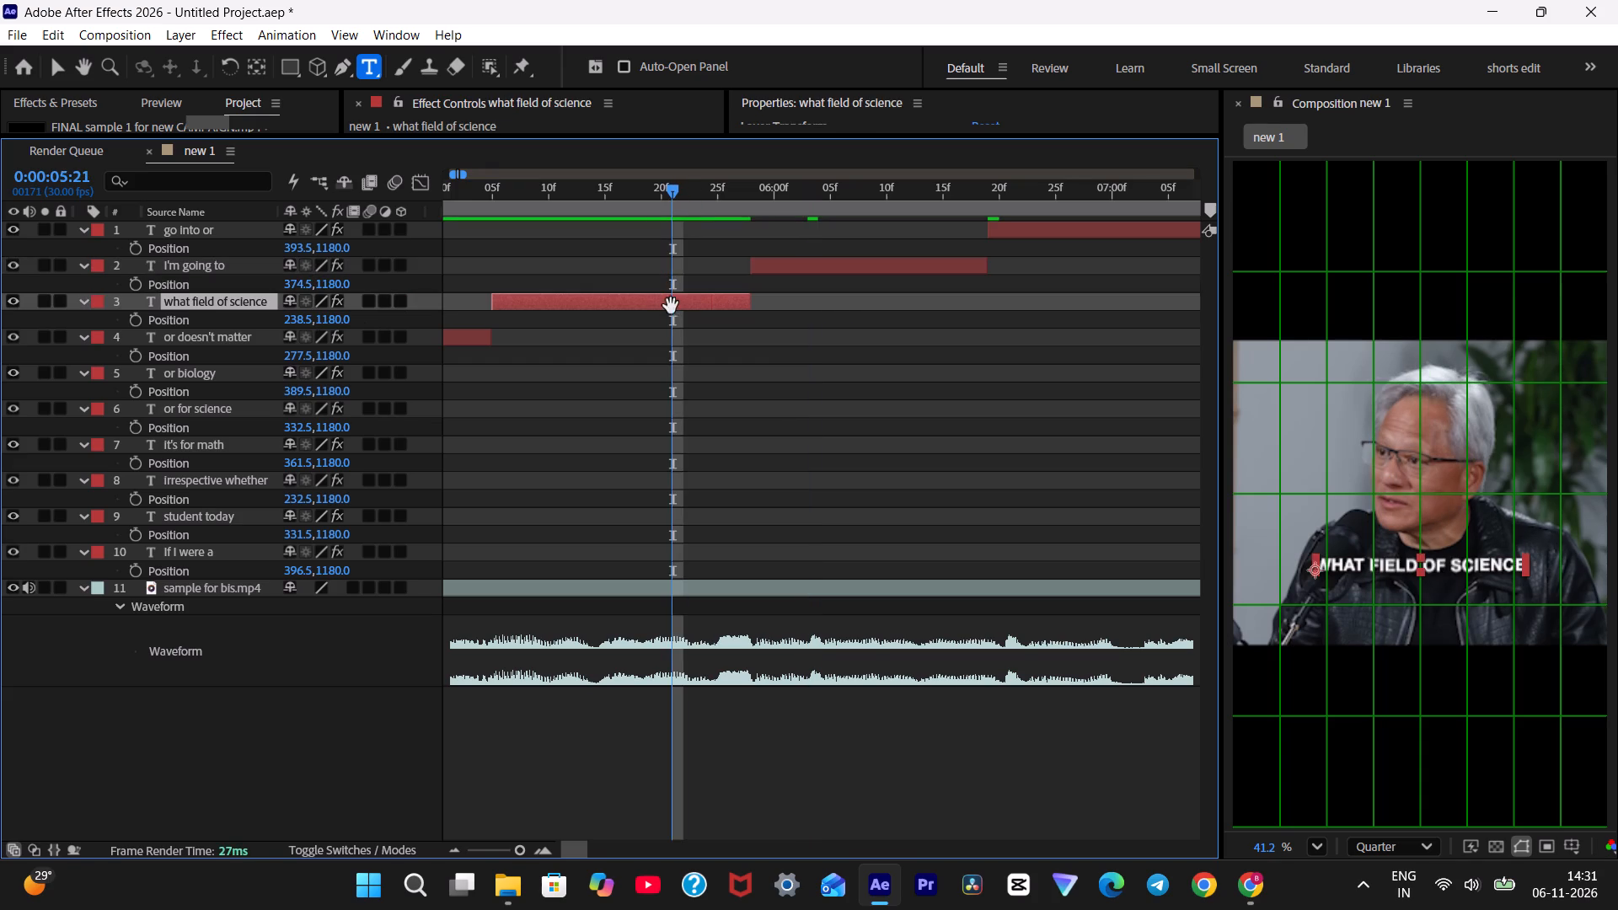
pyautogui.press('space')
pyautogui.press('space')
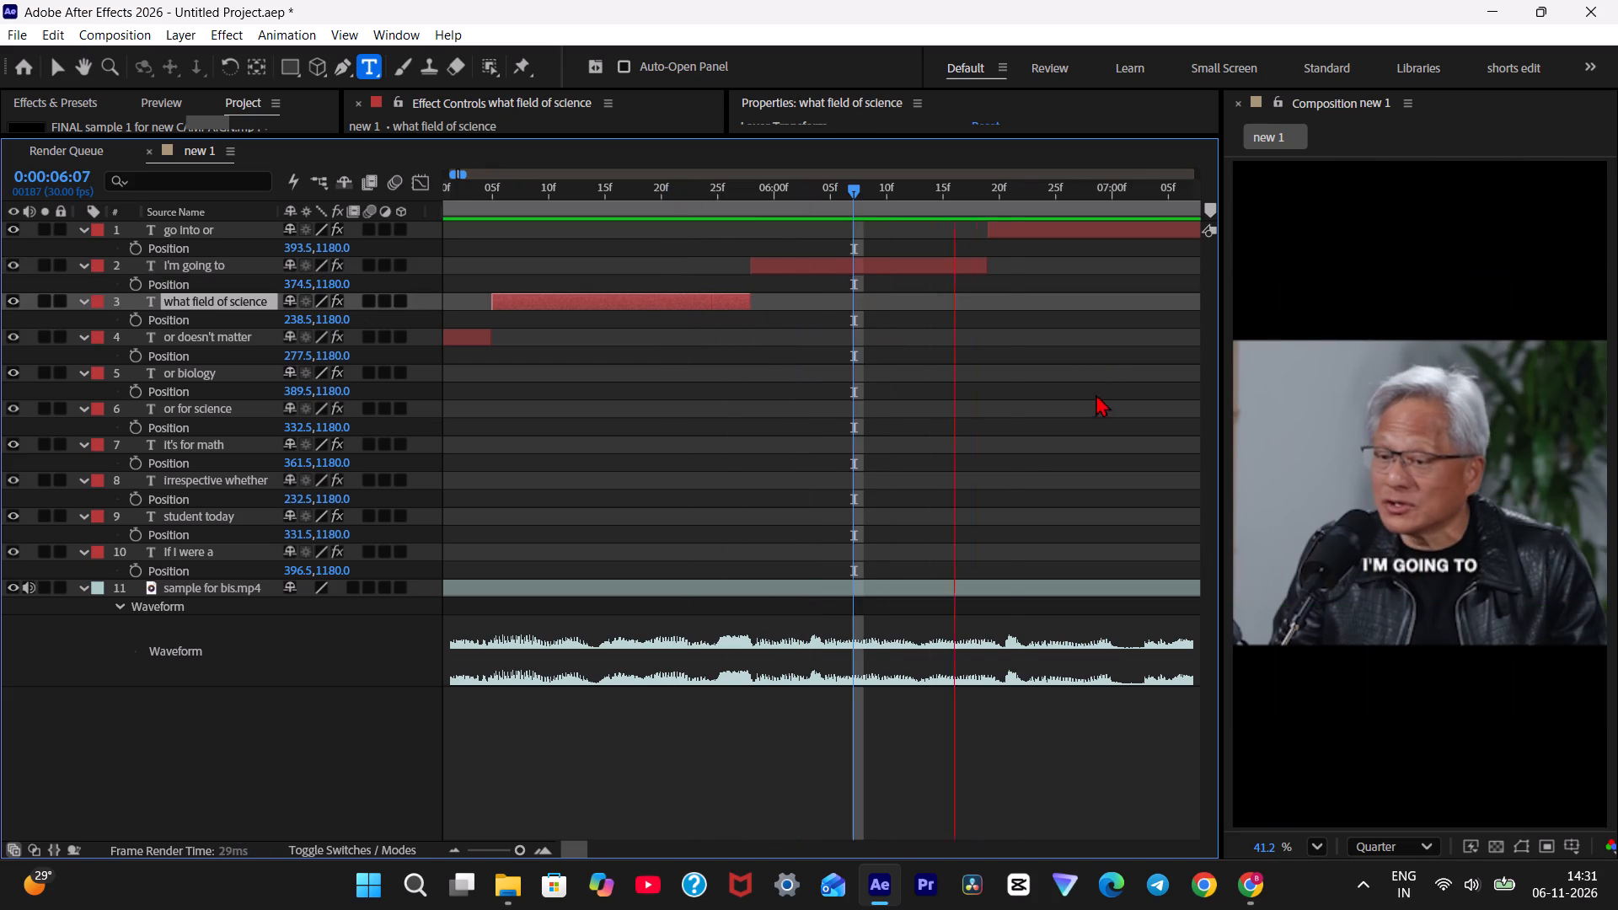
pyautogui.press('space')
pyautogui.press('space')
pyautogui.press('space')
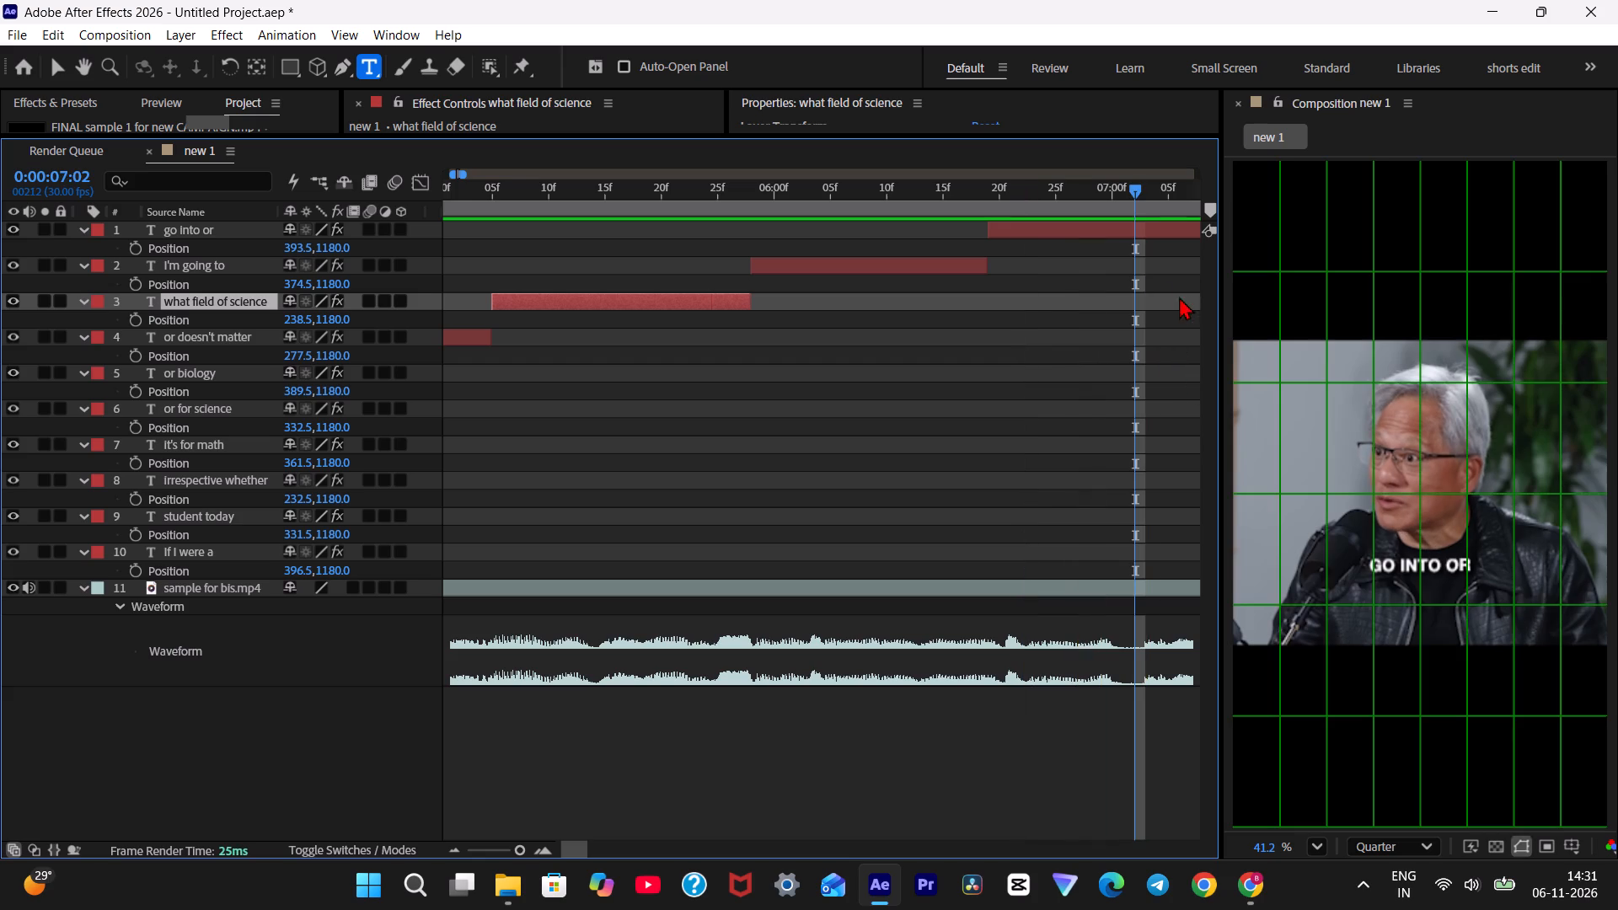
pyautogui.press('space')
pyautogui.press('space')
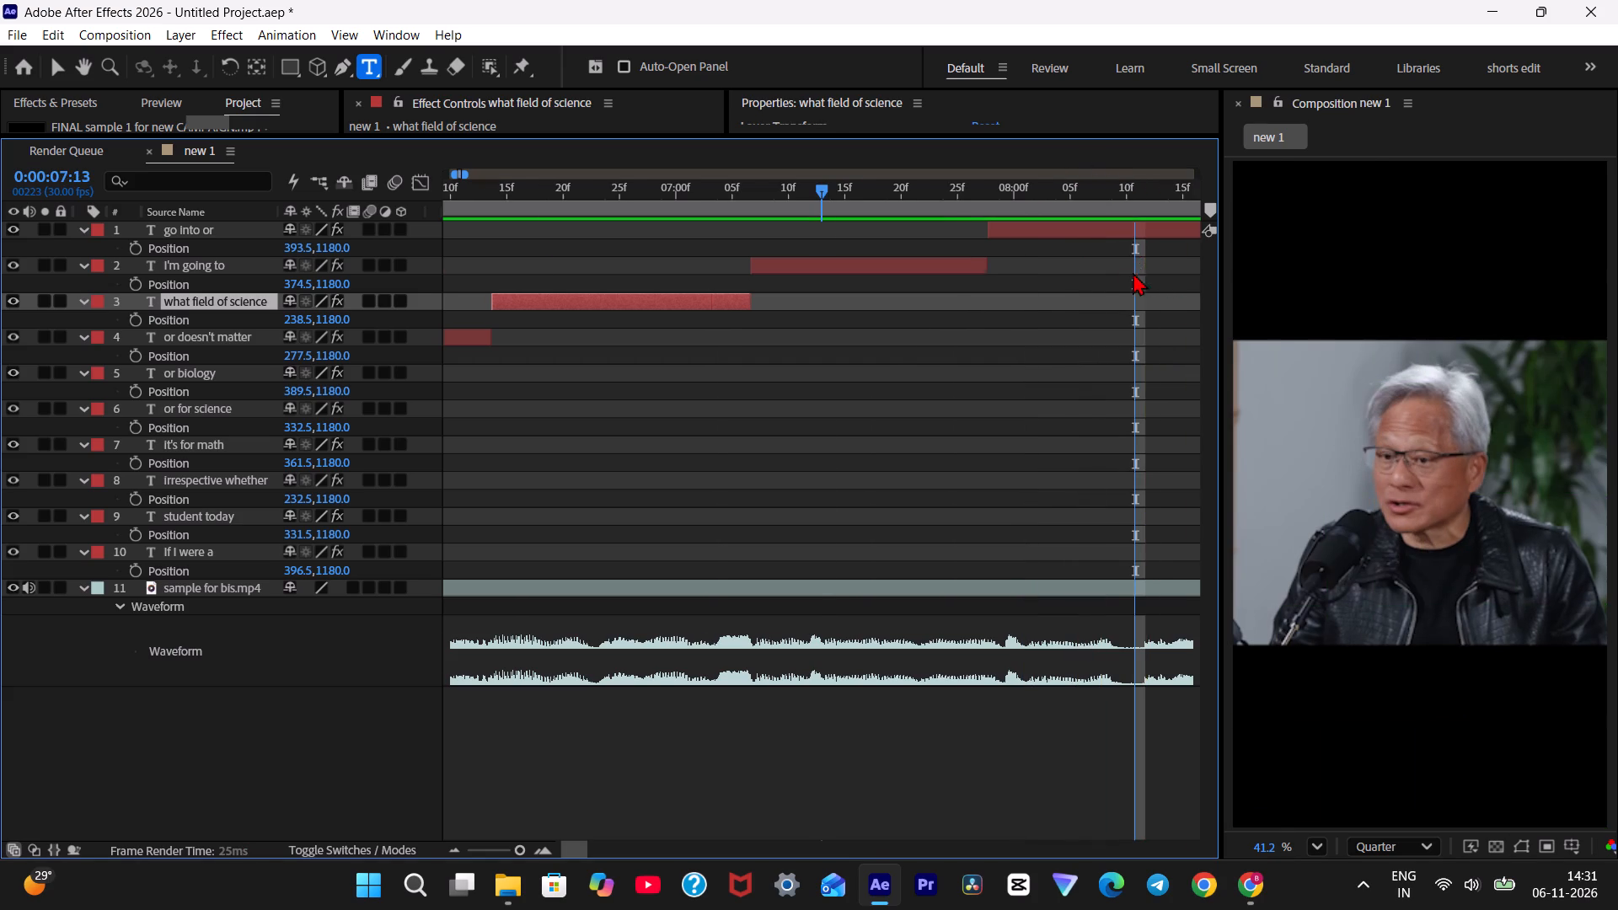
# Replay the caption change against the speech, trim "I'm going to" to end at 0:00:06:18, and start "go into or" there.
pyautogui.moveTo(737, 182); pyautogui.dragTo(564, 240)
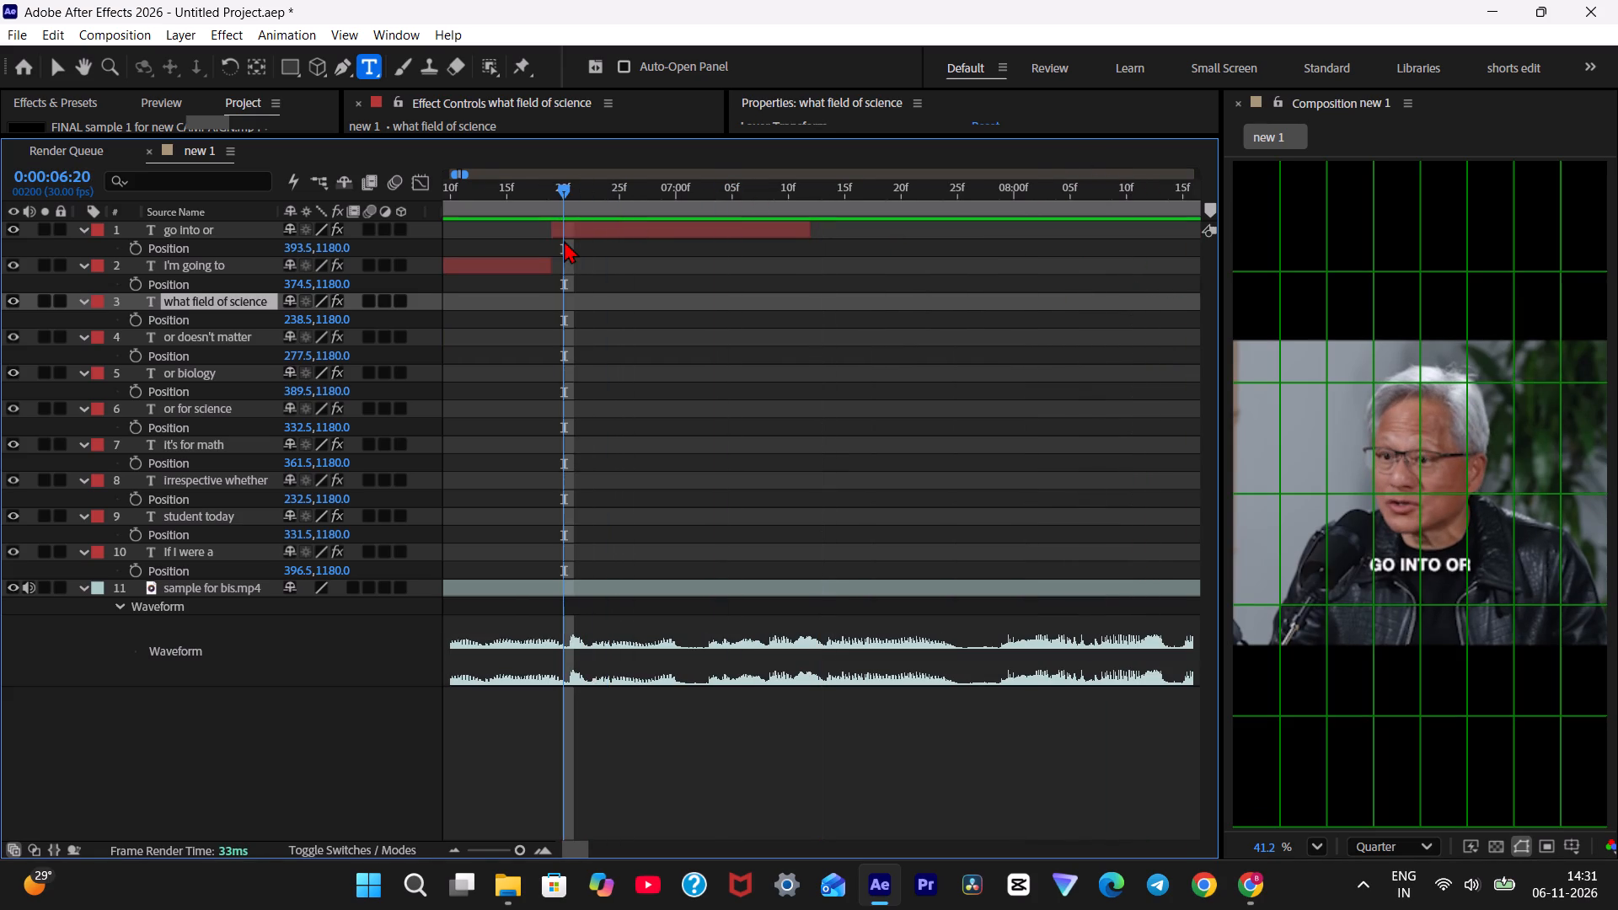
pyautogui.press('space')
pyautogui.press('space')
pyautogui.moveTo(668, 188); pyautogui.dragTo(561, 227)
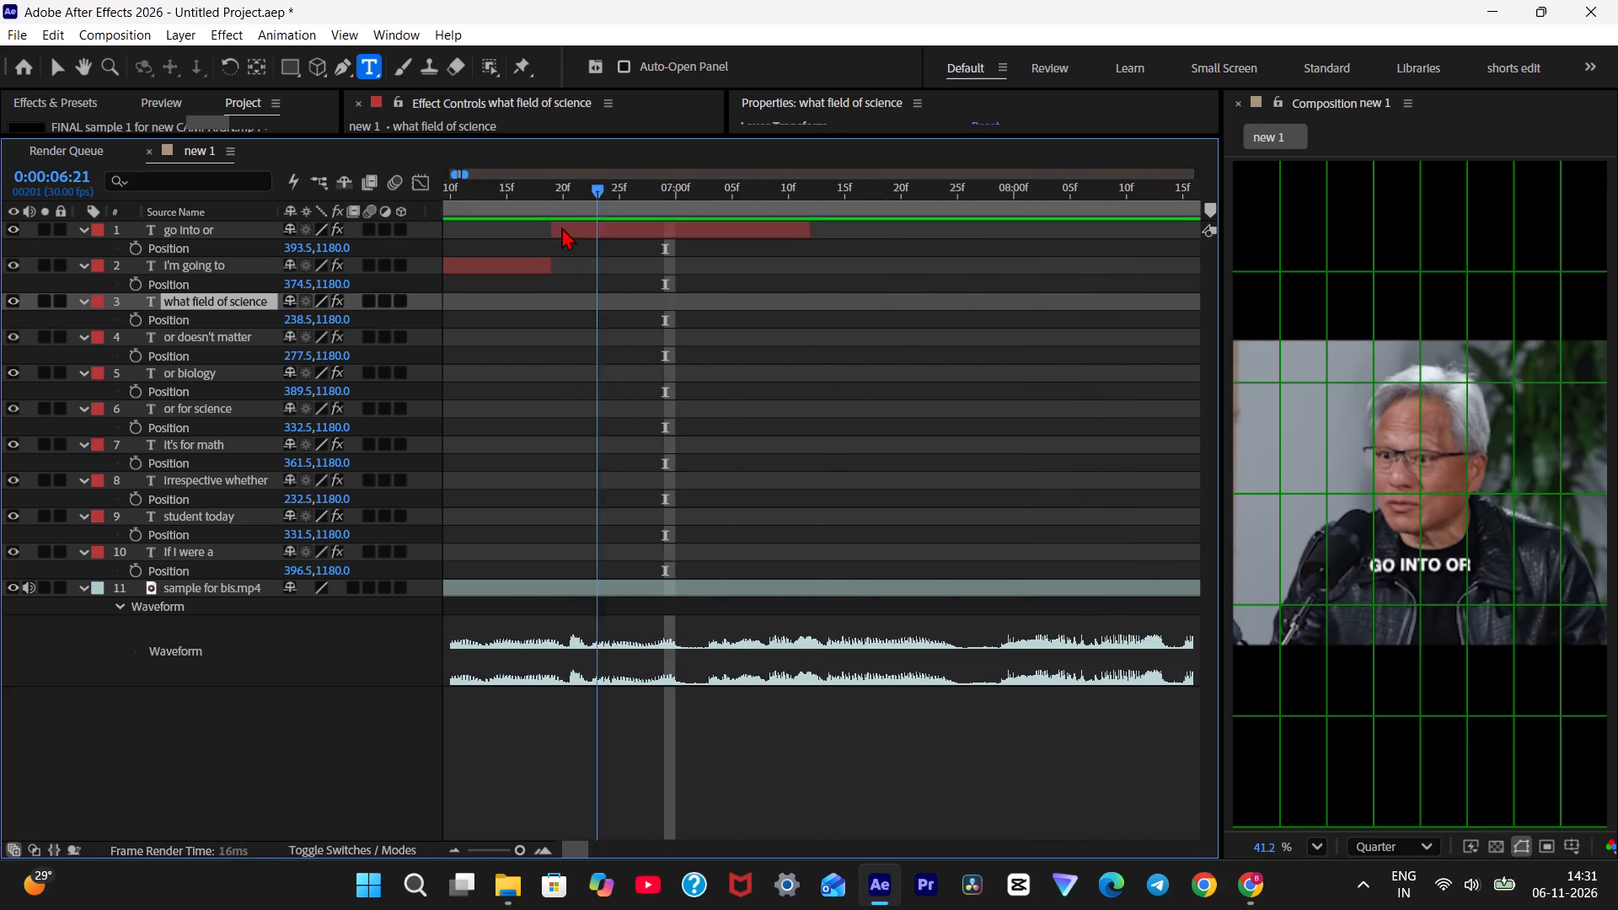
pyautogui.moveTo(561, 227); pyautogui.dragTo(443, 263)
pyautogui.press('space')
pyautogui.press('space')
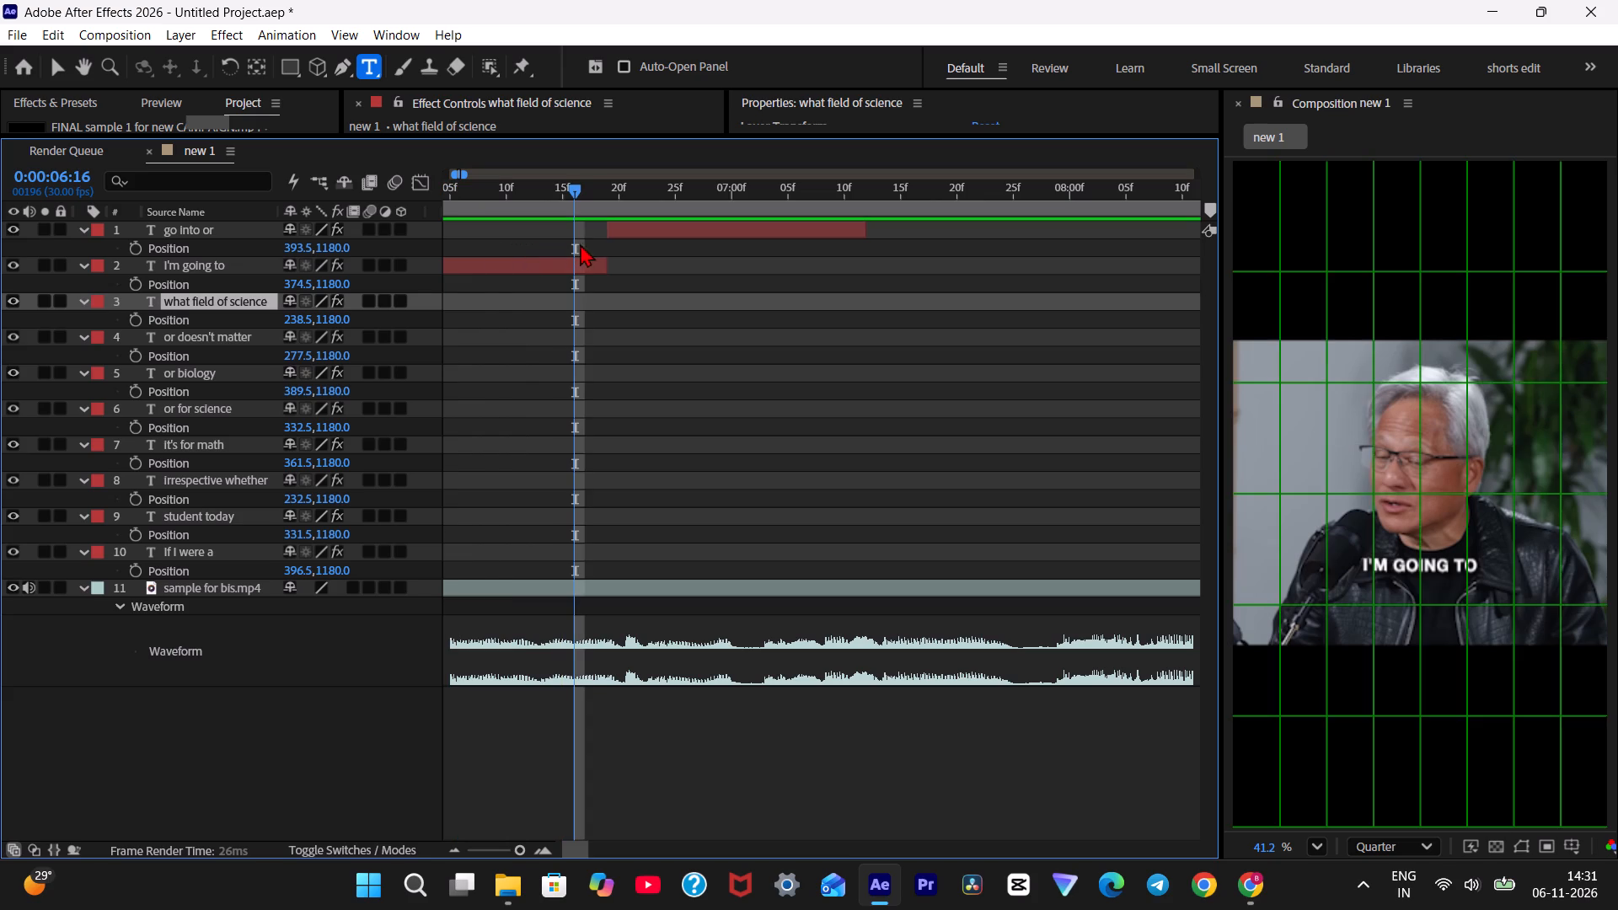
pyautogui.press('space')
pyautogui.press('space')
pyautogui.moveTo(585, 194); pyautogui.dragTo(490, 231)
pyautogui.press('space')
pyautogui.press('space')
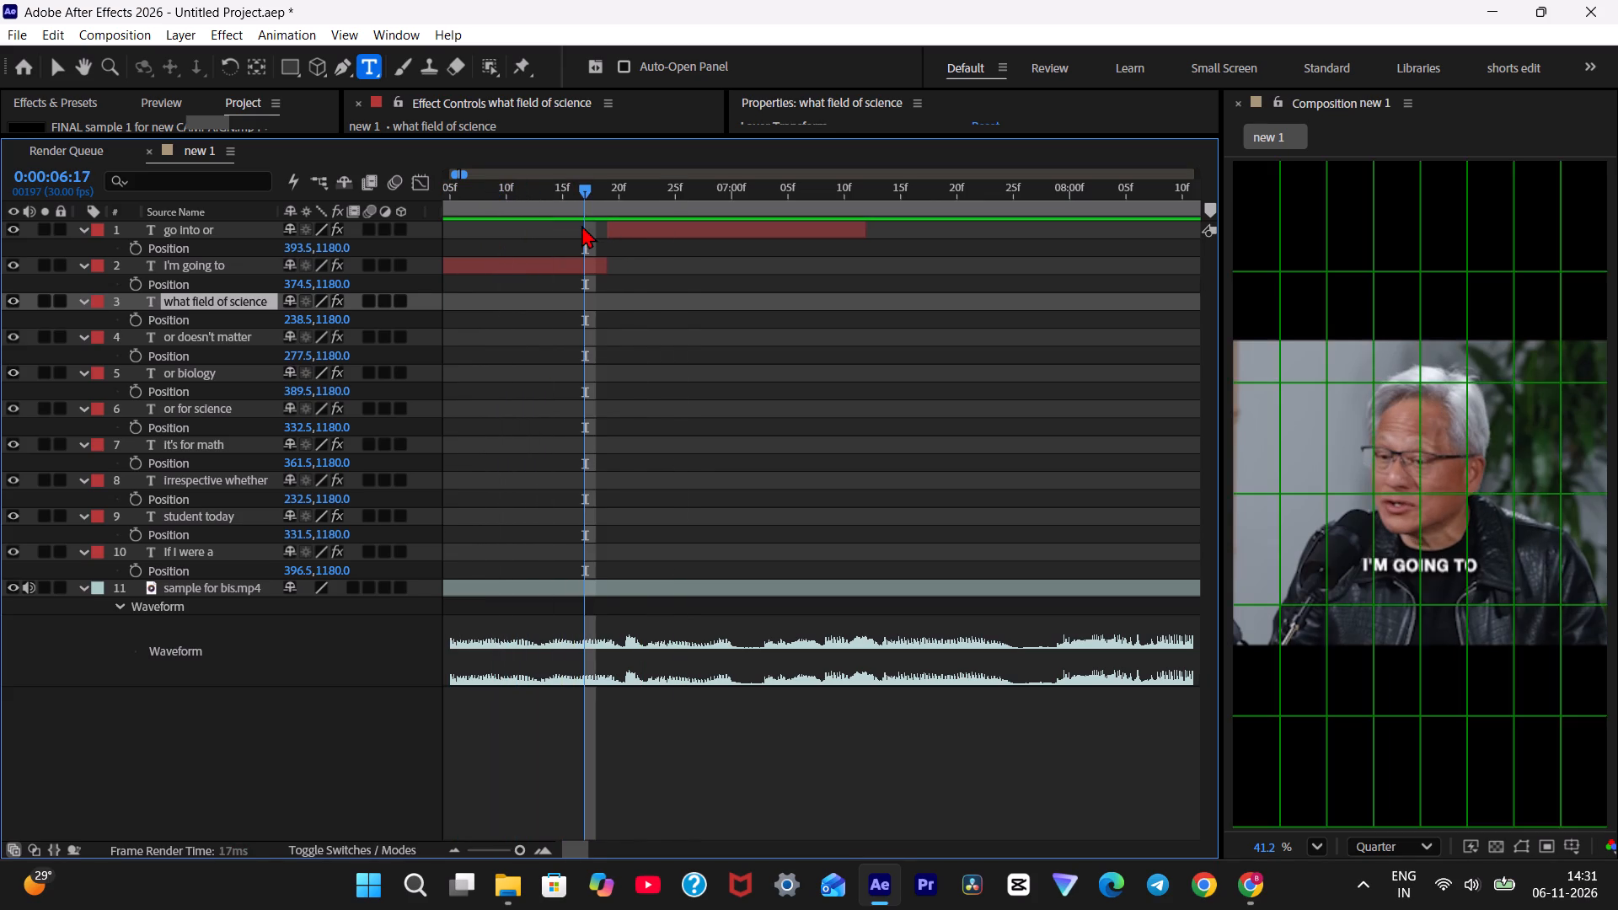
pyautogui.press('space')
pyautogui.press('space')
pyautogui.moveTo(592, 181); pyautogui.dragTo(511, 214)
pyautogui.press('space')
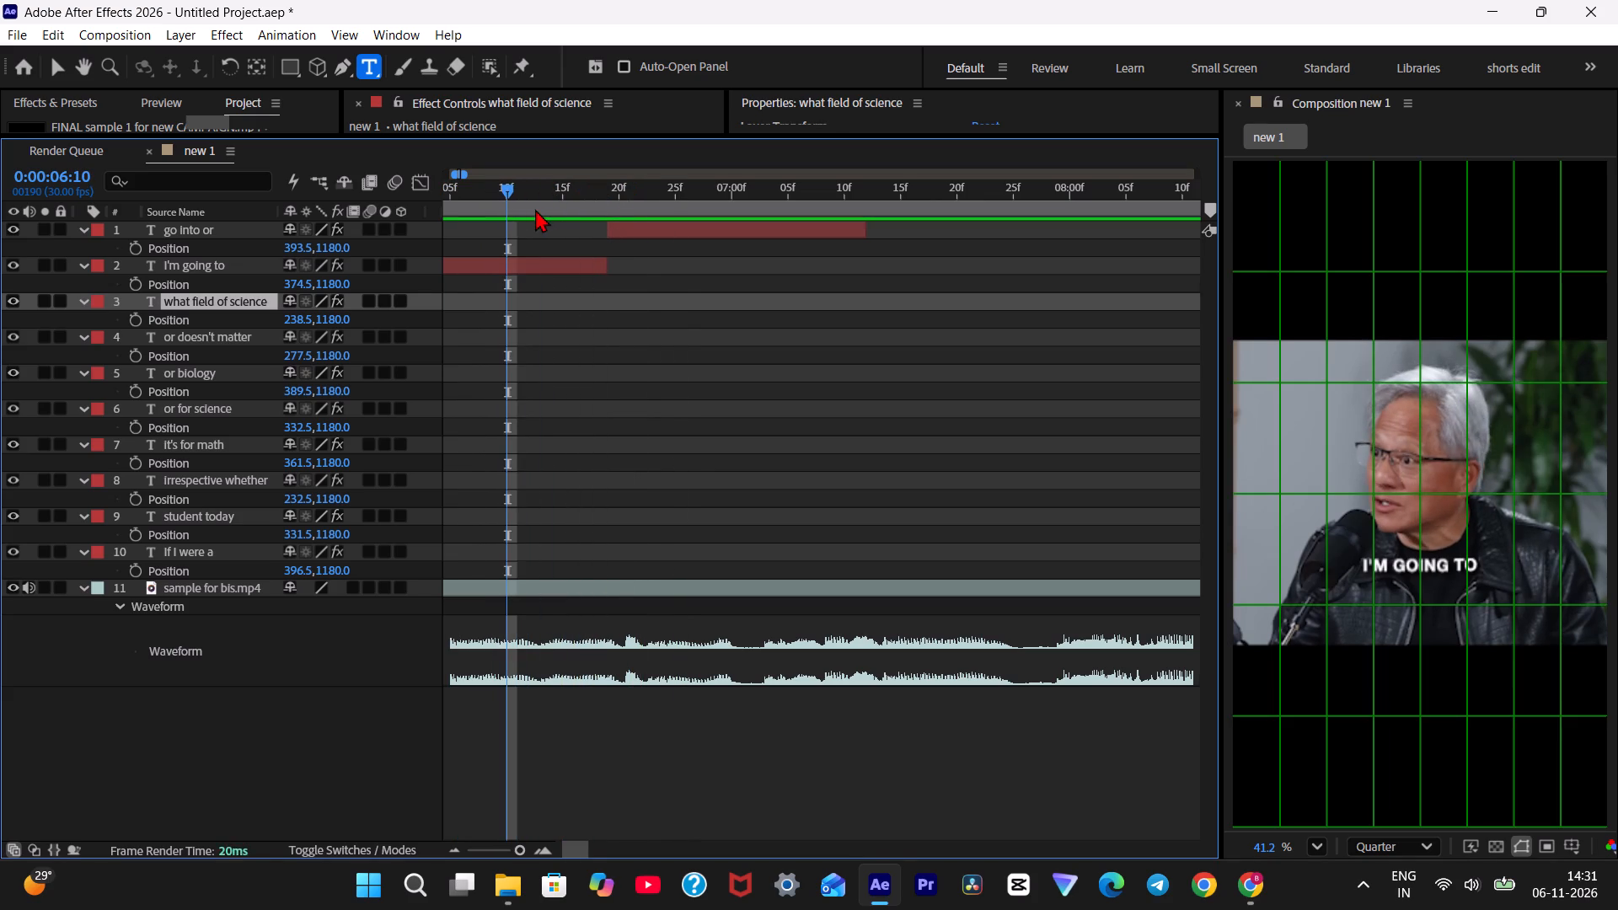
pyautogui.press('space')
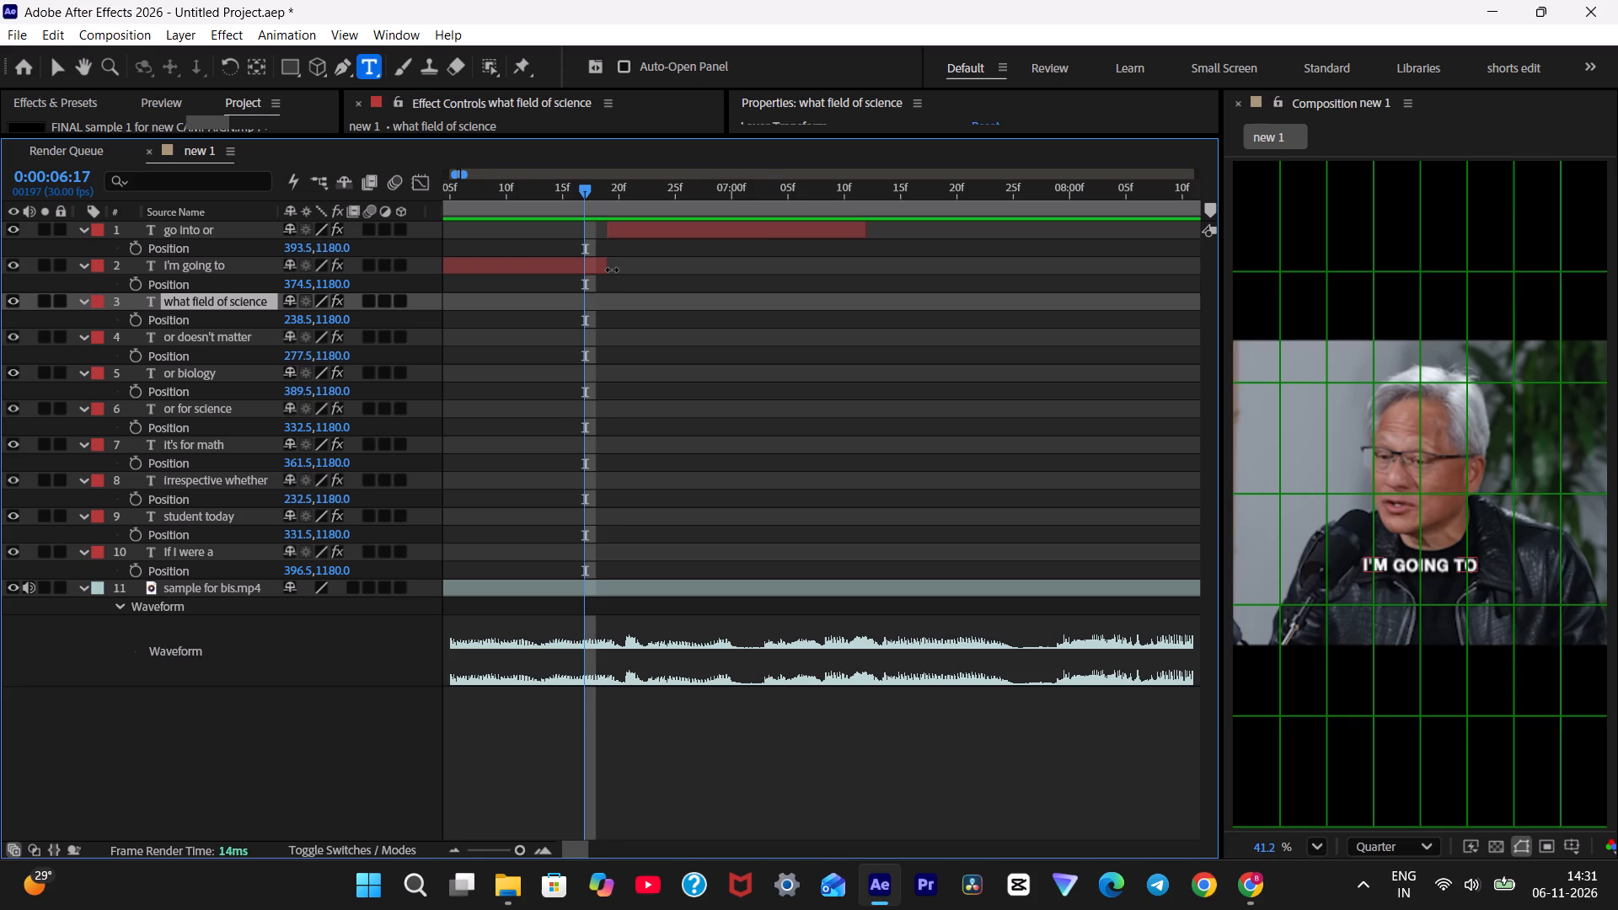
pyautogui.press('space')
pyautogui.press('space')
pyautogui.moveTo(608, 268); pyautogui.dragTo(596, 268)
pyautogui.moveTo(618, 232); pyautogui.dragTo(607, 232)
# Listen to the speech under the "go into or" caption in short passages to check its timing.
pyautogui.click(605, 198)
pyautogui.press('space')
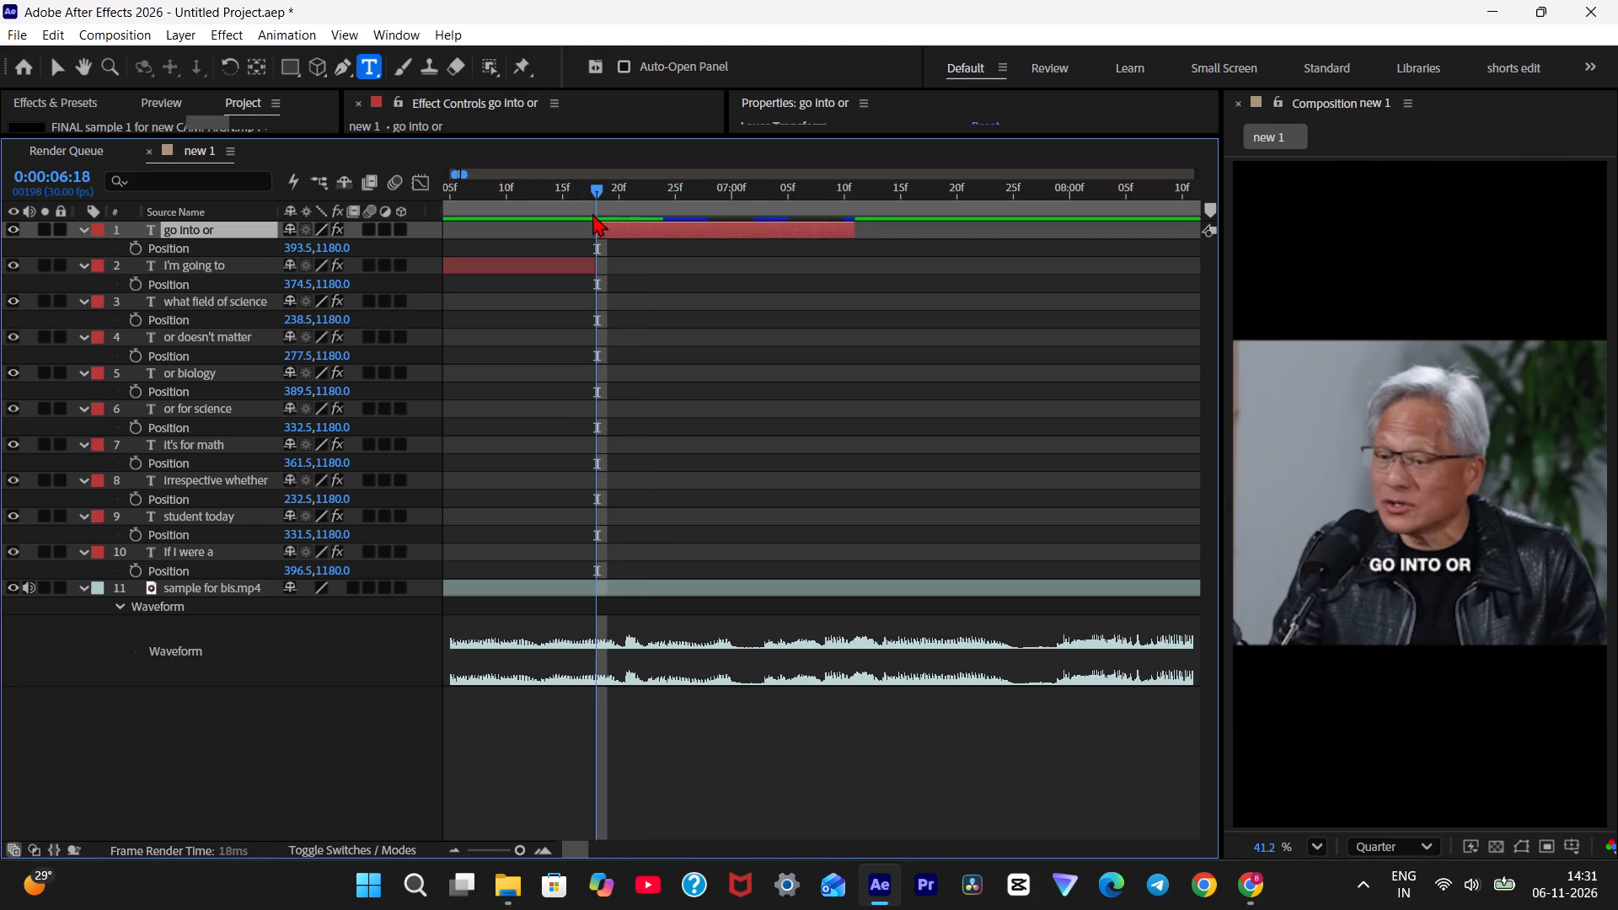
pyautogui.press('space')
pyautogui.click(632, 204)
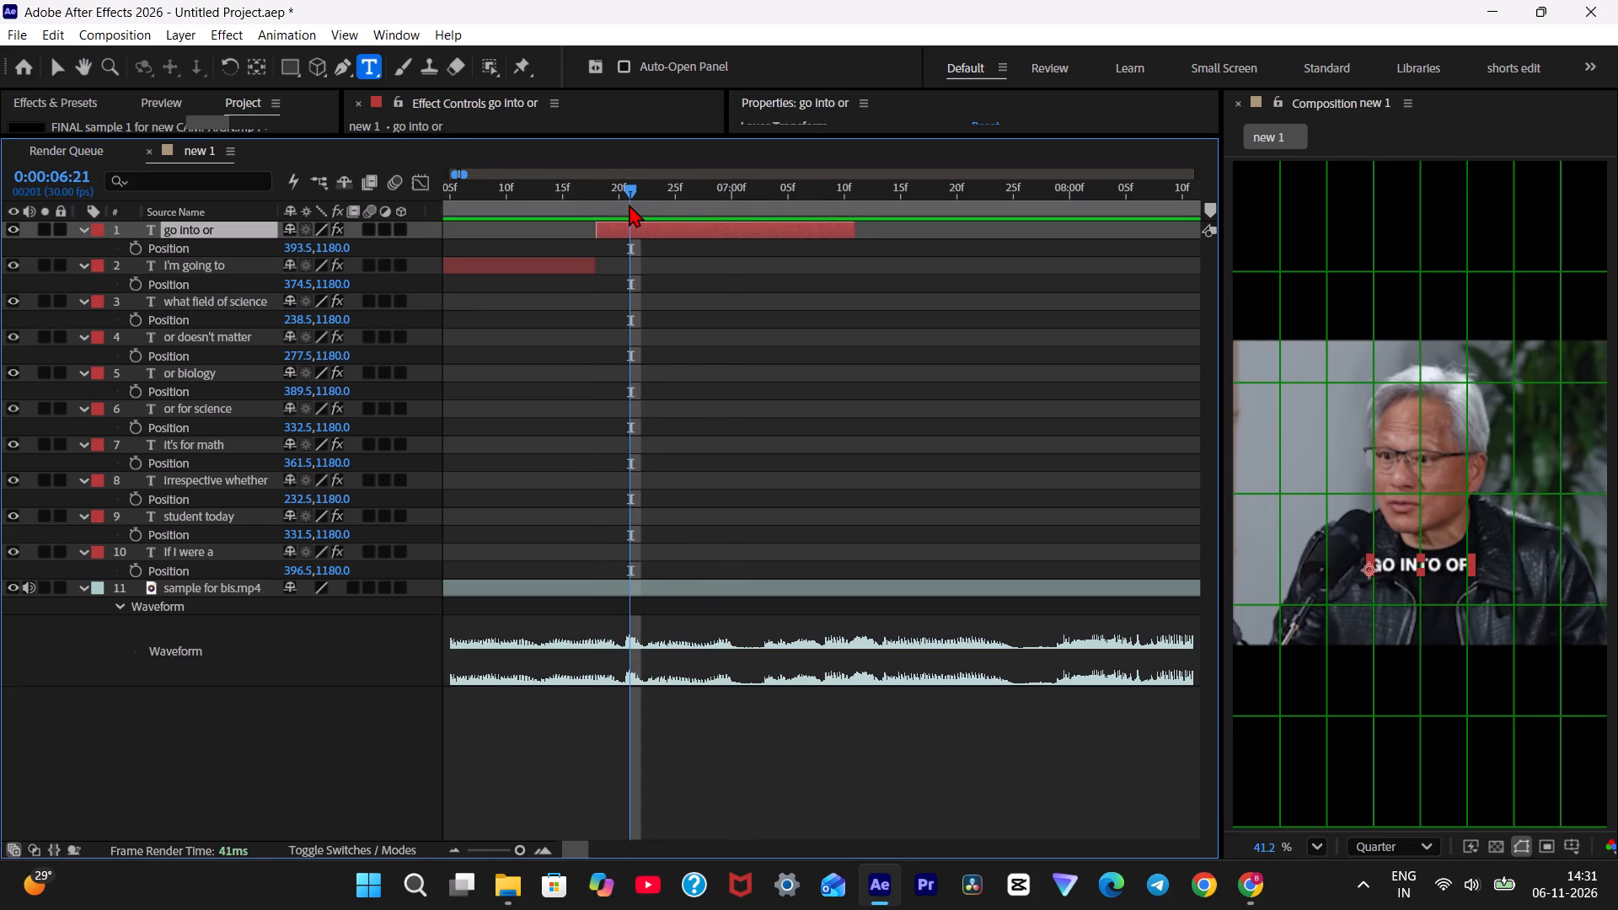
pyautogui.press('space')
pyautogui.press('space')
pyautogui.moveTo(629, 204); pyautogui.dragTo(648, 204)
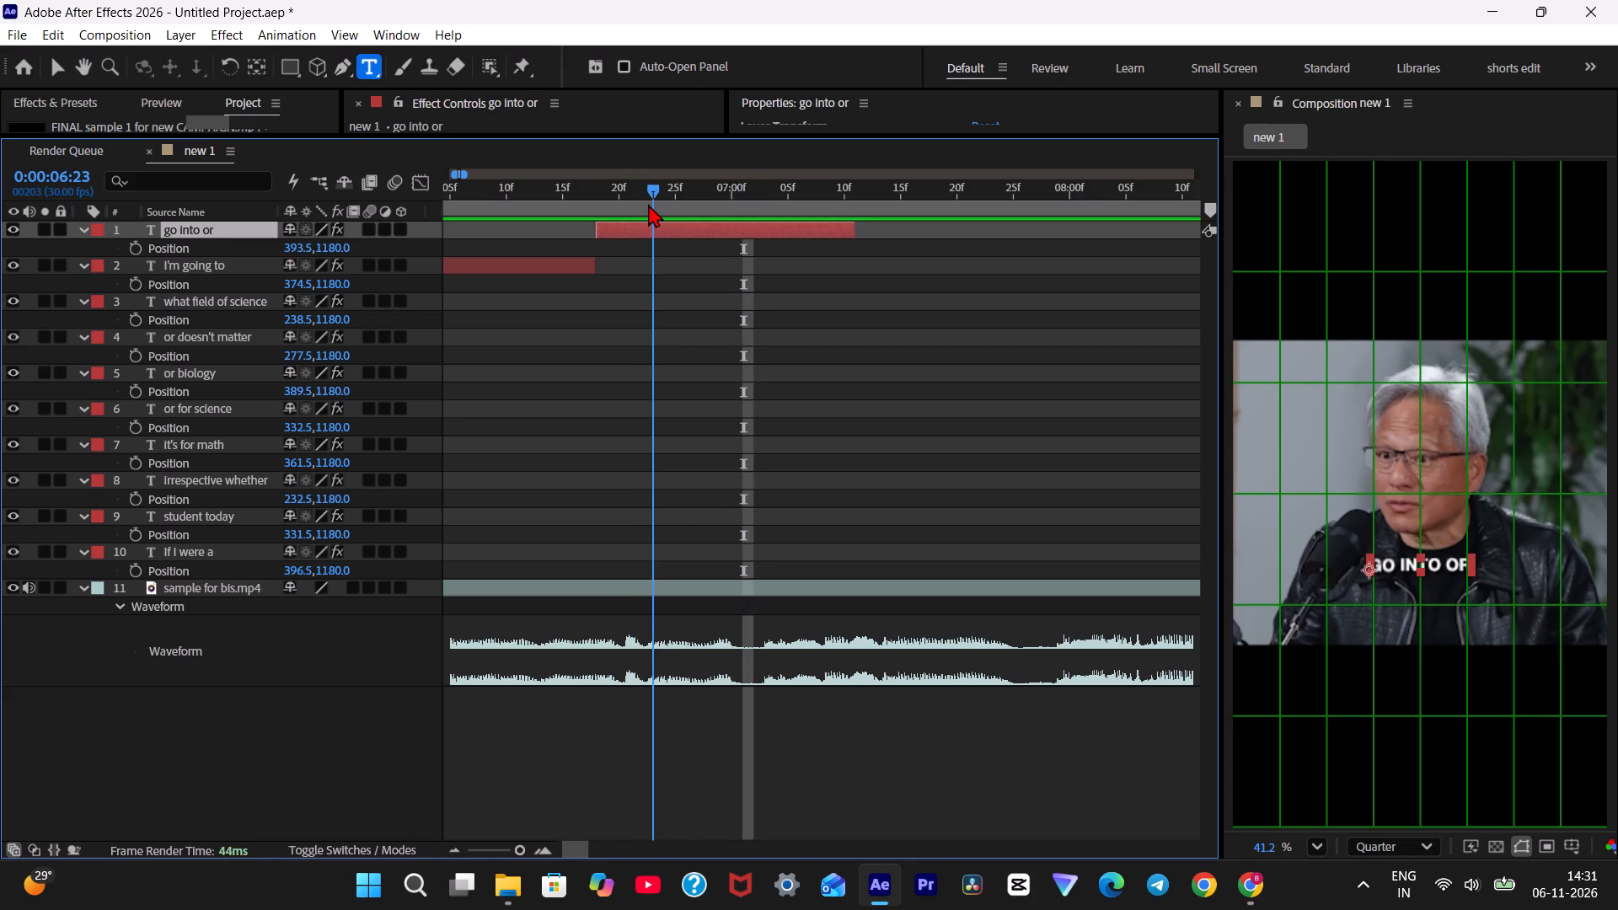
pyautogui.moveTo(648, 204); pyautogui.dragTo(645, 214)
pyautogui.press('space')
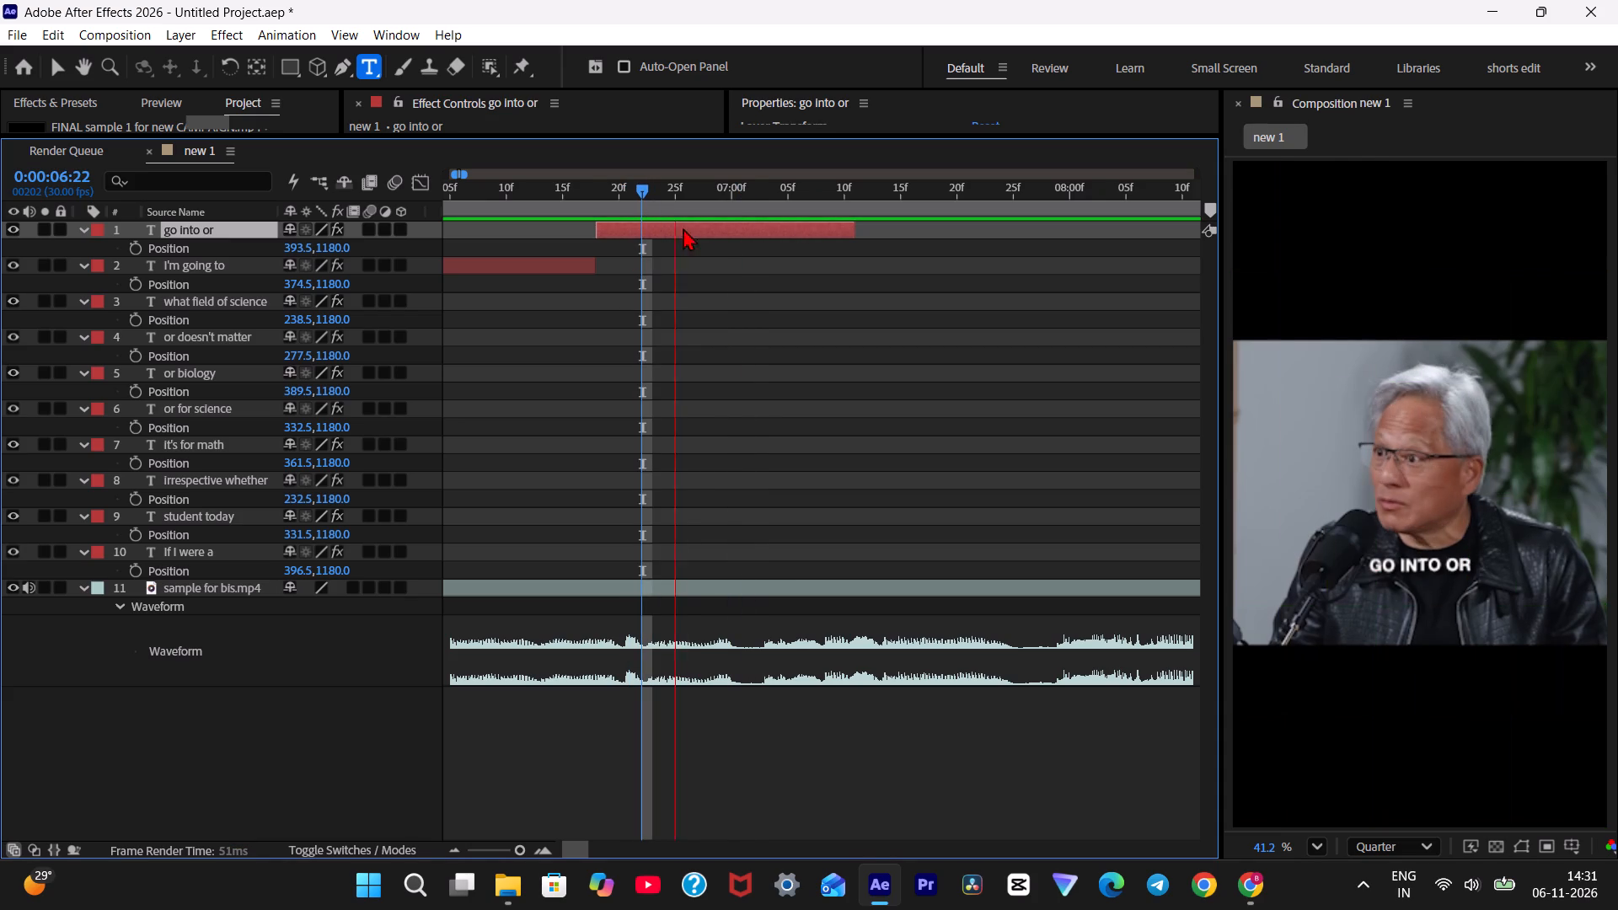
pyautogui.press('space')
# Replay the passage from "what field of science" through "go into or" in short stretches to check the captions against the speech.
pyautogui.moveTo(656, 206); pyautogui.dragTo(447, 249)
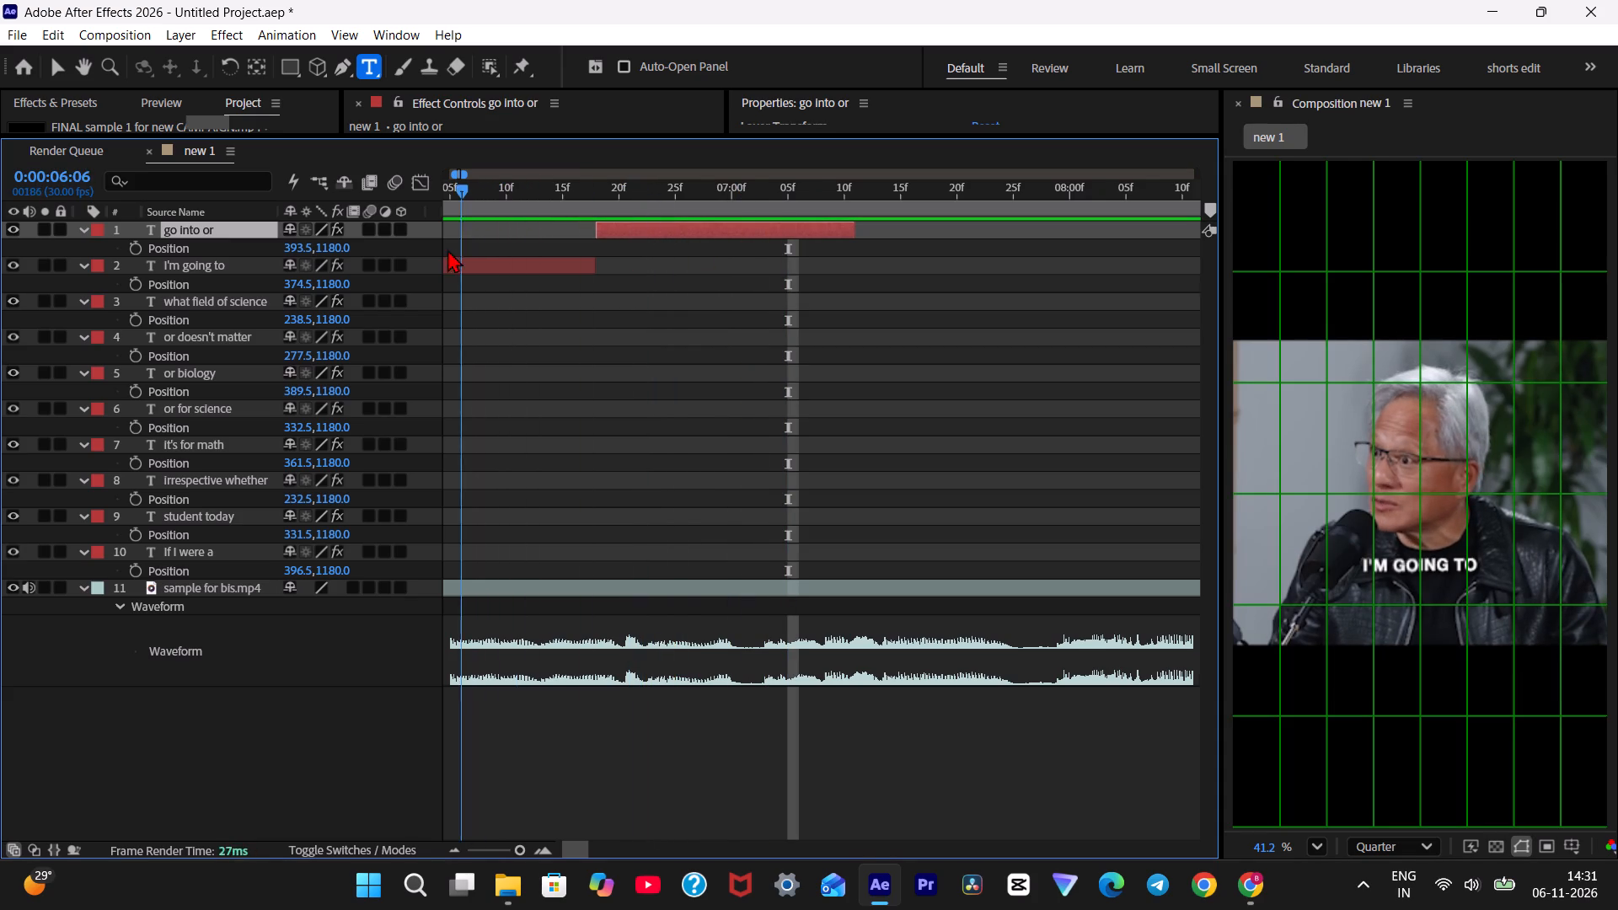
pyautogui.moveTo(447, 249); pyautogui.dragTo(407, 255)
pyautogui.press('space')
pyautogui.press('space')
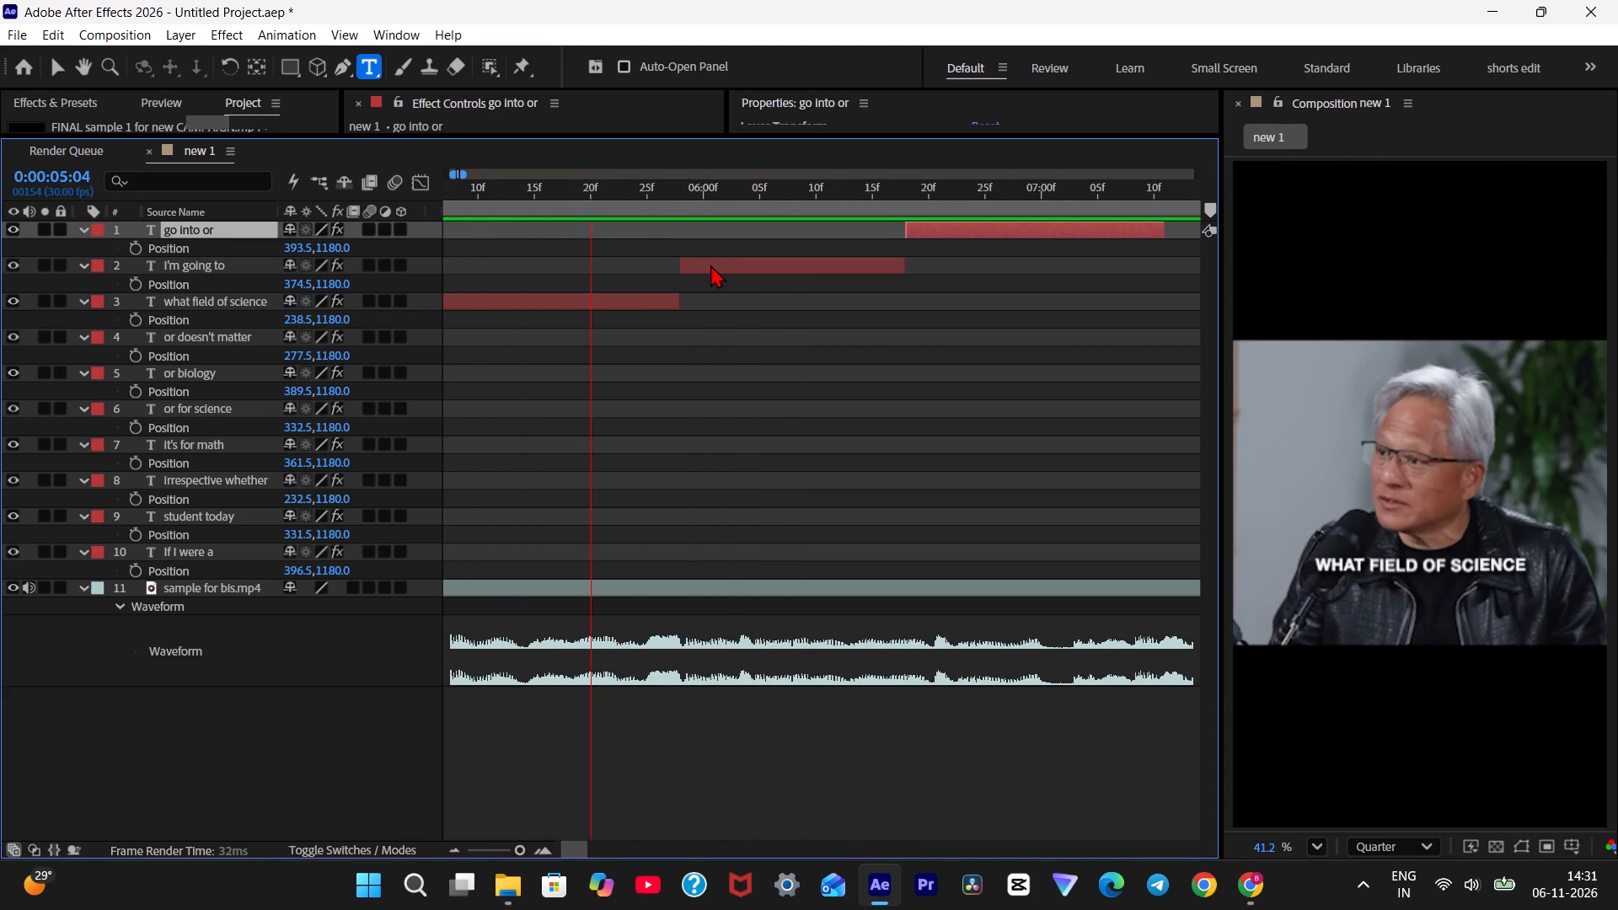
pyautogui.press('space')
pyautogui.press('space')
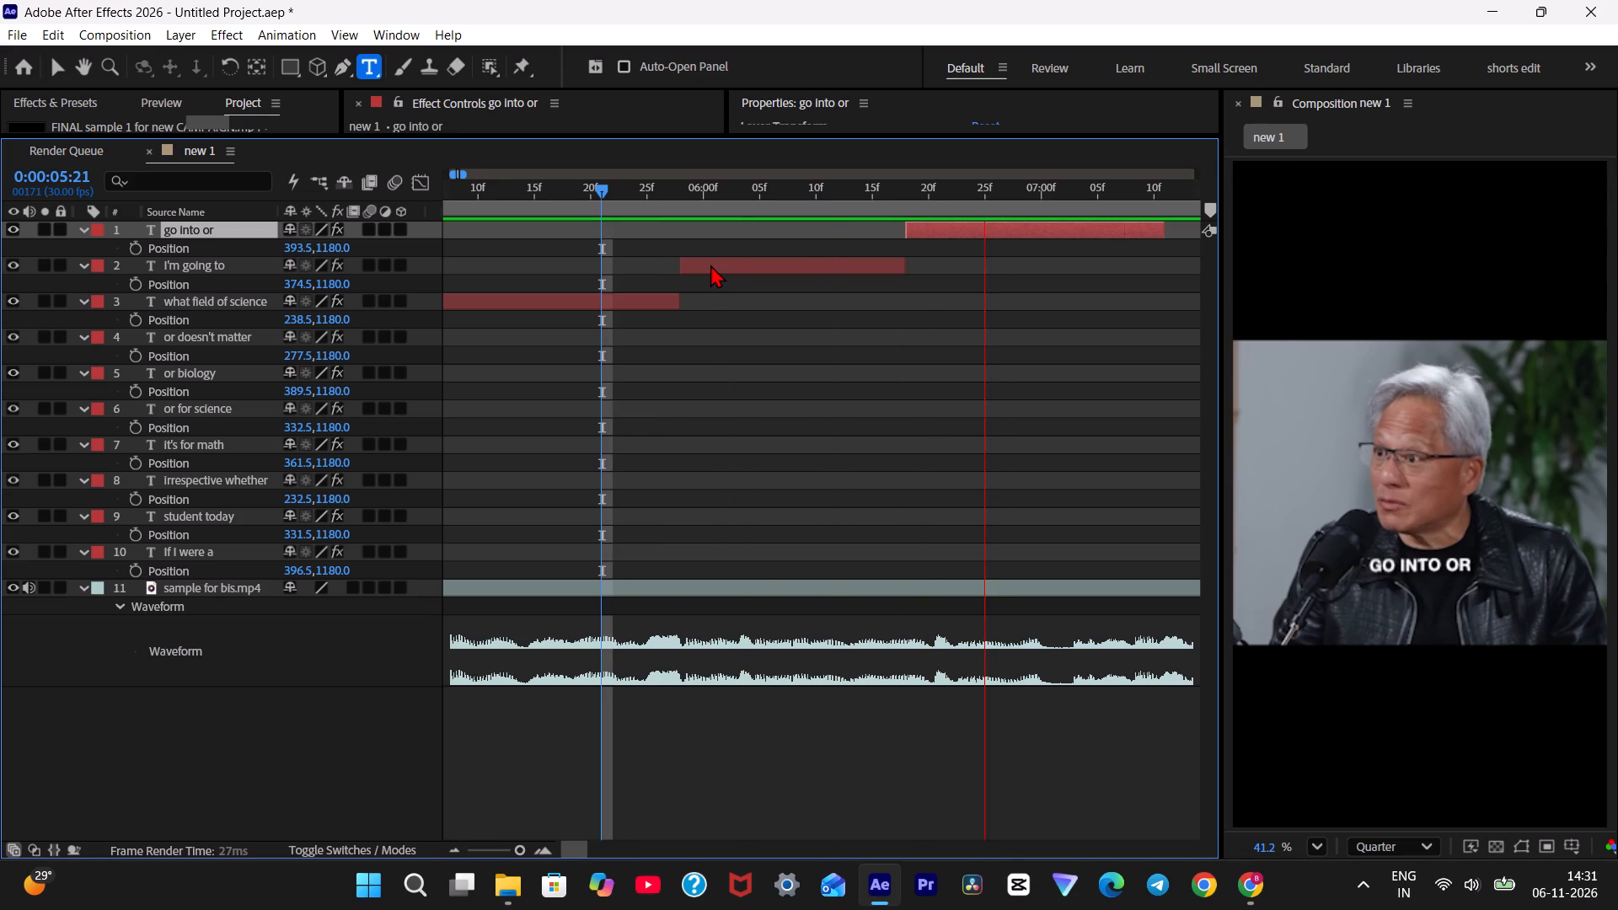
pyautogui.moveTo(691, 196); pyautogui.dragTo(677, 196)
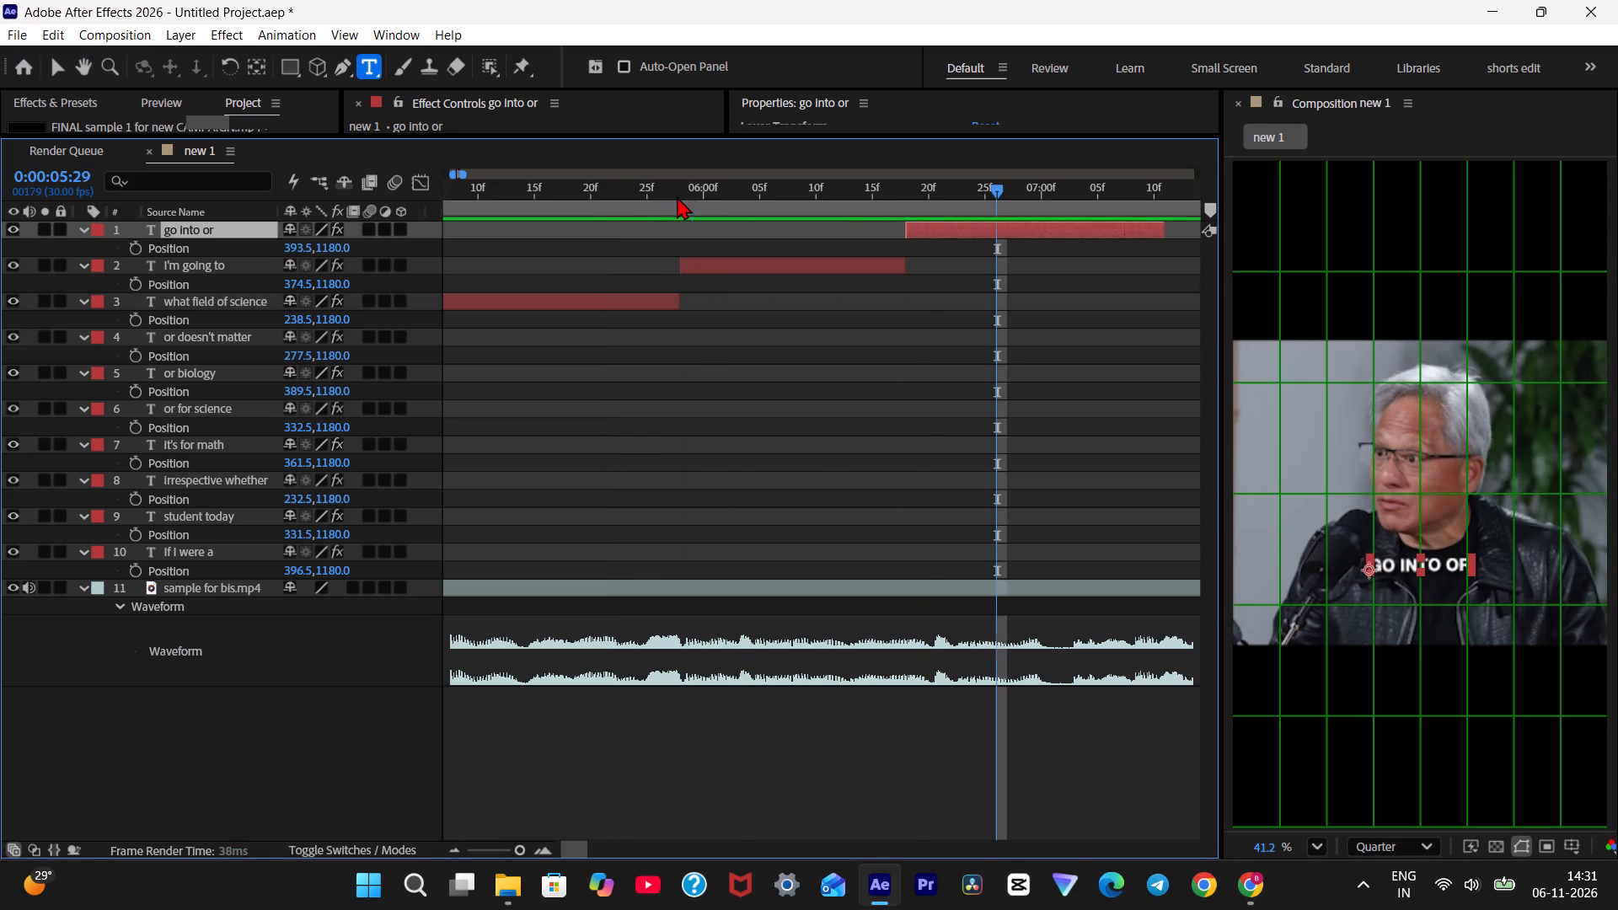
pyautogui.moveTo(677, 196); pyautogui.dragTo(618, 209)
pyautogui.press('space')
pyautogui.press('space')
pyautogui.press('space')
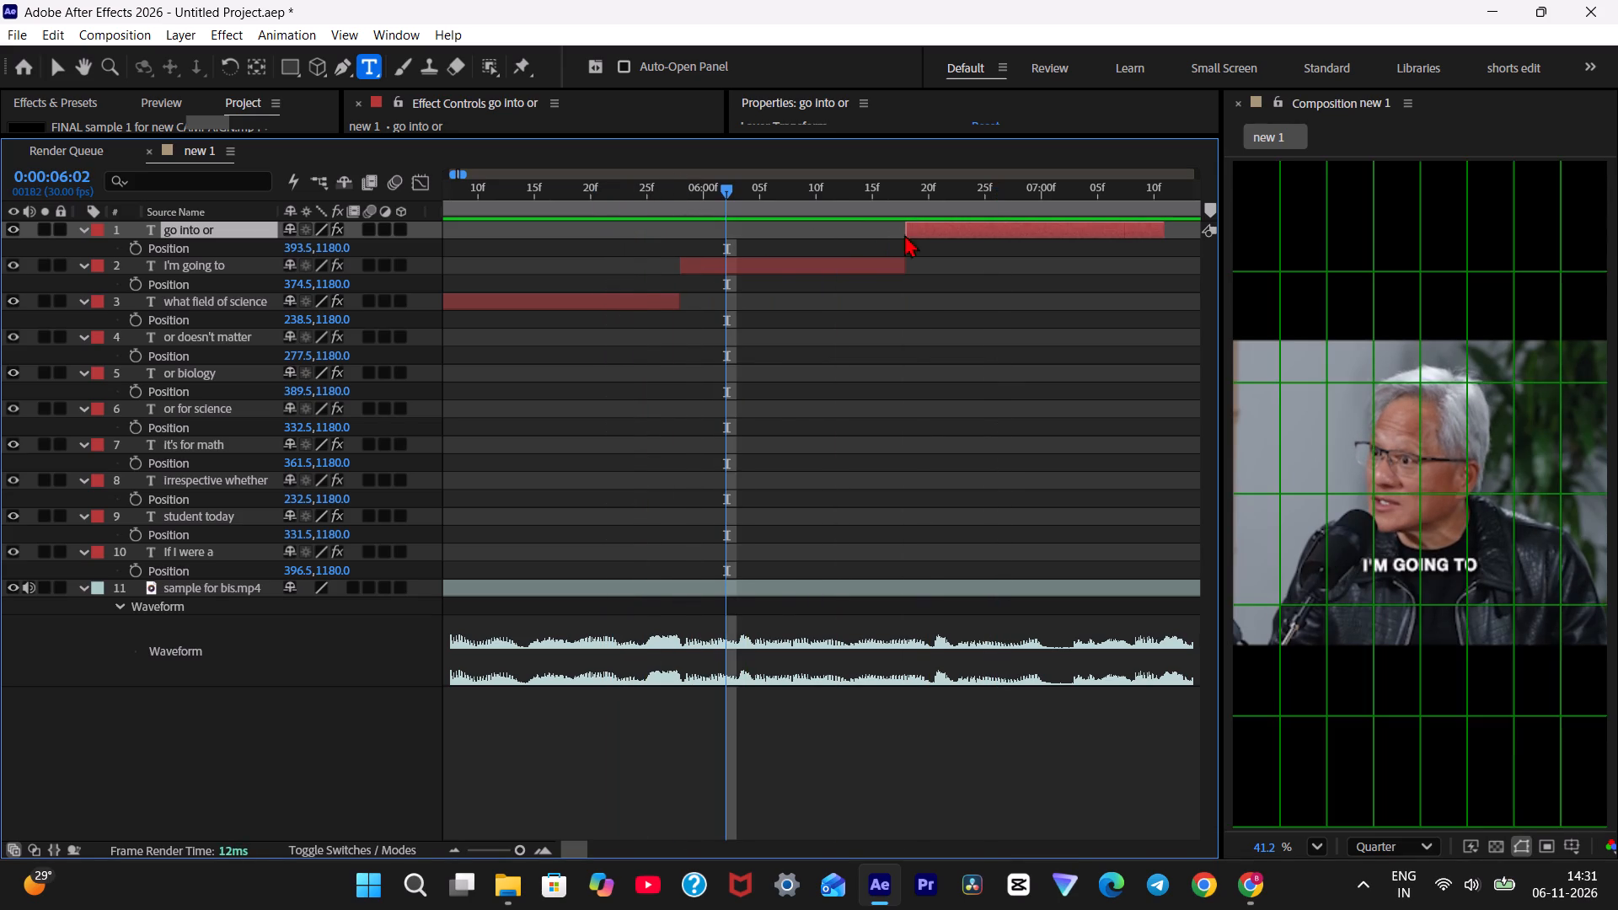
pyautogui.press('space')
pyautogui.press('space')
pyautogui.press('space')
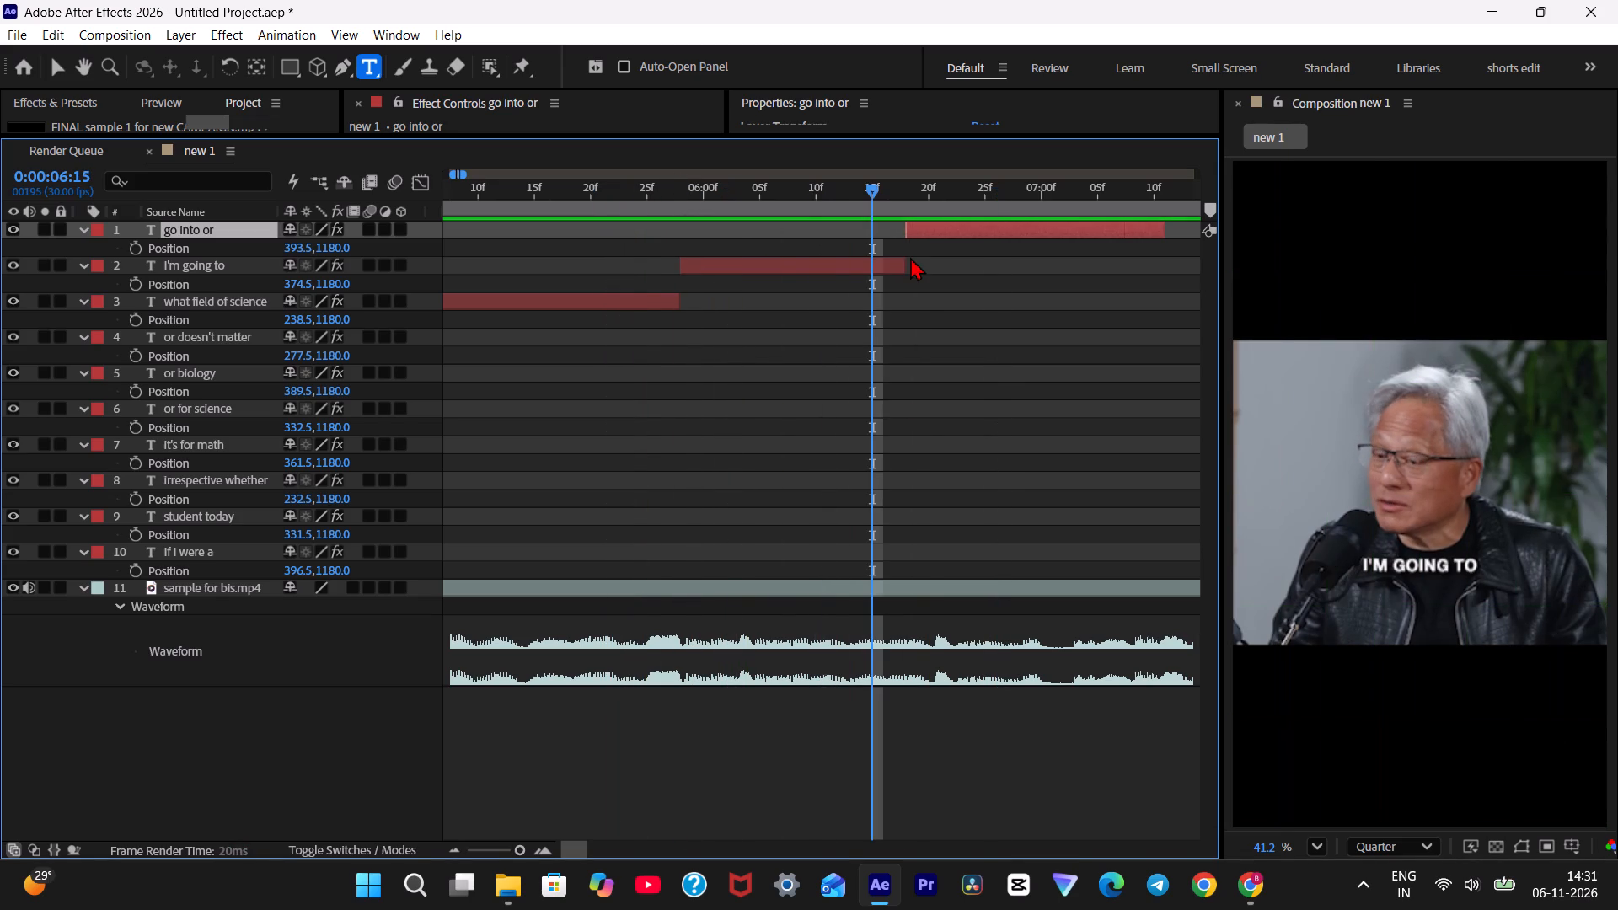
# Listen through the "I'm going to" caption, trim it to end at 0:00:06:08, and move "go into or" to start there.
pyautogui.moveTo(862, 200); pyautogui.dragTo(688, 247)
pyautogui.press('space')
pyautogui.press('space')
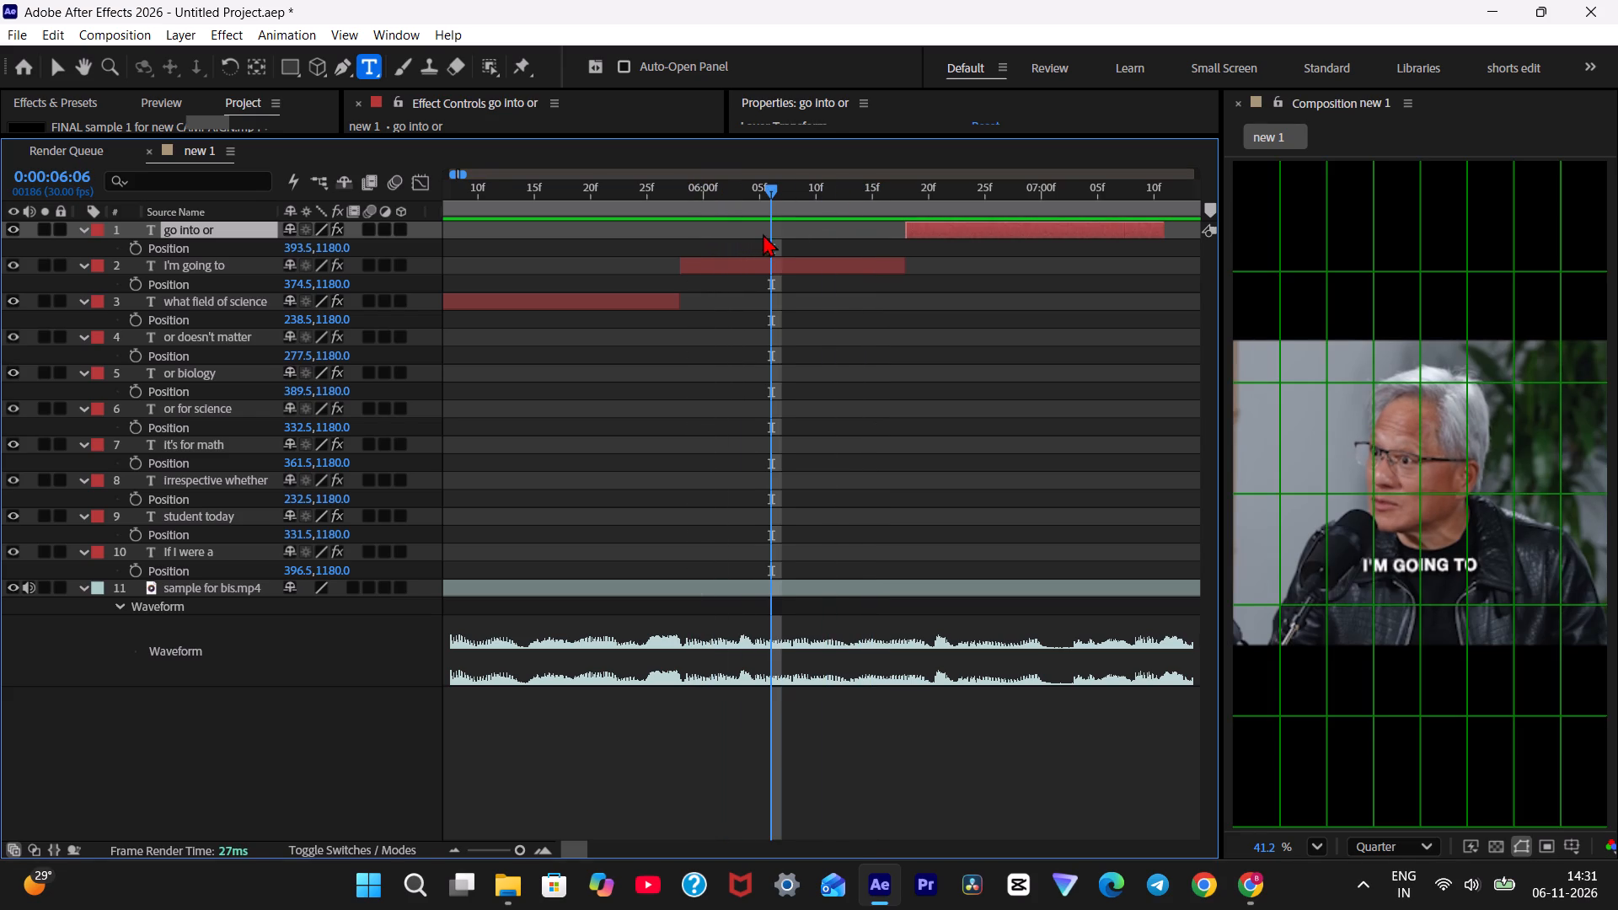
pyautogui.press('space')
pyautogui.press('space')
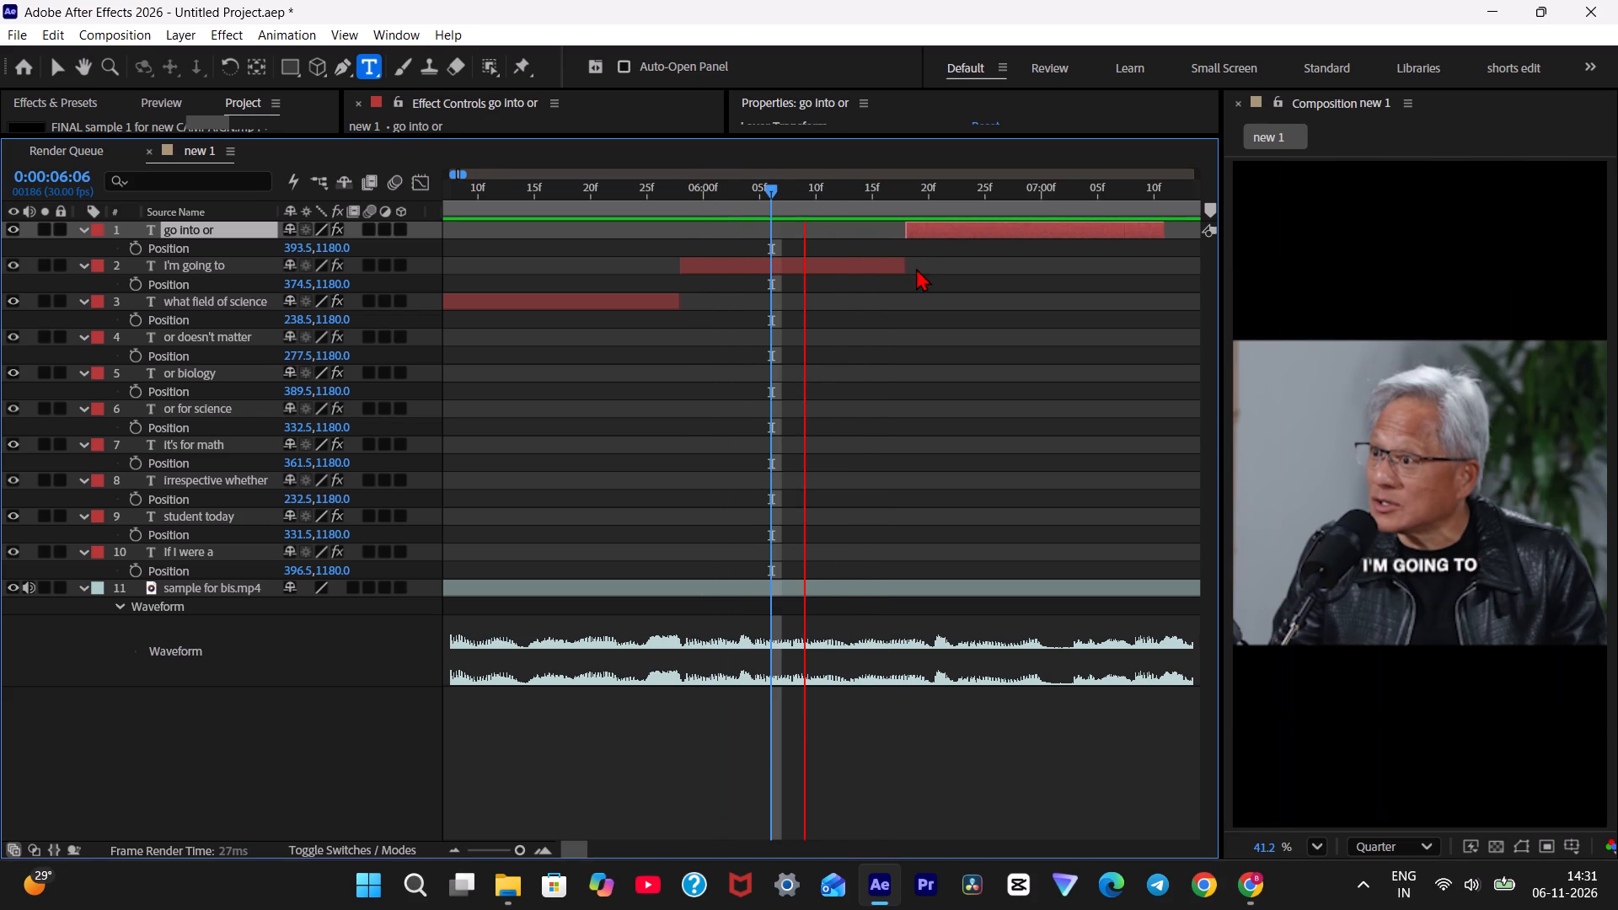
pyautogui.press('space')
pyautogui.press('space')
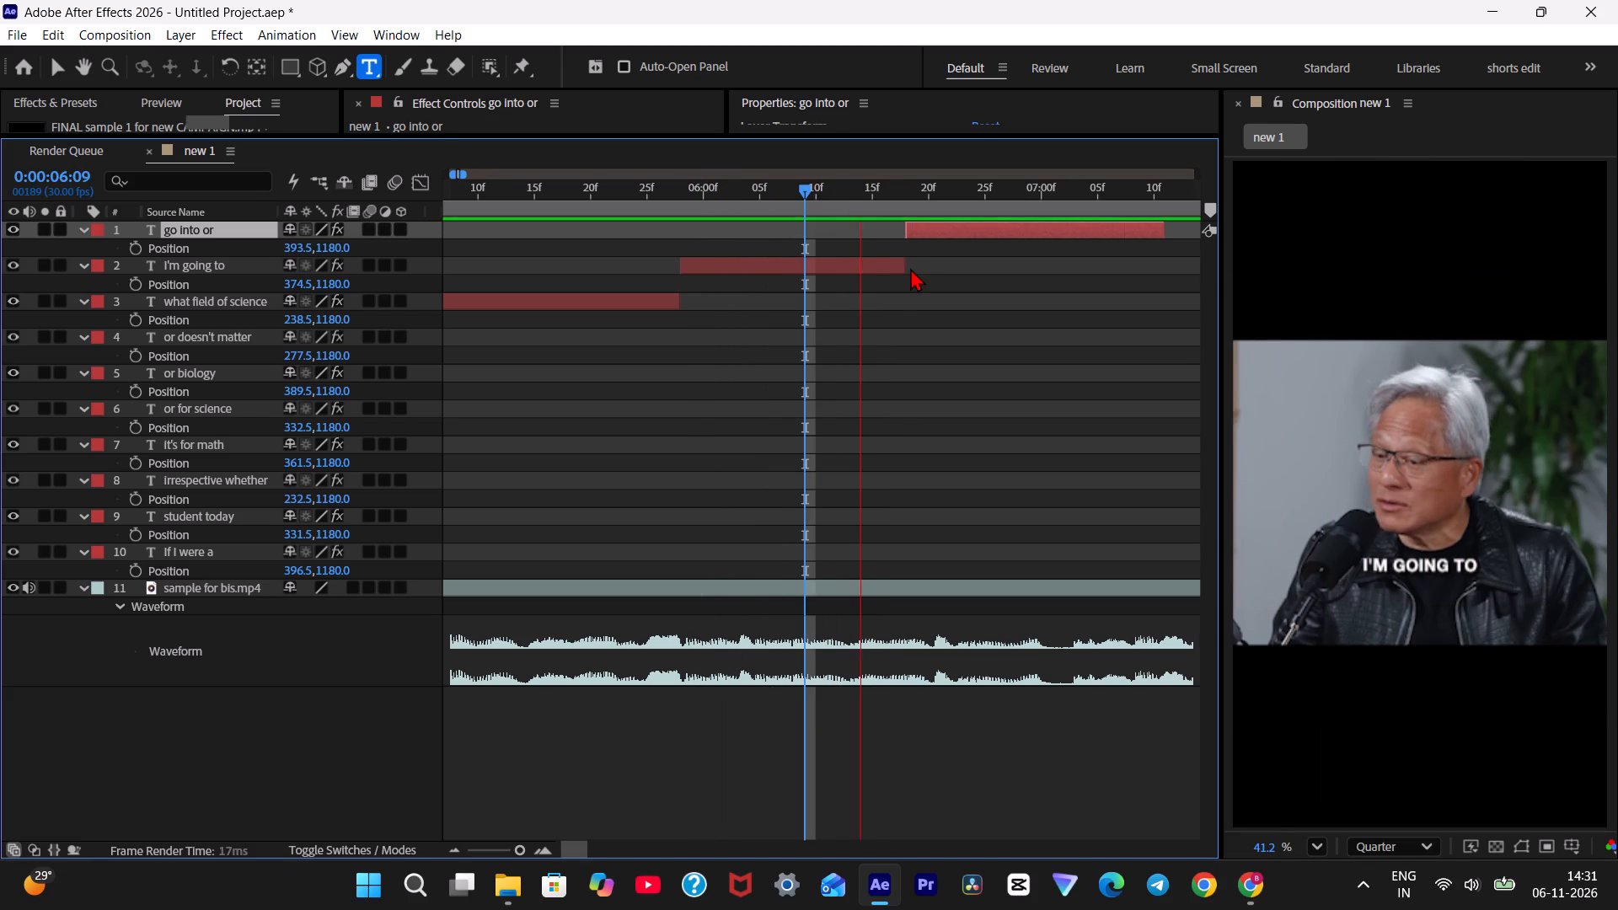
pyautogui.moveTo(822, 193); pyautogui.dragTo(789, 199)
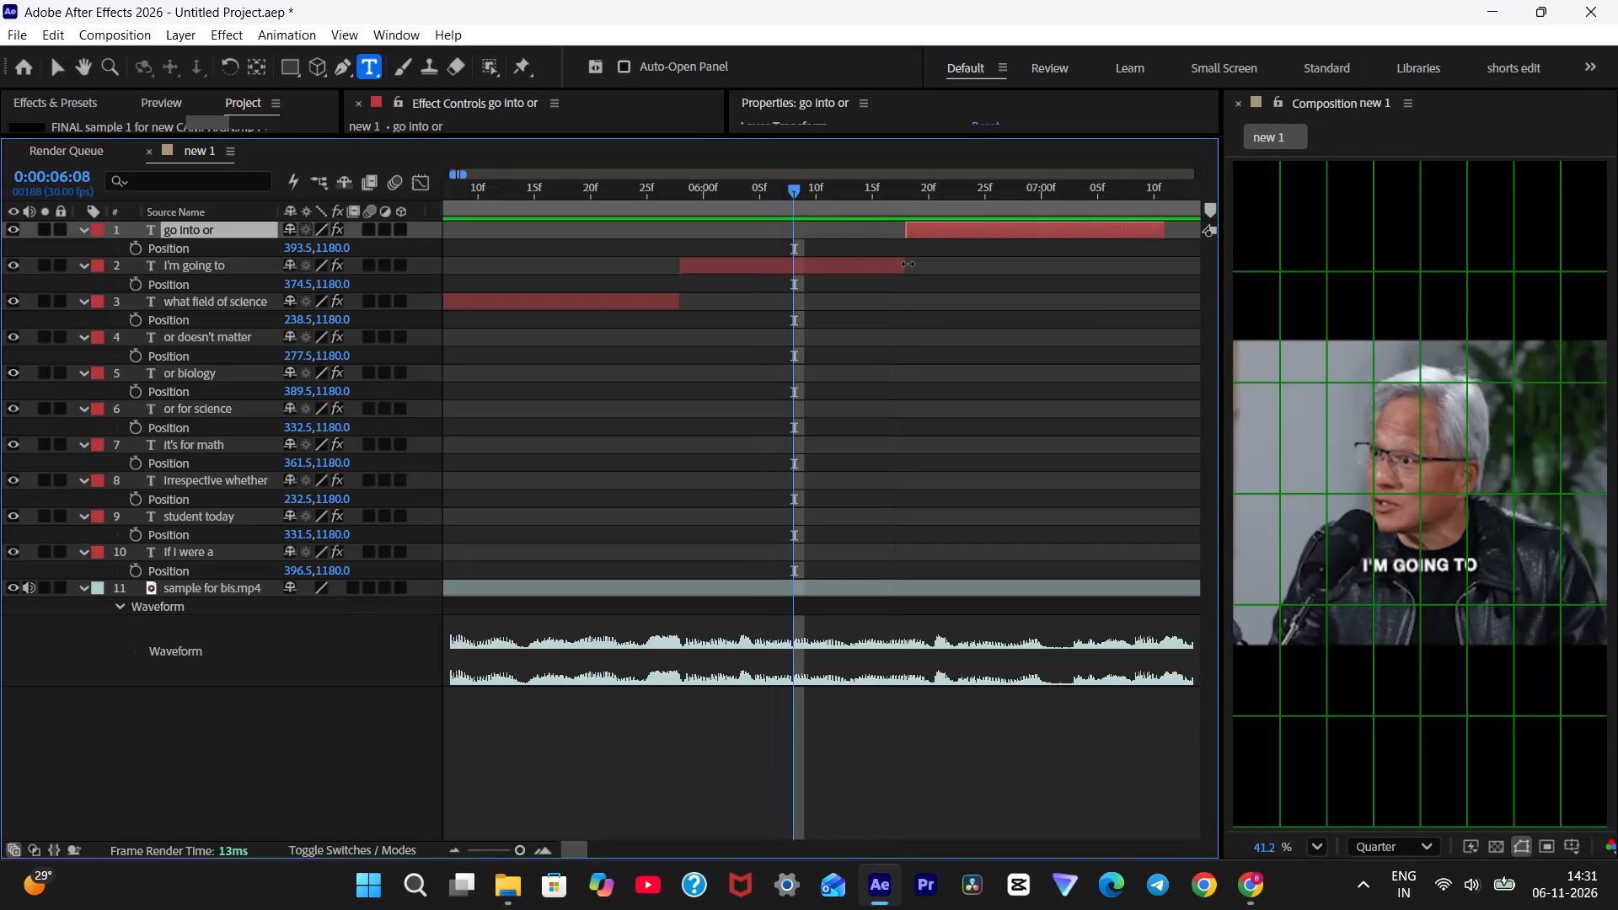
pyautogui.moveTo(908, 264); pyautogui.dragTo(796, 280)
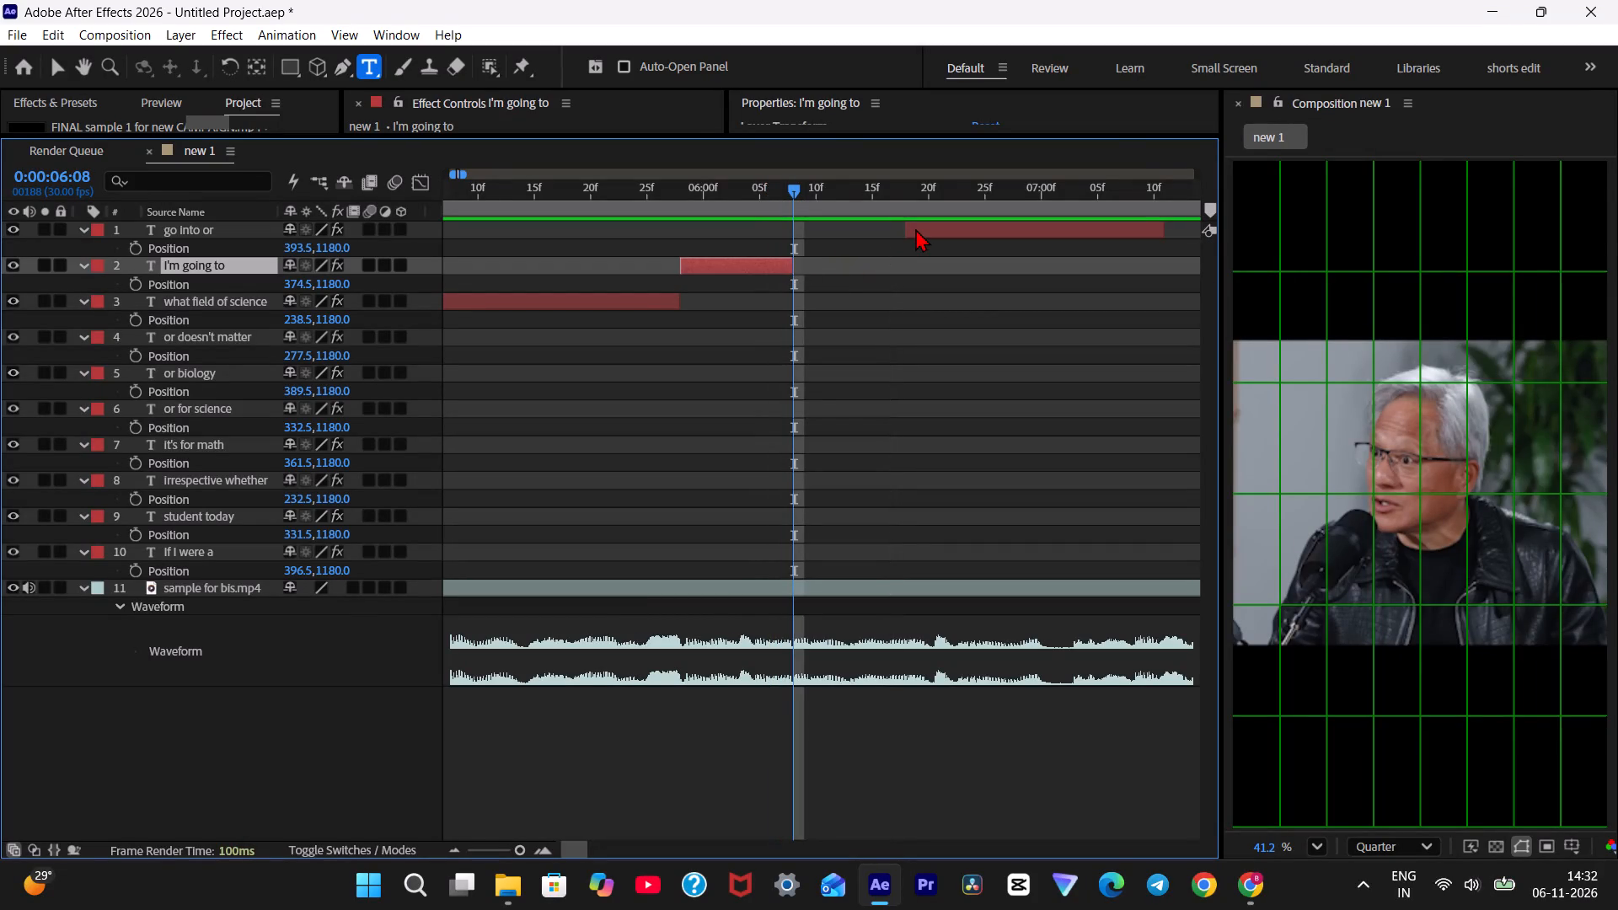
pyautogui.moveTo(915, 228); pyautogui.dragTo(801, 244)
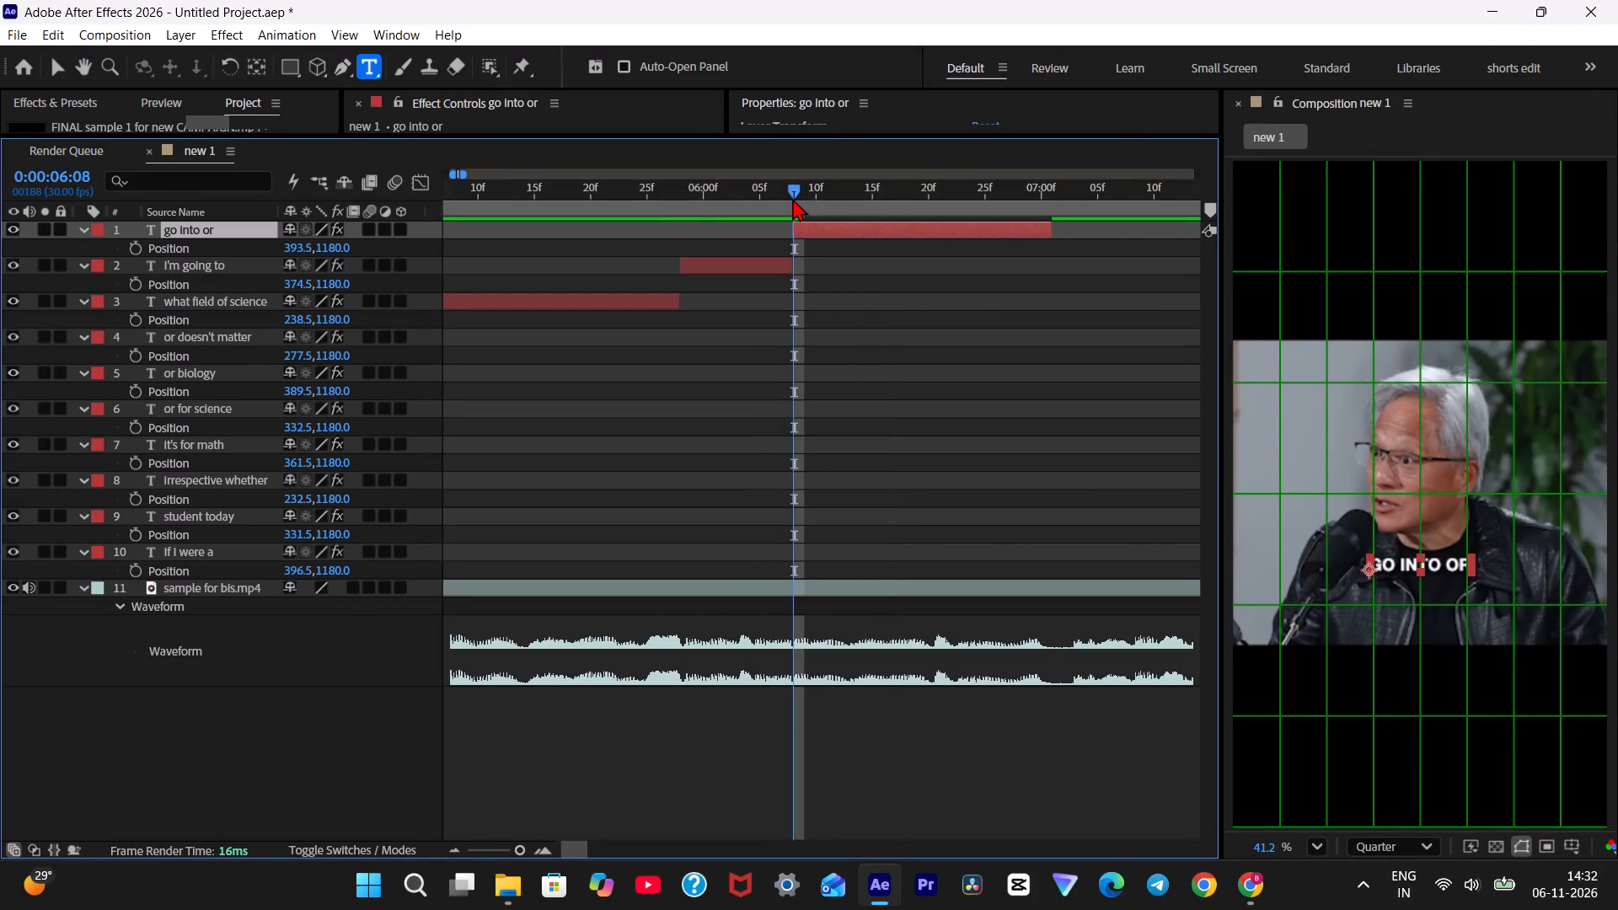
# Play the "I'm going to" and "go into or" captions in short passages to check their timing against the speech.
pyautogui.moveTo(792, 198); pyautogui.dragTo(678, 206)
pyautogui.press('space')
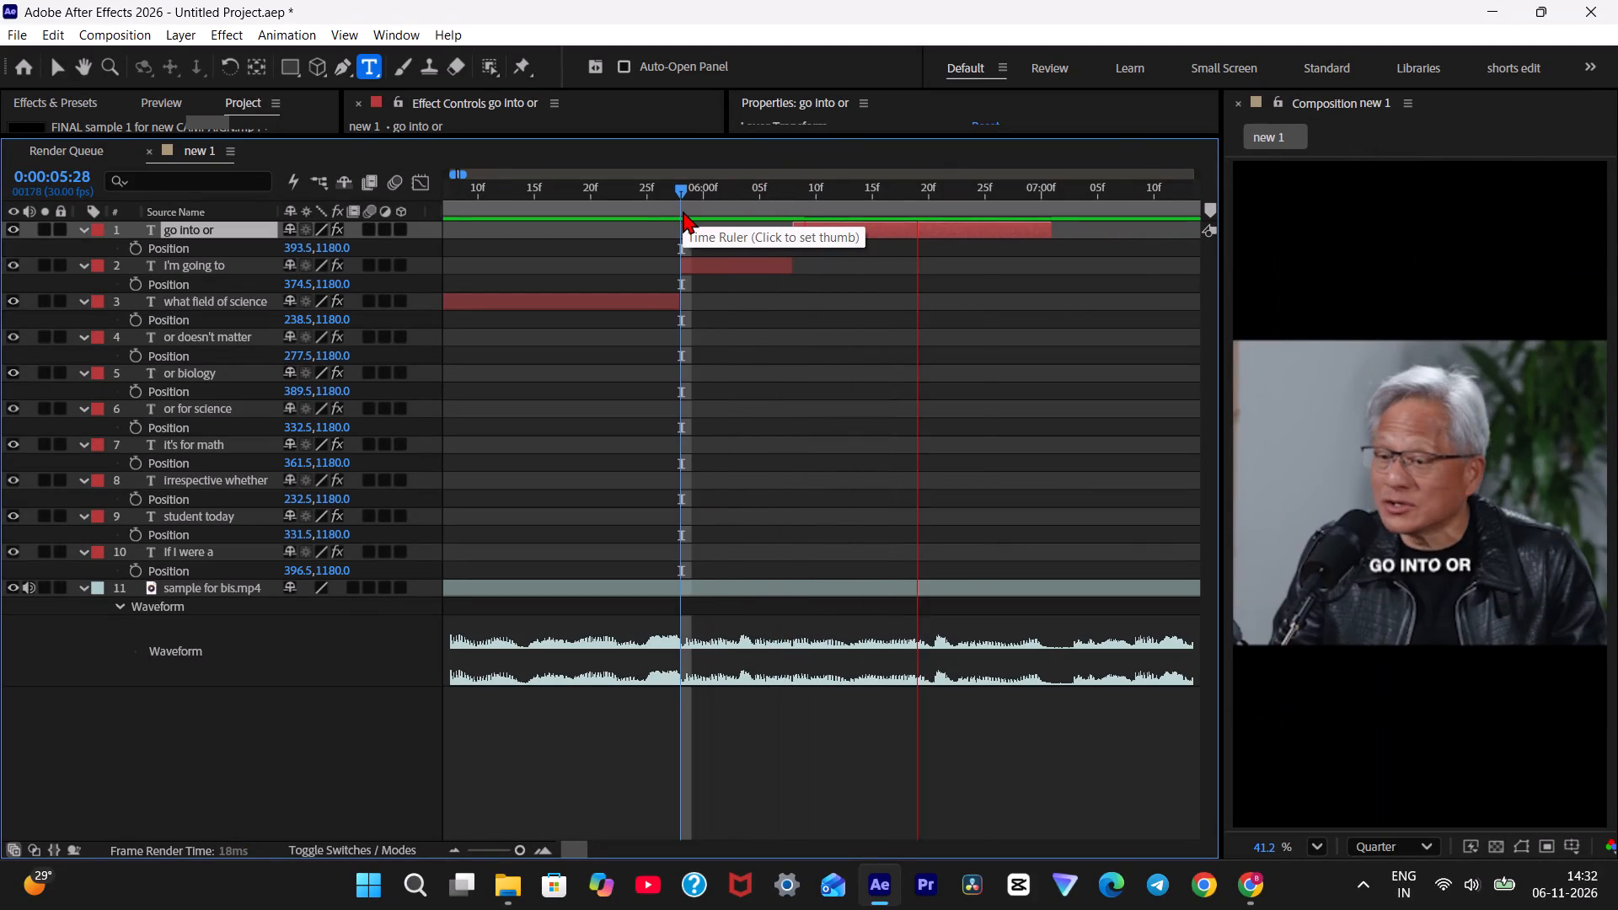
pyautogui.press('space')
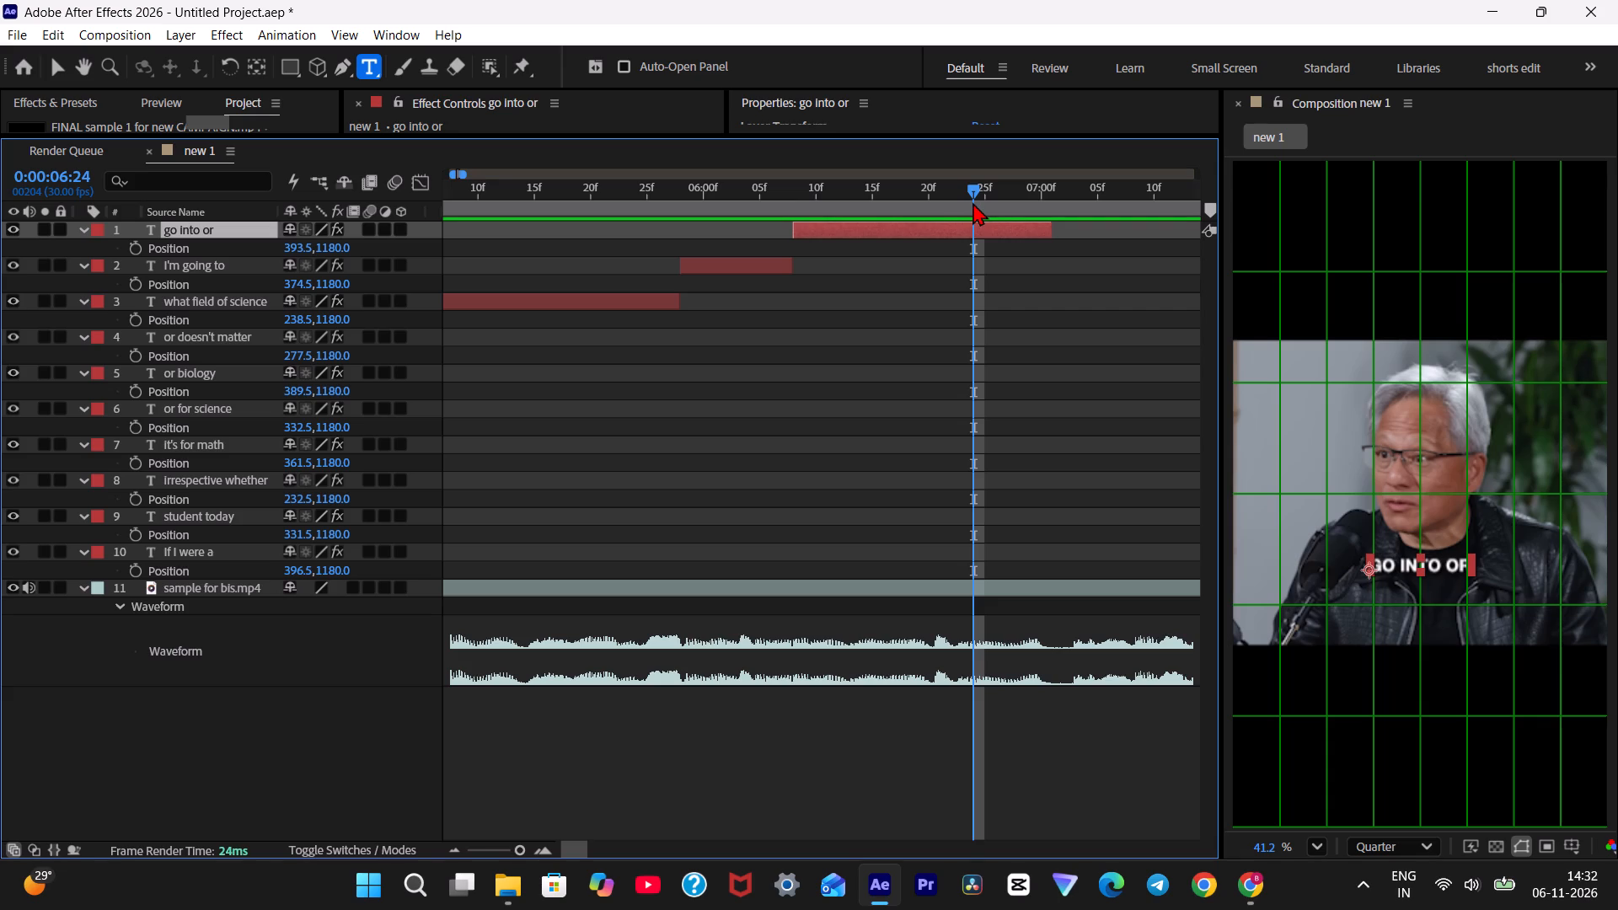
pyautogui.moveTo(972, 202); pyautogui.dragTo(742, 228)
pyautogui.press('space')
pyautogui.press('space')
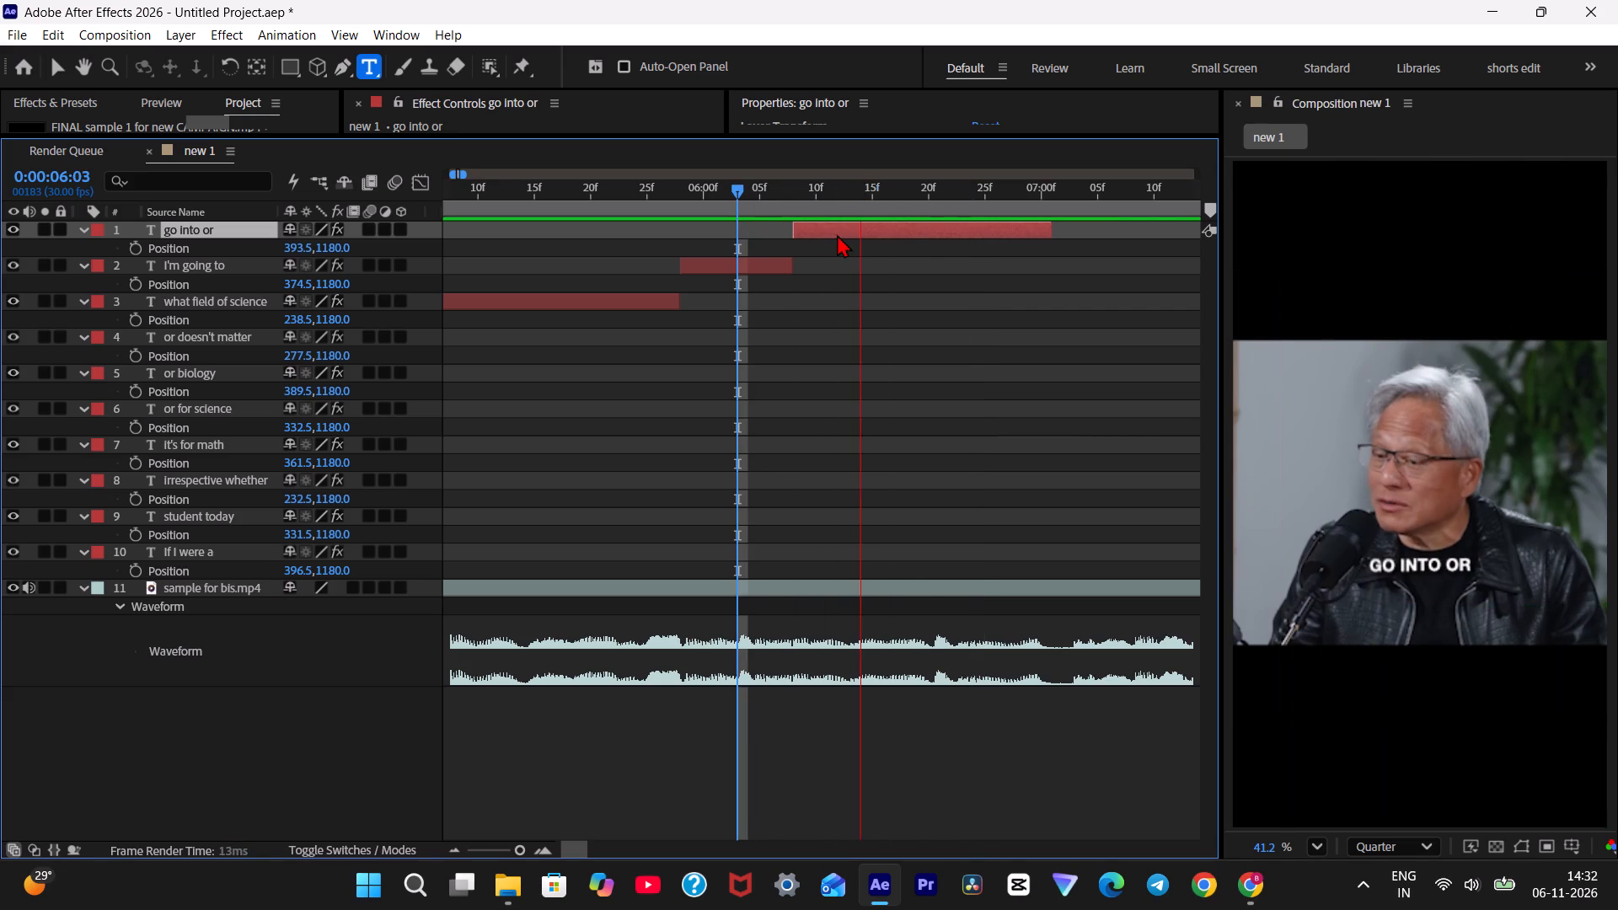
pyautogui.press('space')
pyautogui.press('space')
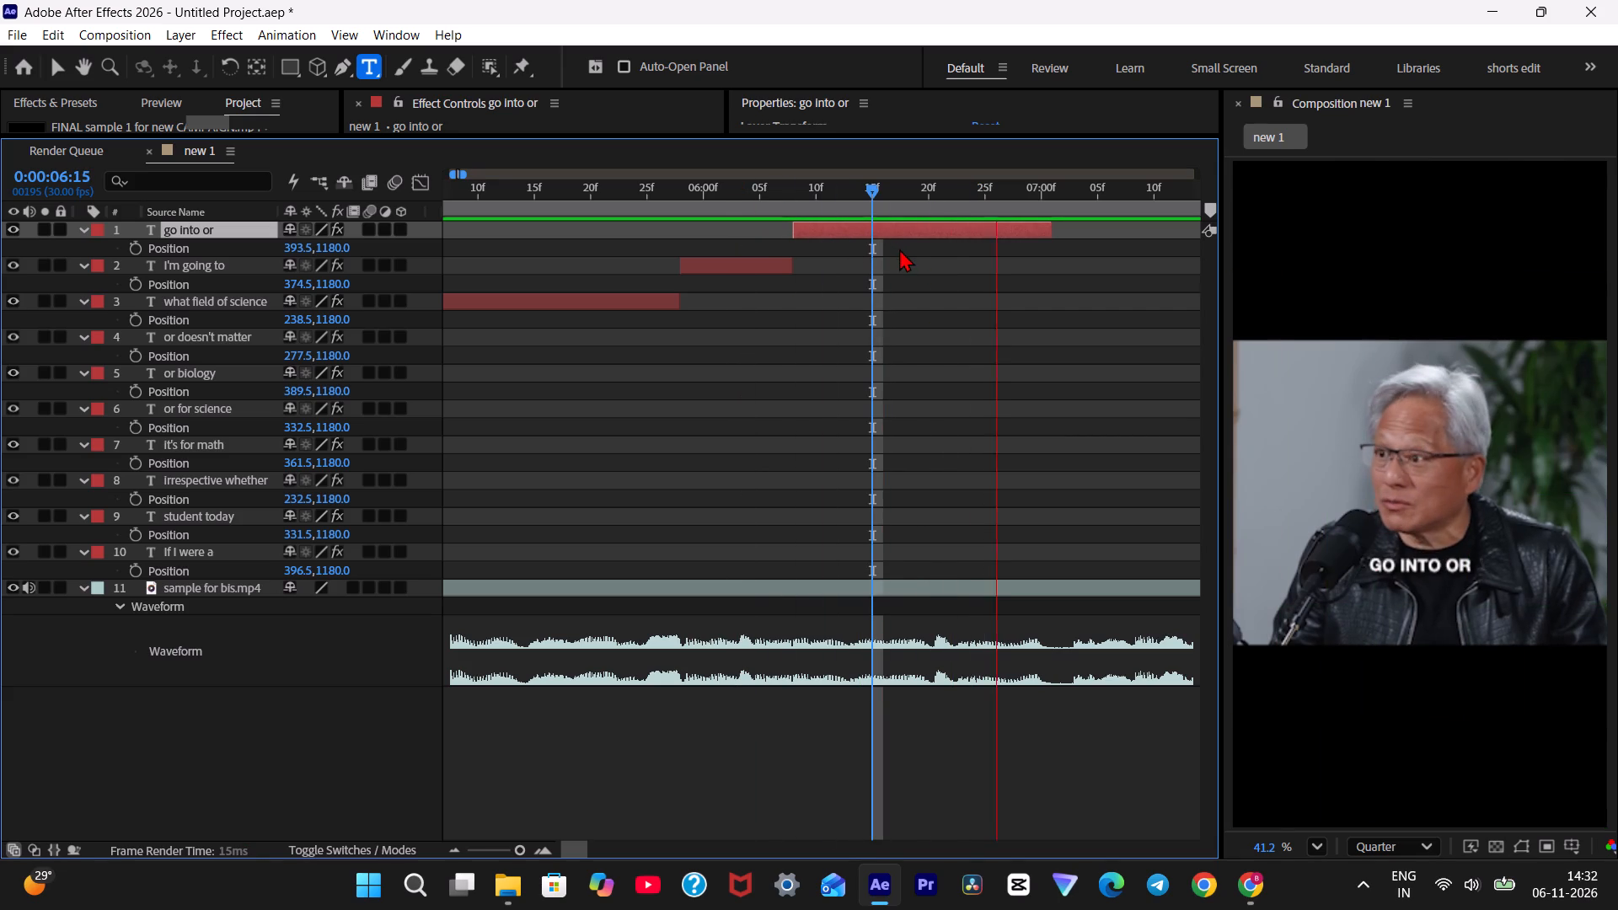
pyautogui.press('space')
pyautogui.press('space')
# Replay from 0:00:05:17 near the end of "what field of science" through "go into or" to check the caption changes.
pyautogui.moveTo(964, 207); pyautogui.dragTo(558, 261)
pyautogui.press('space')
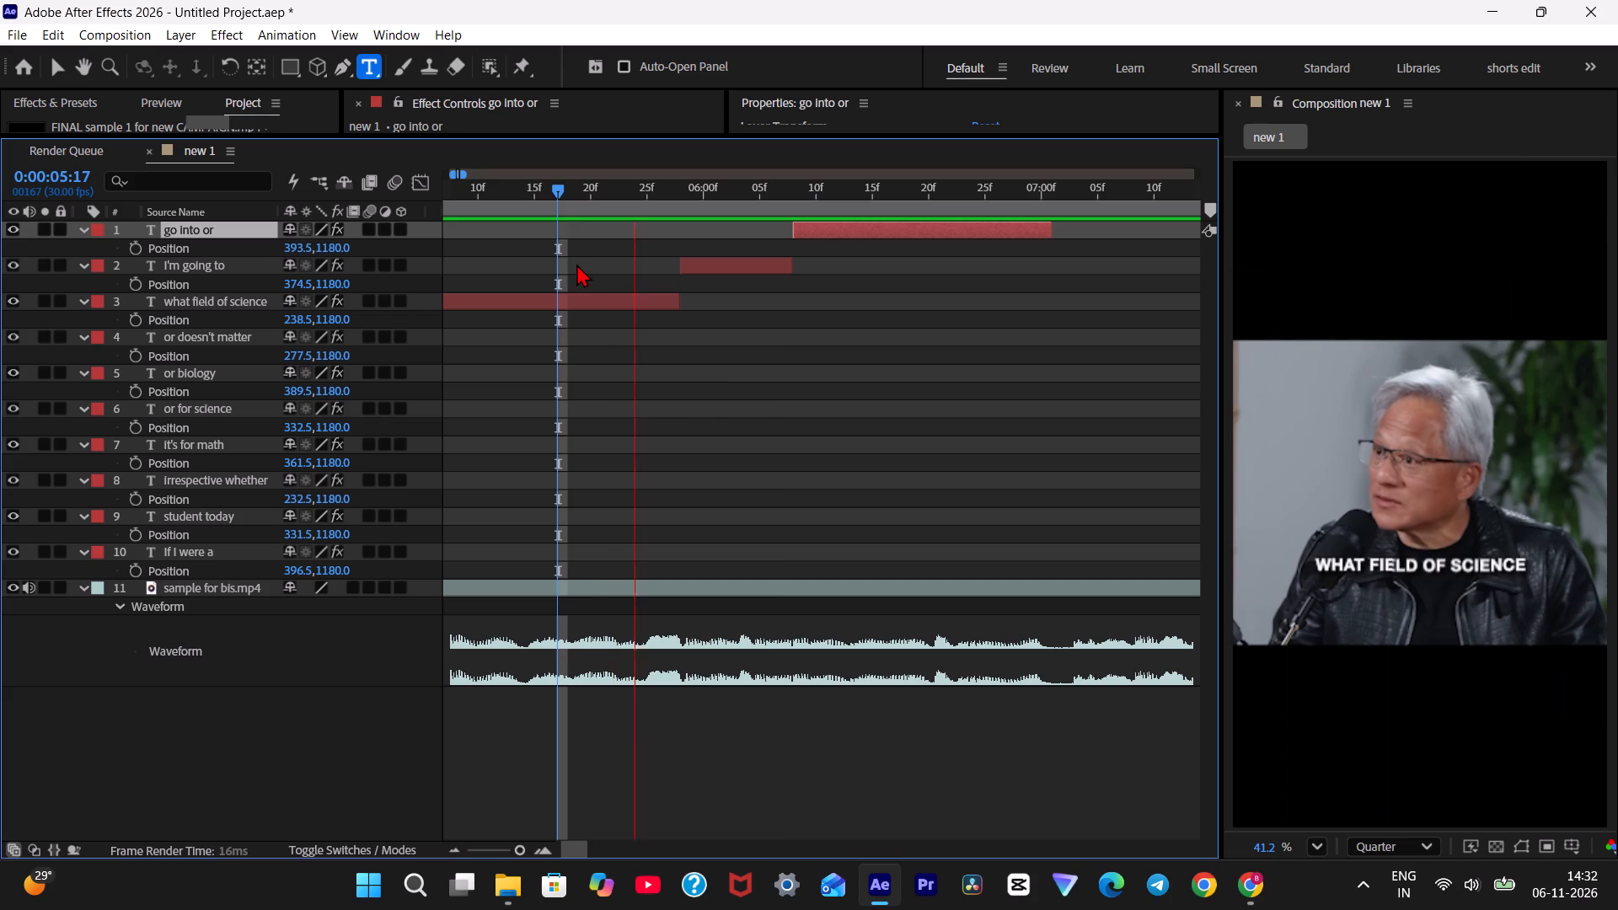
pyautogui.press('space')
pyautogui.press('space')
pyautogui.press('space')
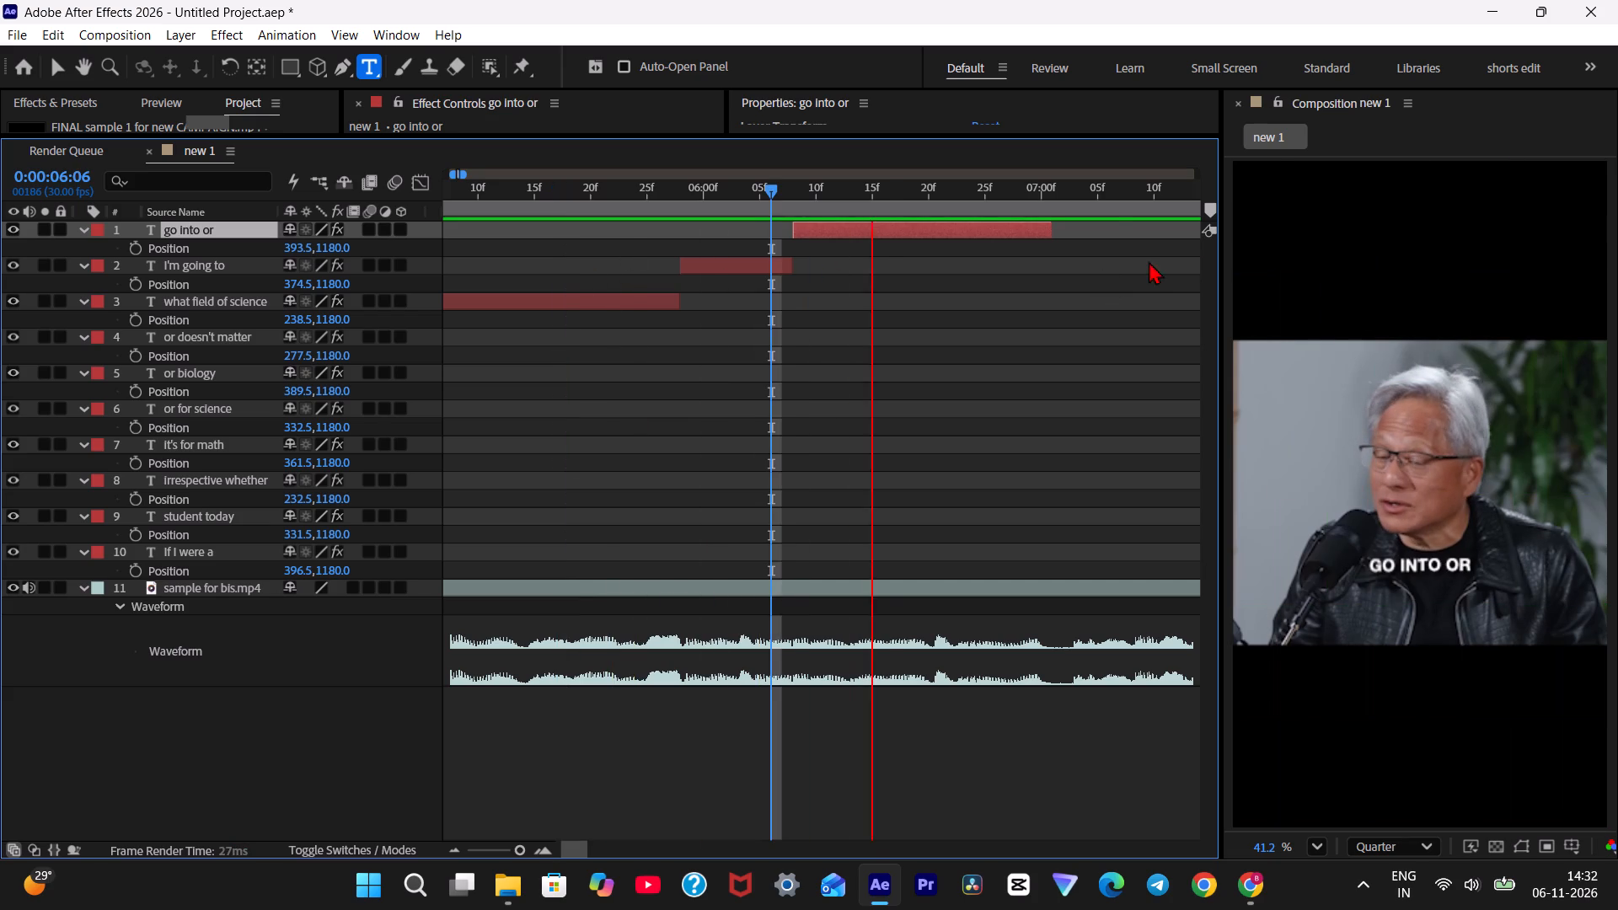
pyautogui.press('space')
pyautogui.press('space')
pyautogui.press('space')
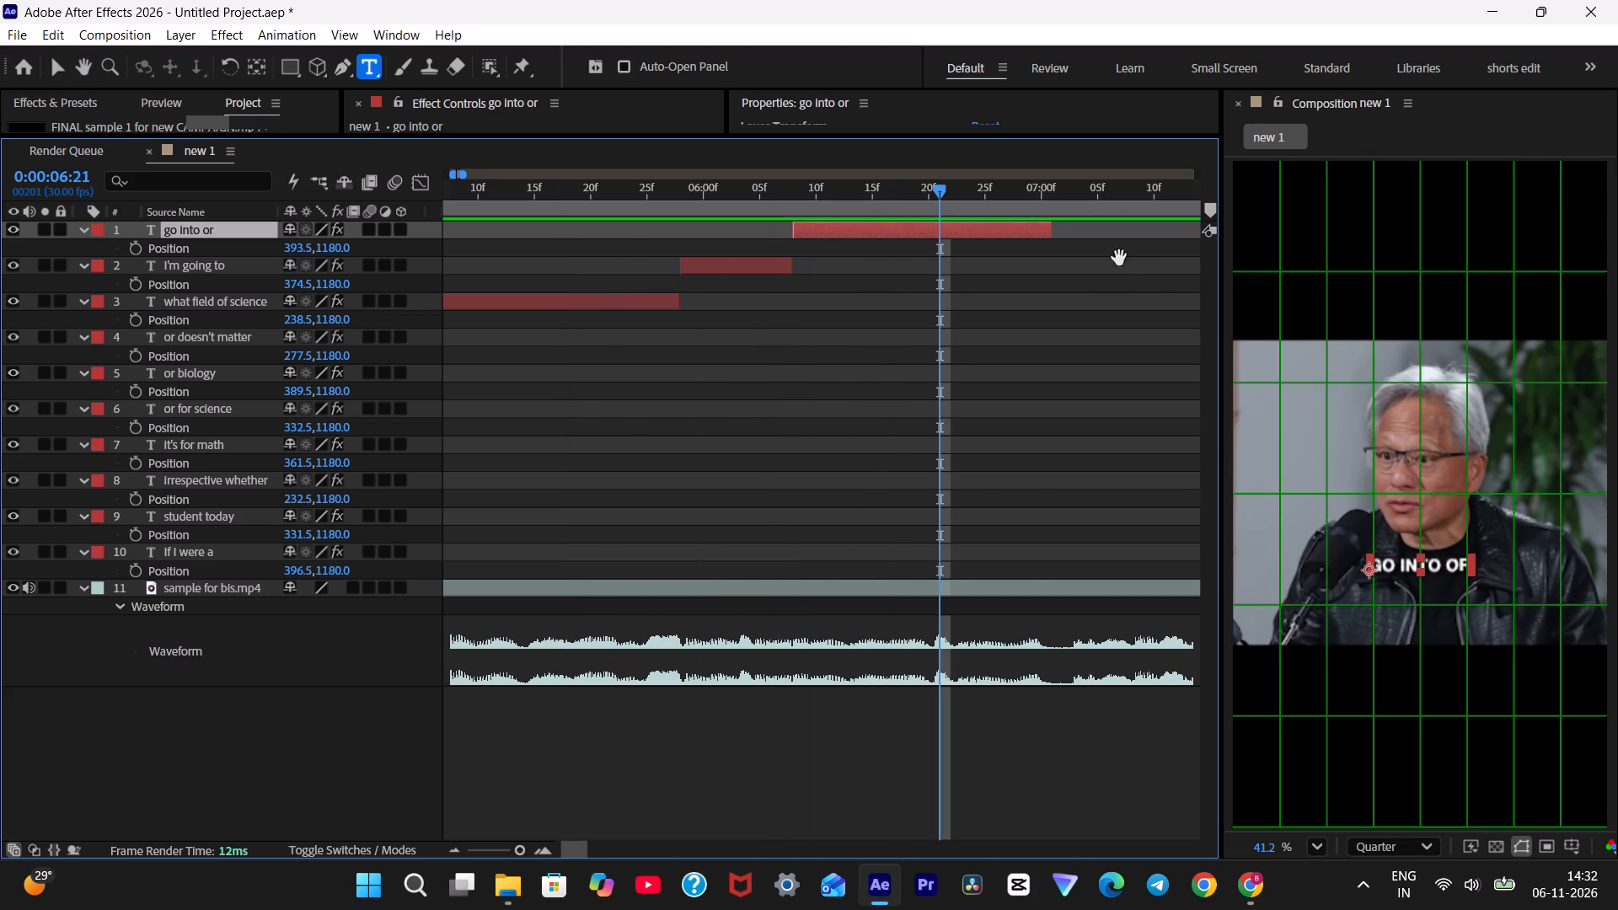
pyautogui.press('space')
# Locate where the spoken phrase ends under "go into or" and trim that caption to end at 0:00:06:20.
pyautogui.moveTo(977, 188); pyautogui.dragTo(941, 210)
pyautogui.press('space')
pyautogui.press('space')
pyautogui.moveTo(973, 205); pyautogui.dragTo(962, 212)
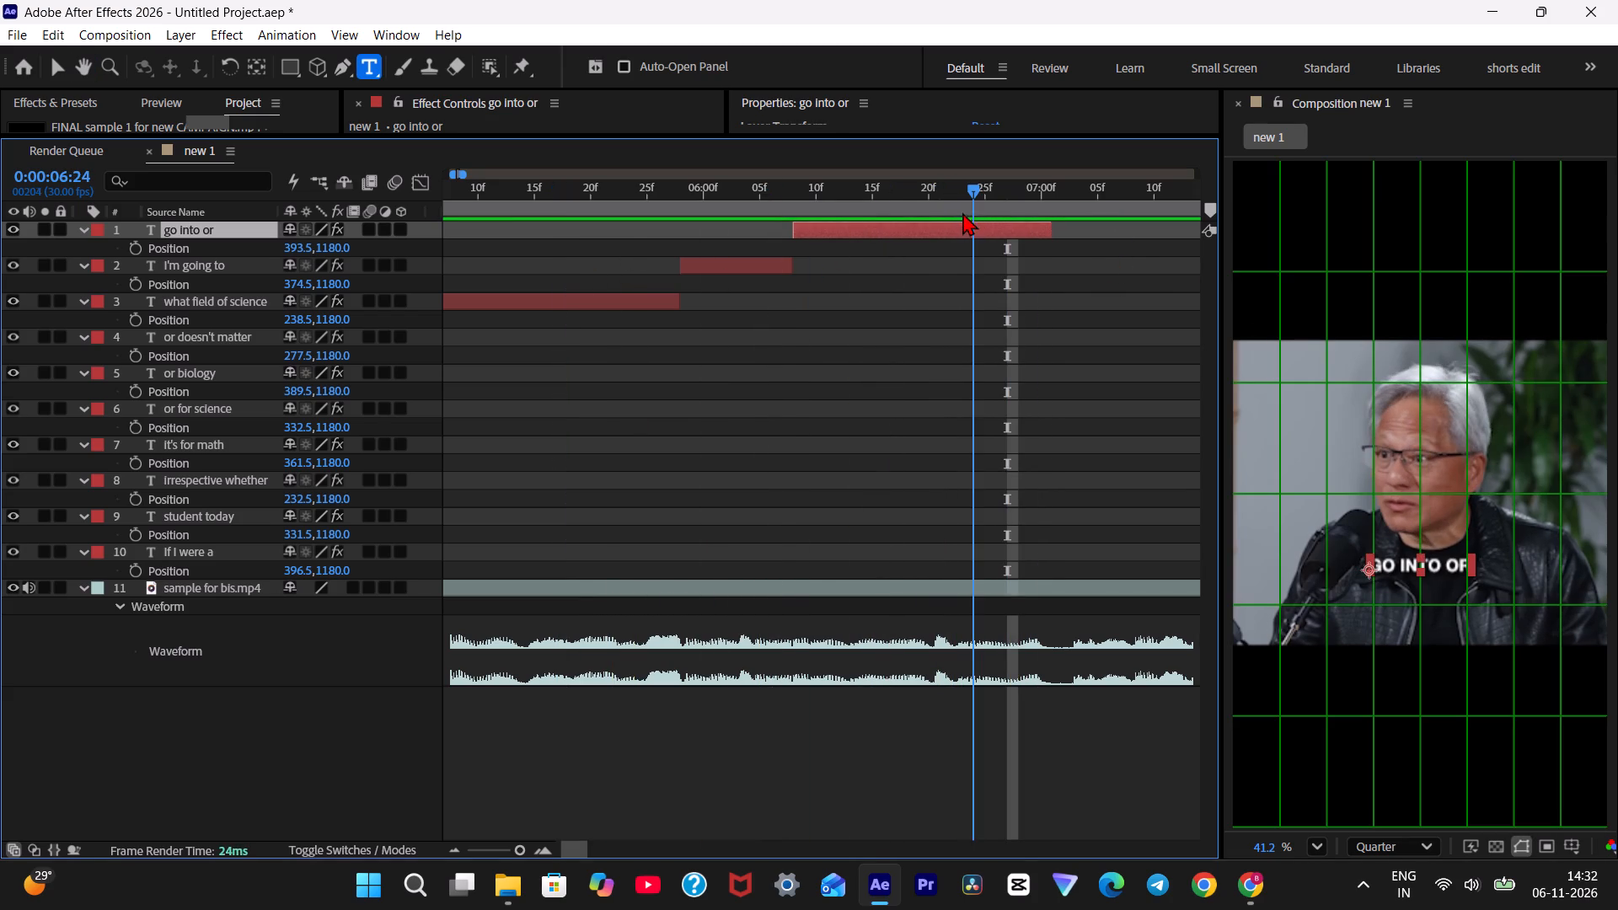
pyautogui.moveTo(962, 212); pyautogui.dragTo(954, 218)
pyautogui.press('space')
pyautogui.press('space')
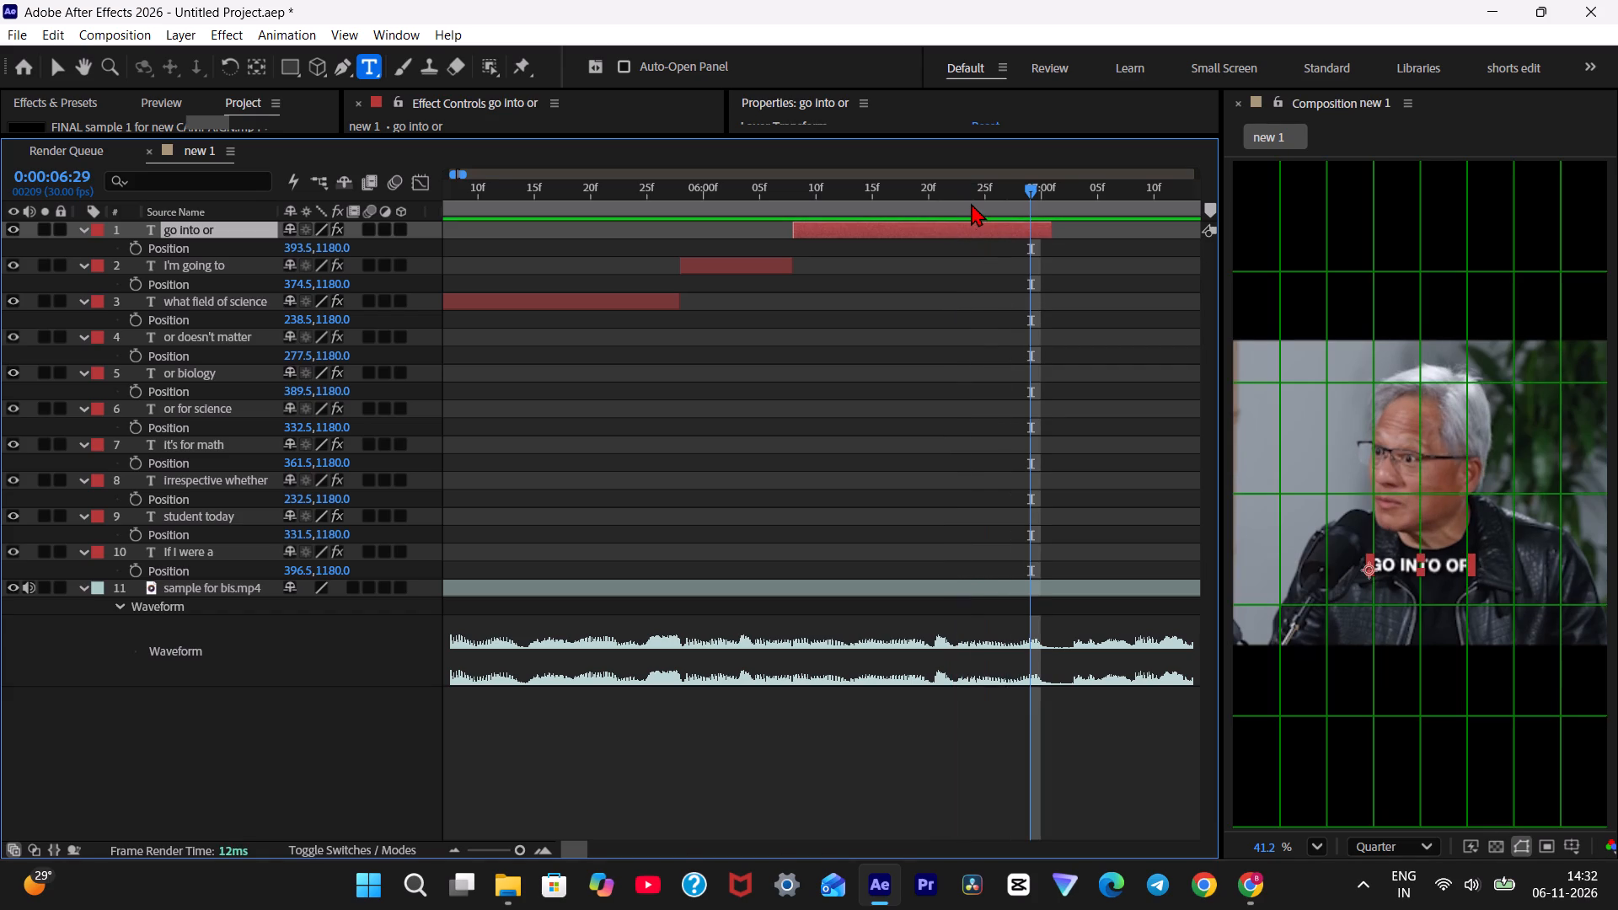
pyautogui.moveTo(971, 203); pyautogui.dragTo(937, 220)
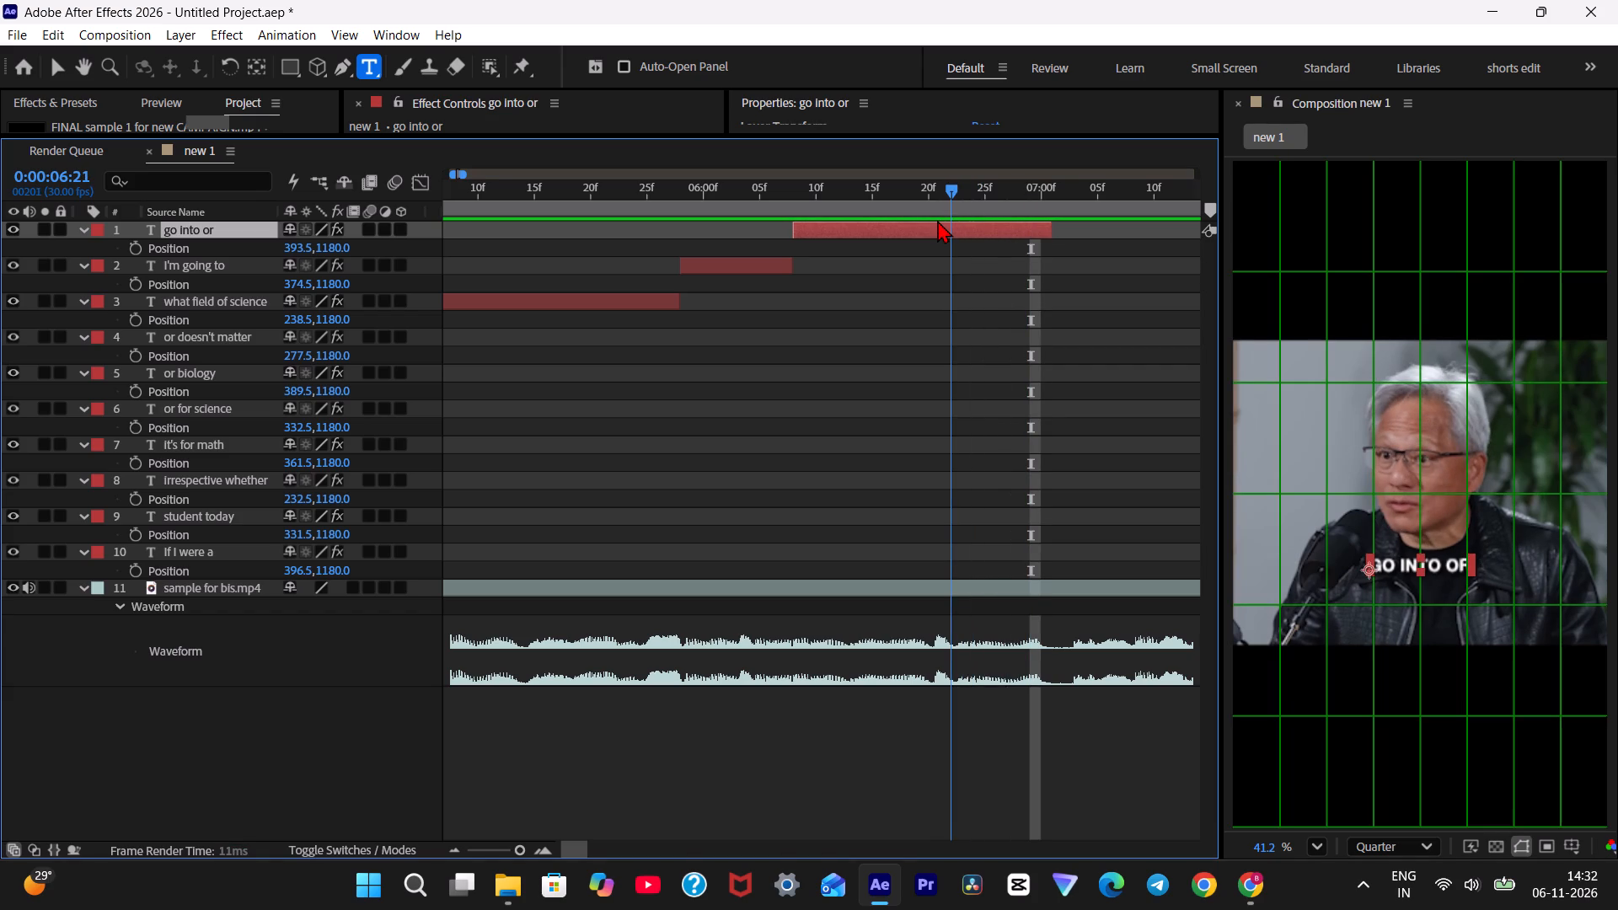
pyautogui.moveTo(937, 220); pyautogui.dragTo(930, 220)
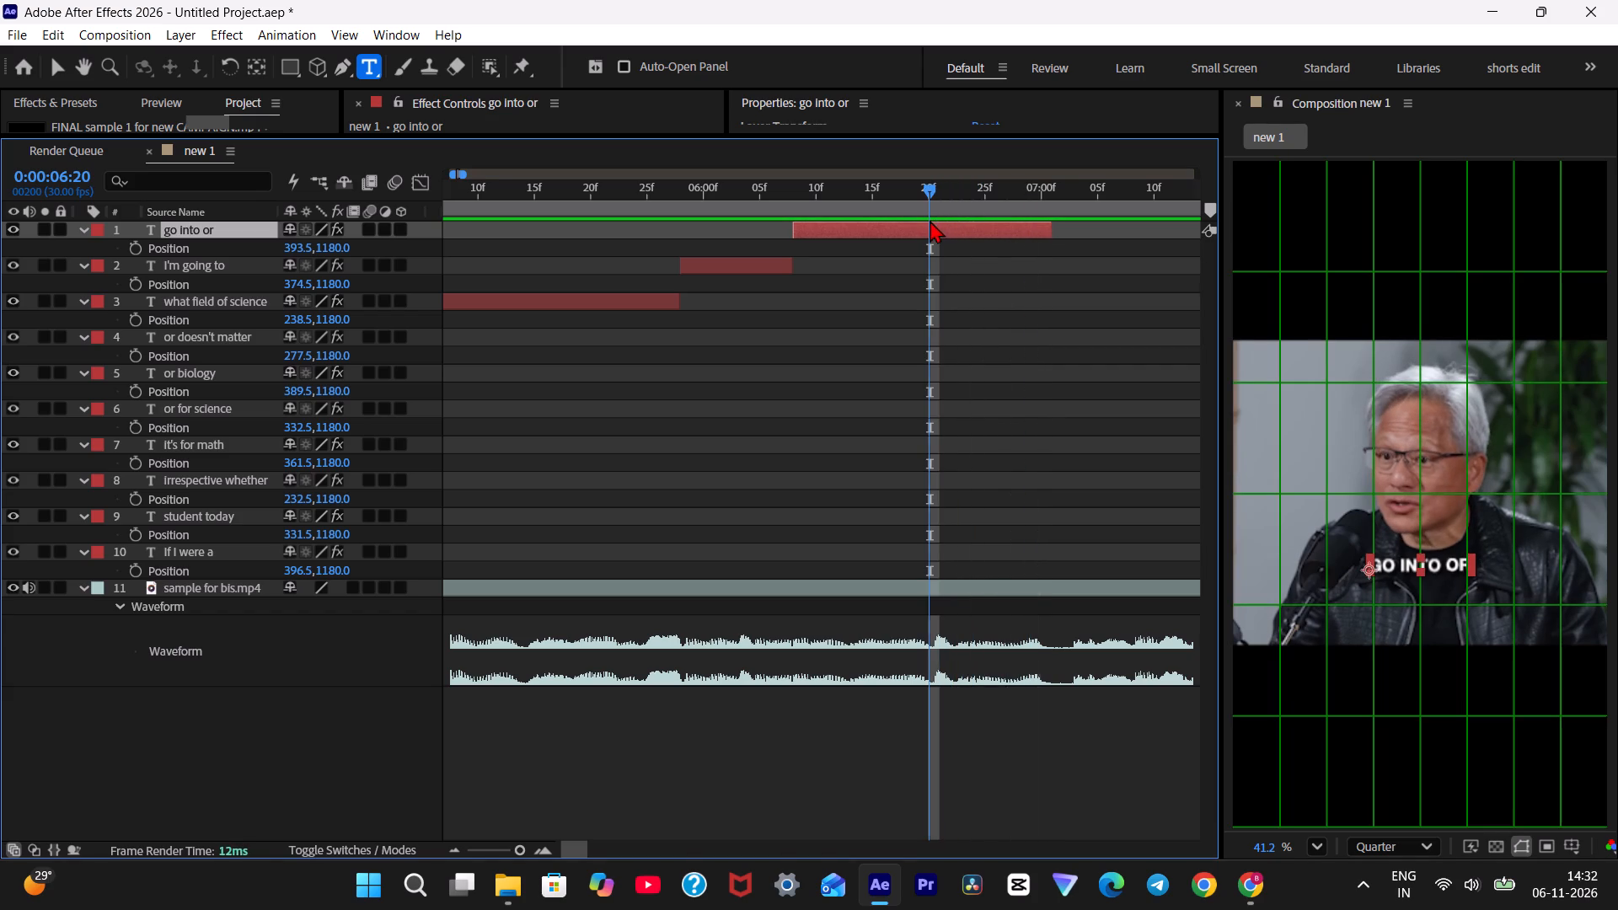
pyautogui.moveTo(939, 196); pyautogui.dragTo(931, 196)
pyautogui.moveTo(1055, 227); pyautogui.dragTo(932, 231)
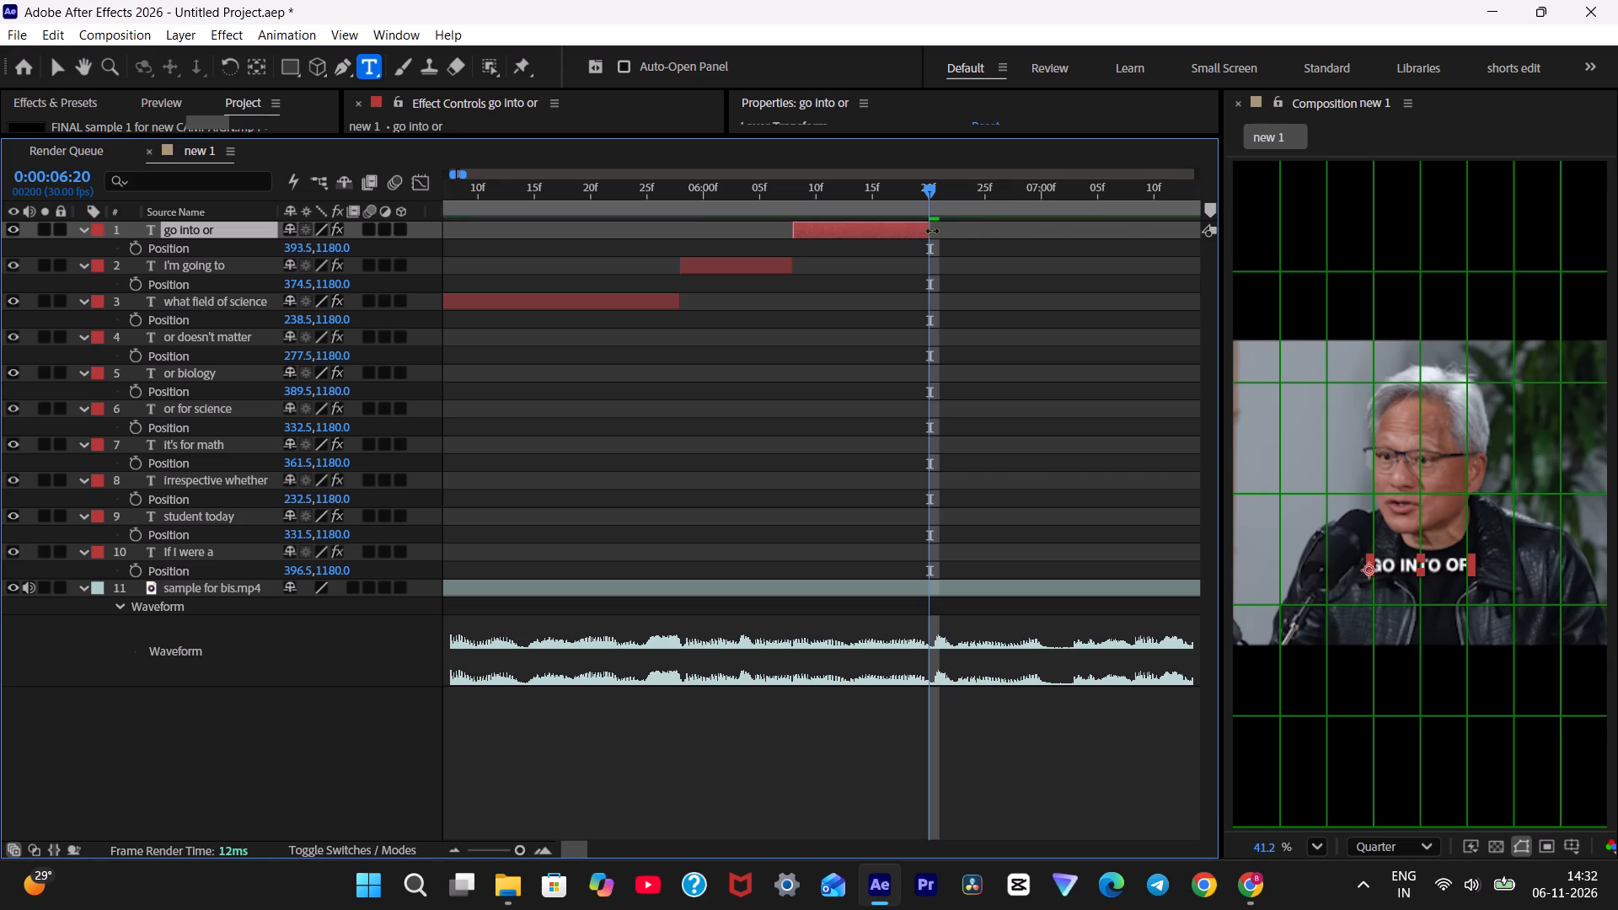
pyautogui.moveTo(932, 231); pyautogui.dragTo(930, 231)
# Duplicate the "go into or" caption, reveal the copy's Position, and start the copy at 0:00:06:20.
pyautogui.hotkey('ctrl', 'd')
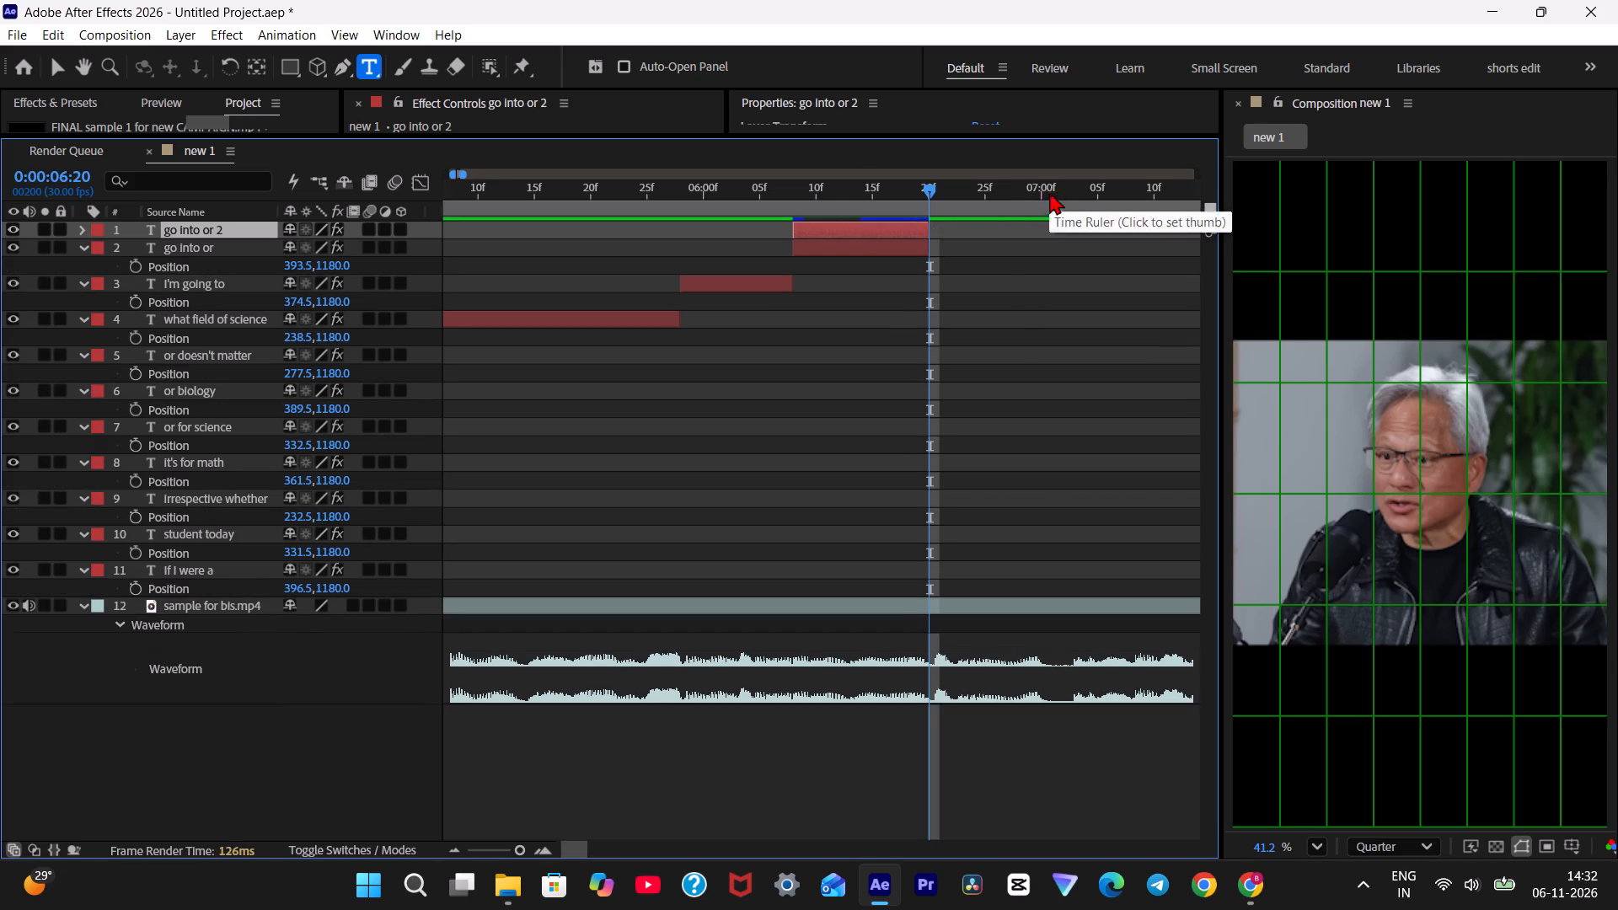
pyautogui.write('p[')
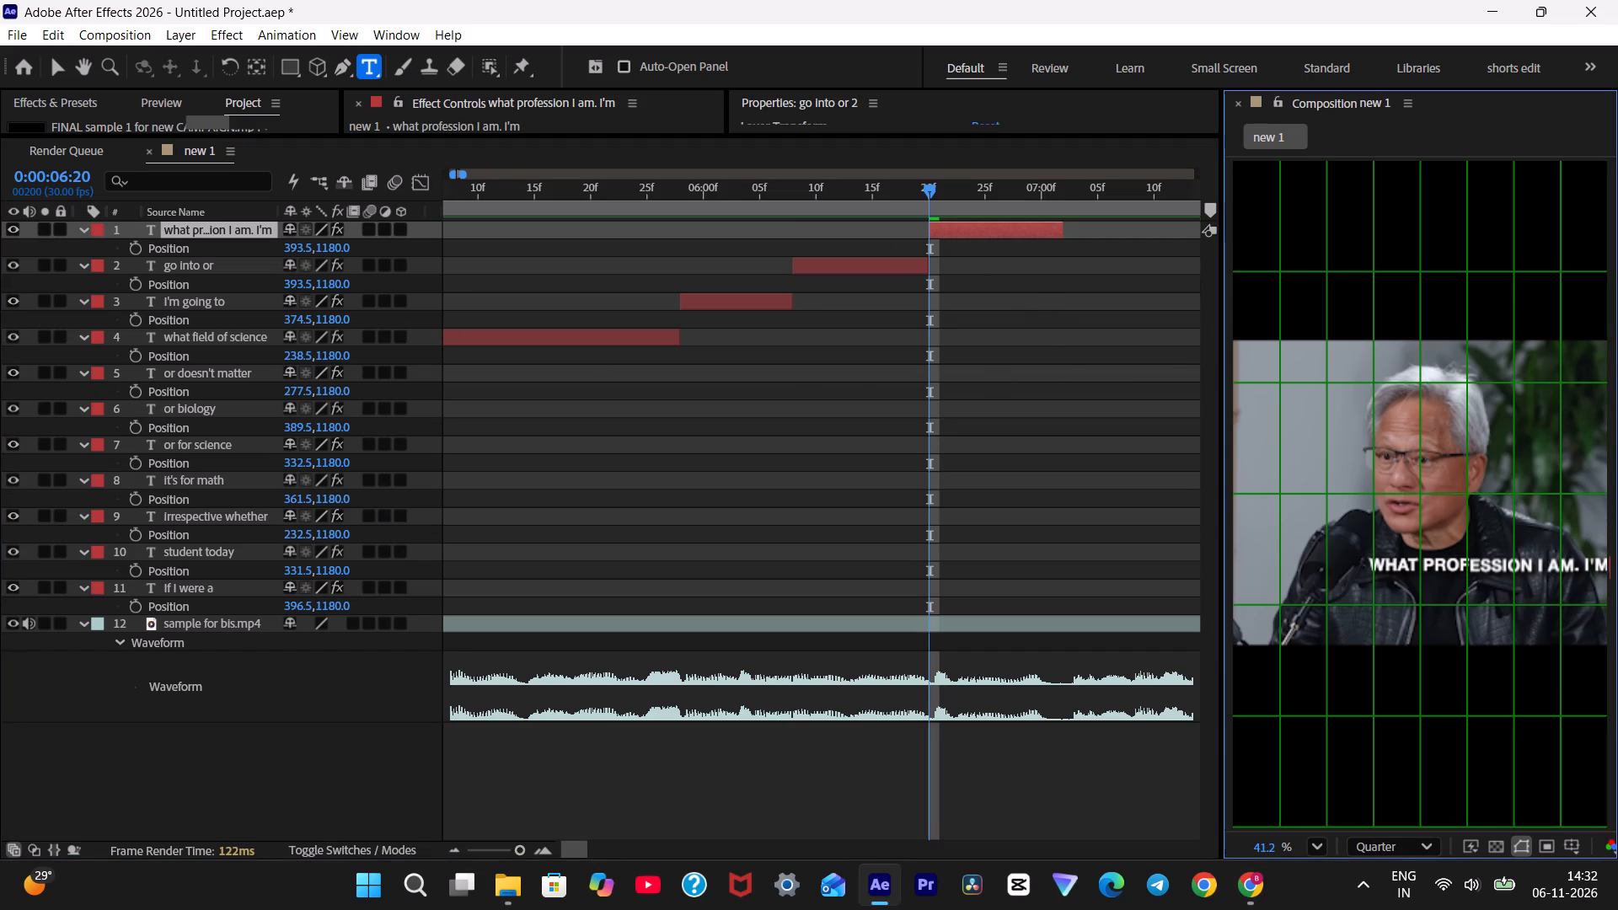
# Shorten the newest caption's text to "what profession I'm" by removing the word "am" and its full stop.
pyautogui.click(1585, 563)
pyautogui.press('BackSpace')
pyautogui.press('BackSpace')
pyautogui.press('BackSpace')
pyautogui.press('BackSpace')
pyautogui.press('BackSpace')
pyautogui.press('BackSpace')
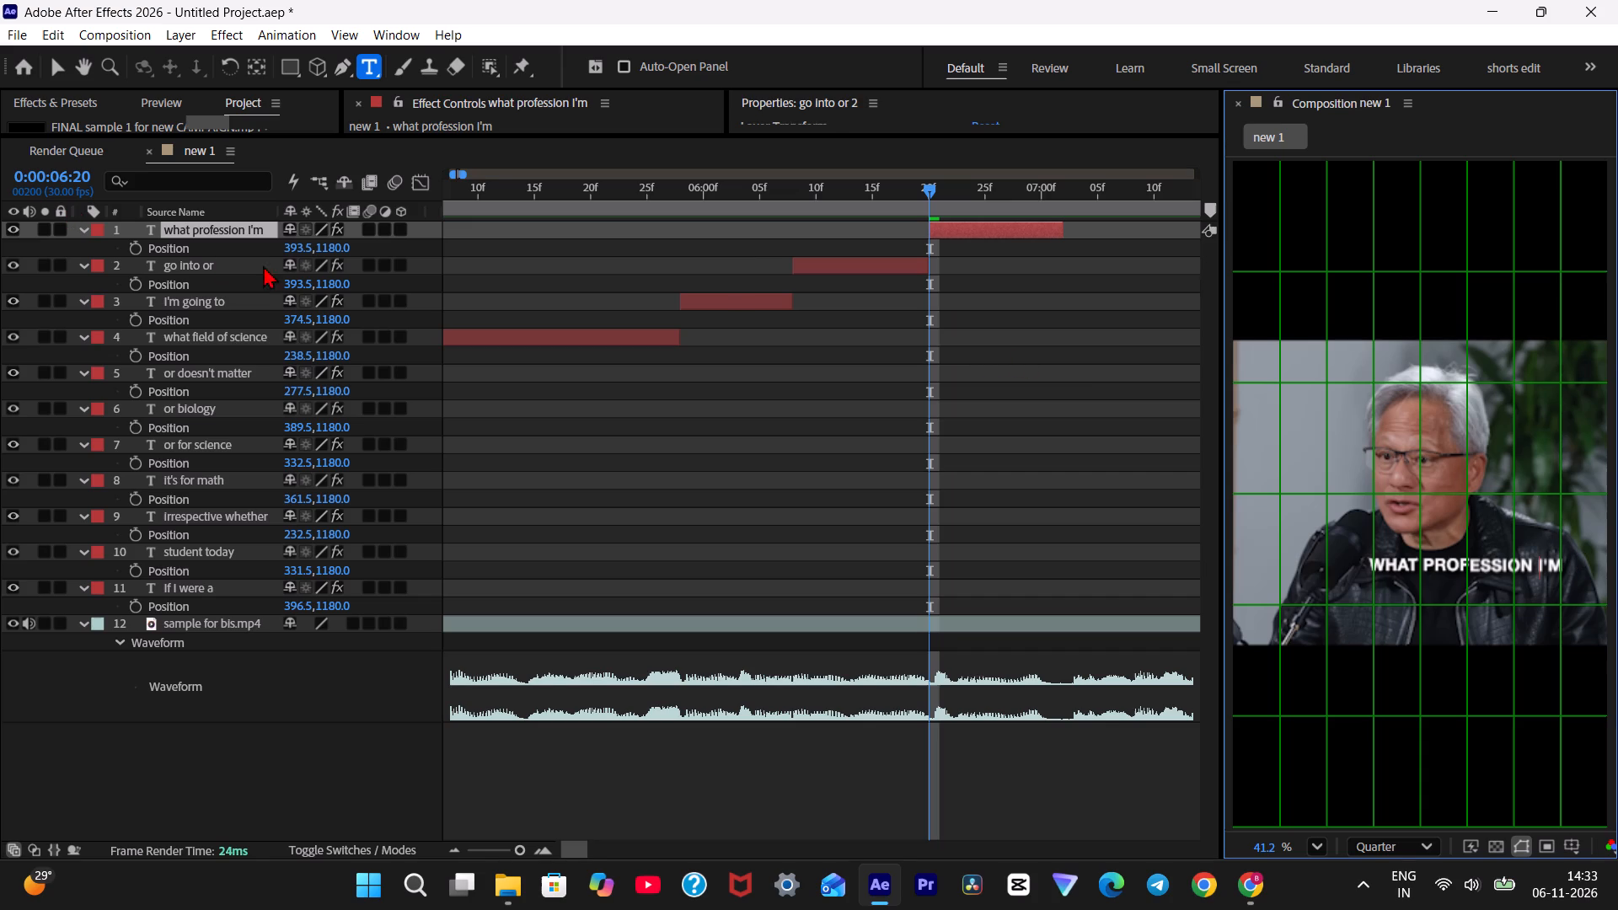
# Centre the "what profession I'm" caption in the frame by setting its horizontal Position to 262.5.
pyautogui.moveTo(291, 253); pyautogui.dragTo(152, 251)
# Replay from 0:00:05:20, and again around the start of "what profession I'm", to check the captions against the speech.
pyautogui.moveTo(787, 185); pyautogui.dragTo(588, 201)
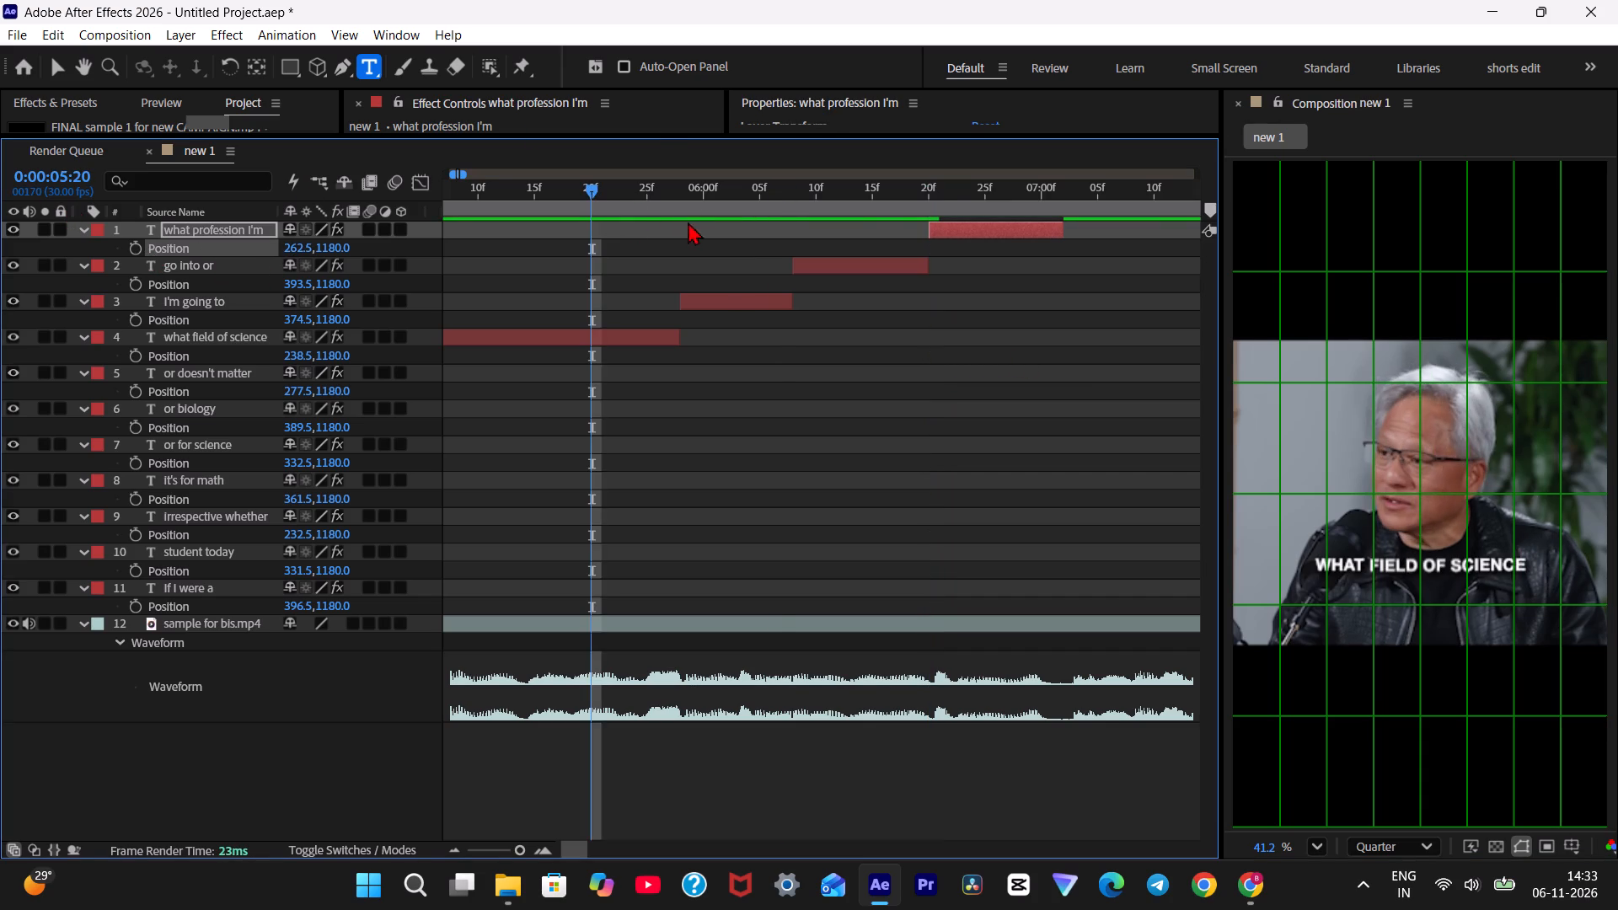
pyautogui.press('space')
pyautogui.press('space')
pyautogui.press('space')
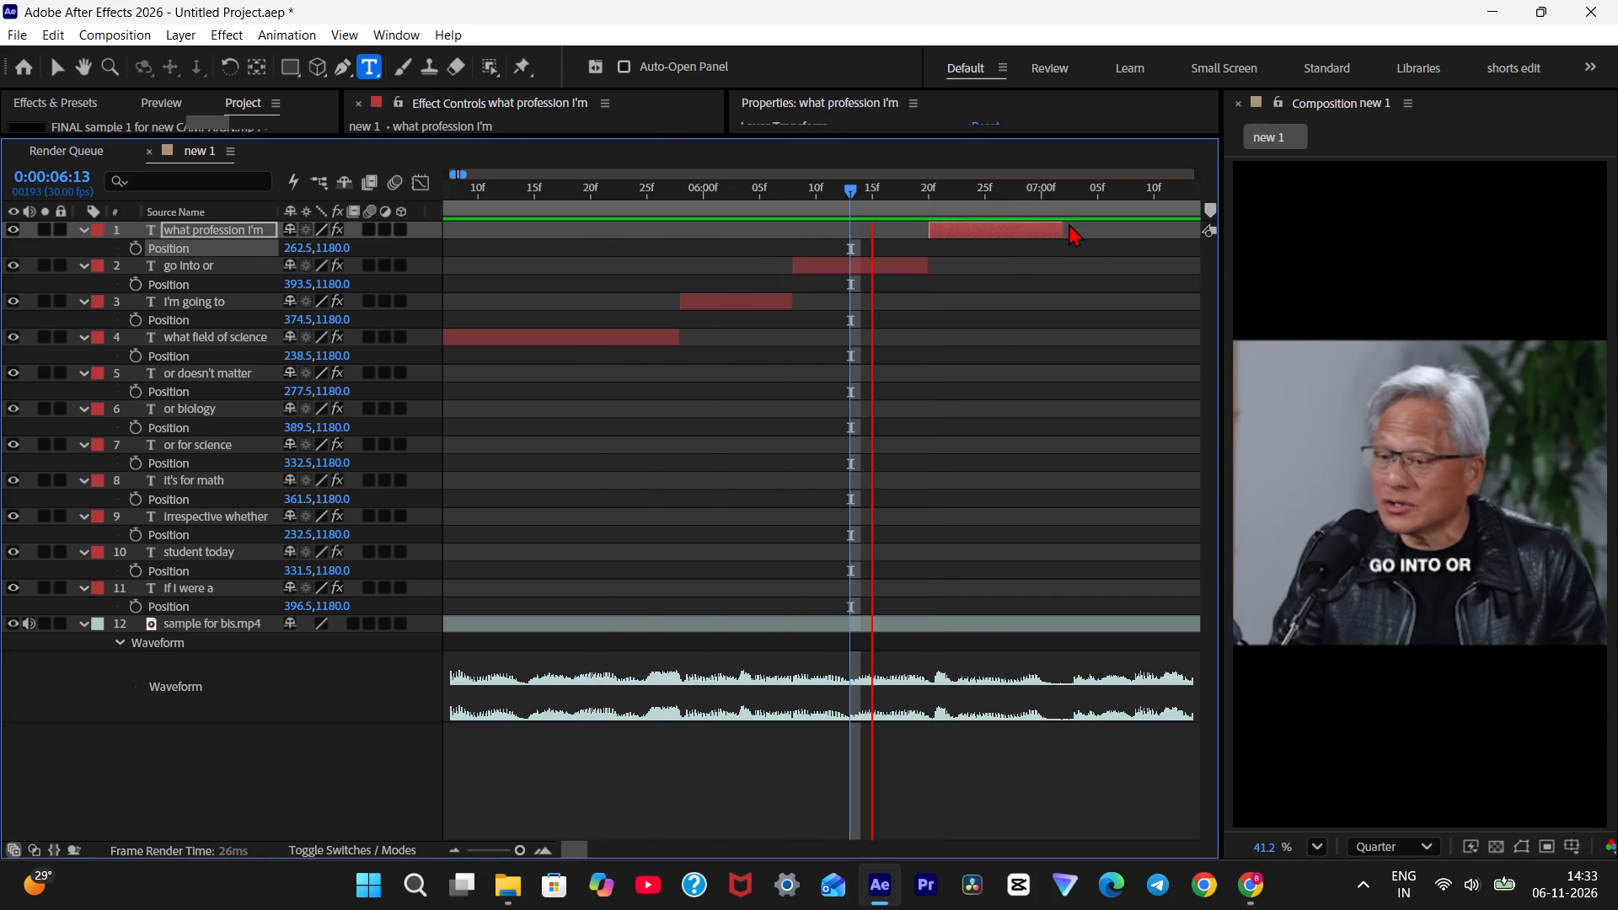
pyautogui.press('space')
pyautogui.press('space')
pyautogui.press('space')
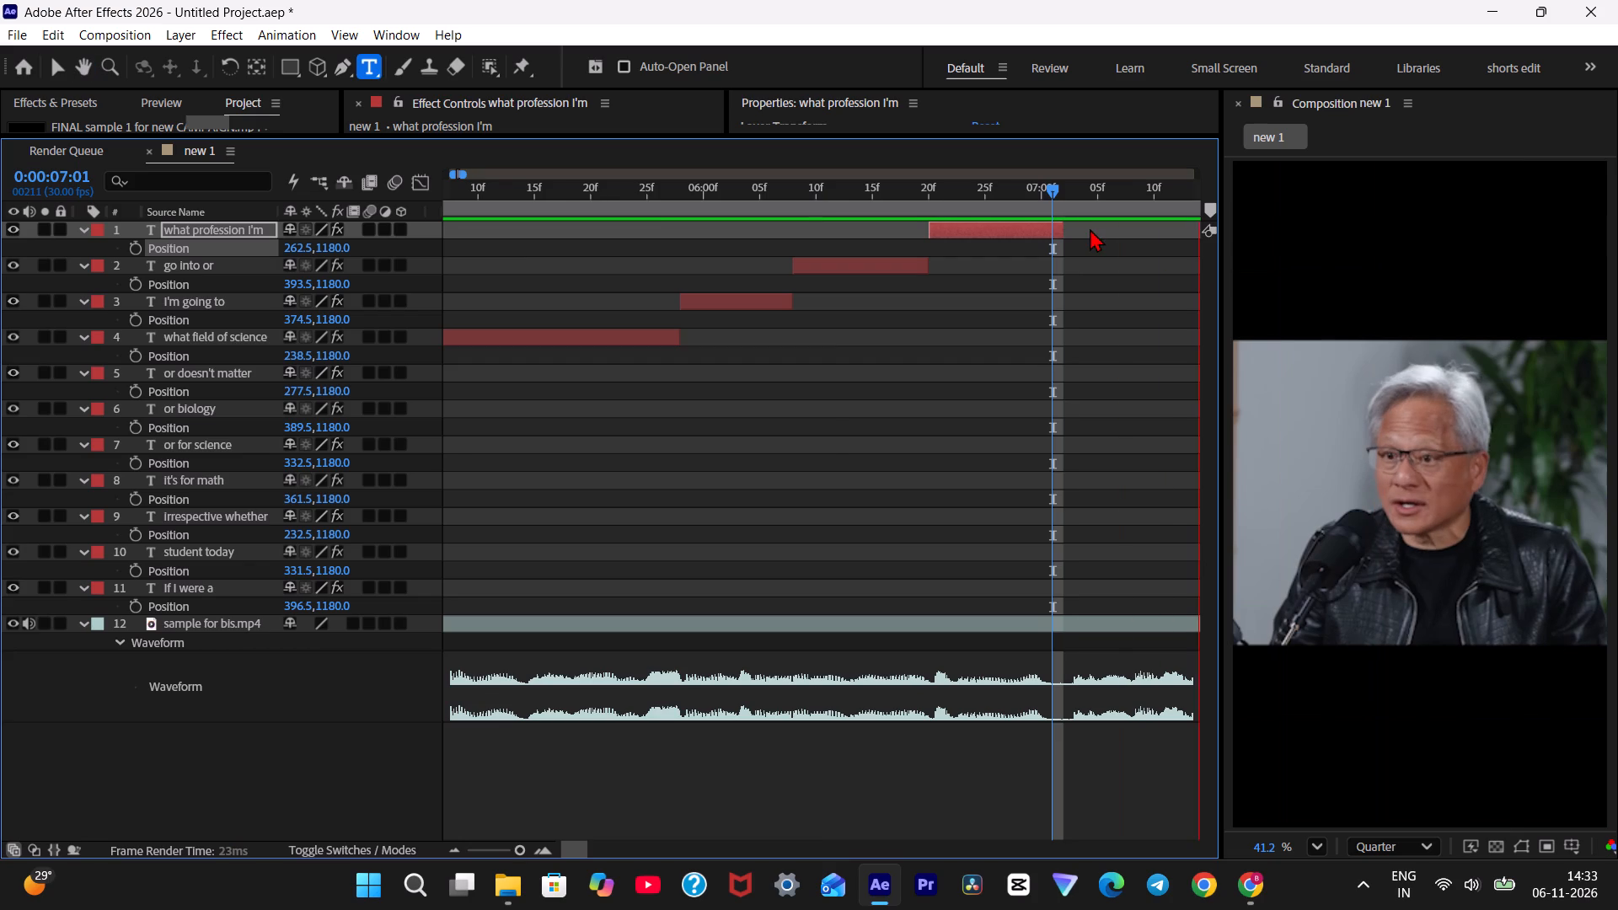
pyautogui.moveTo(845, 203); pyautogui.dragTo(501, 211)
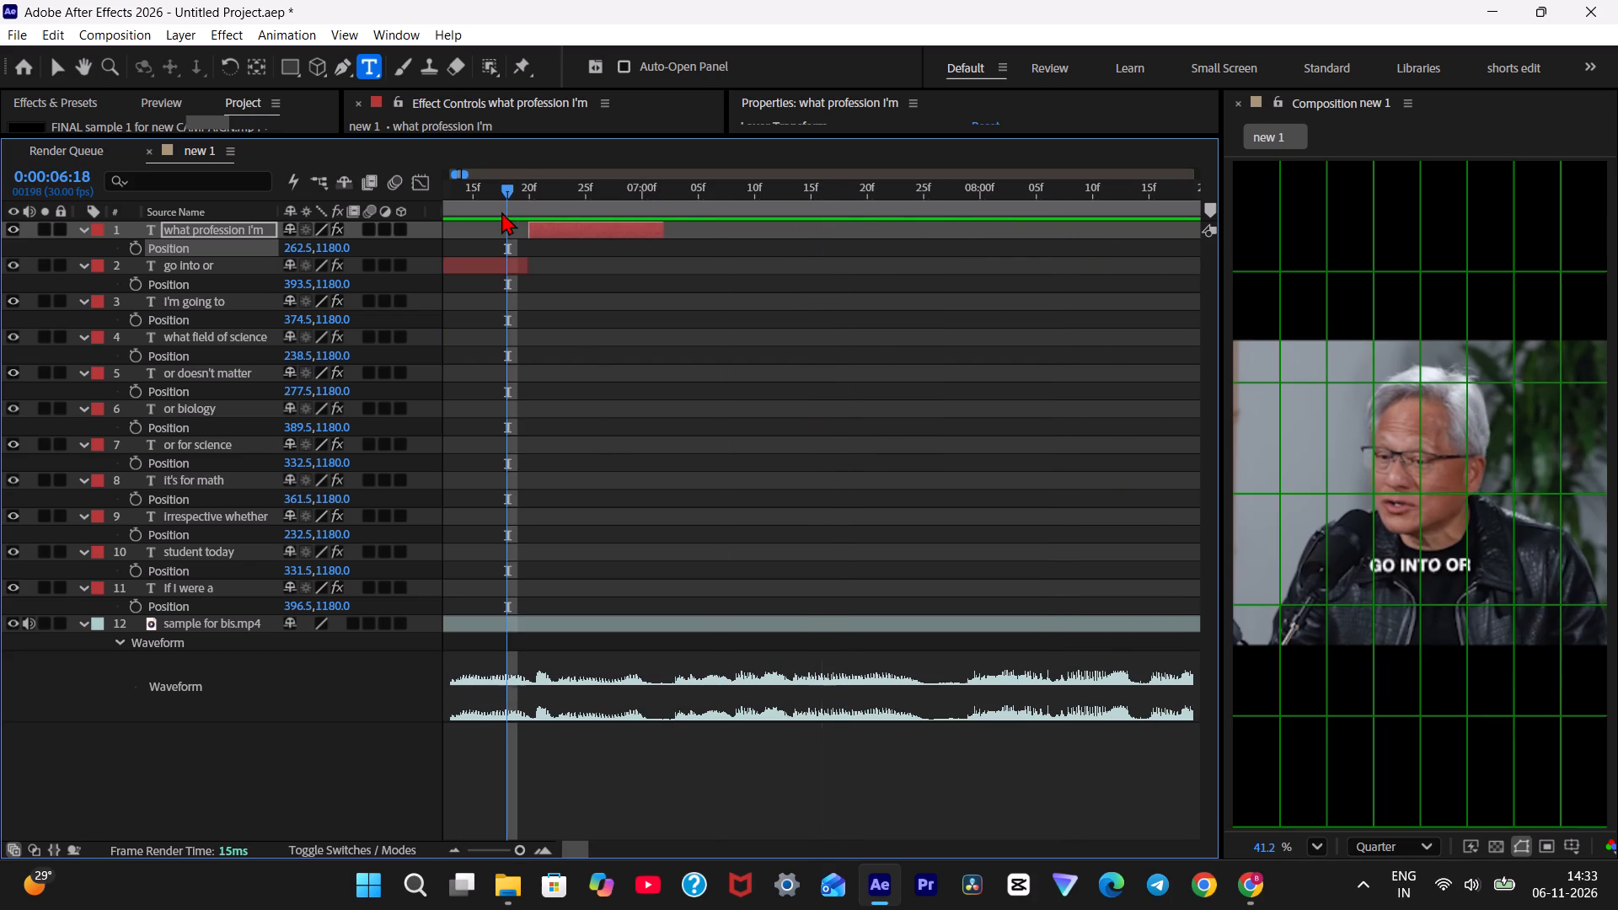
pyautogui.press('space')
pyautogui.press('space')
pyautogui.moveTo(638, 185); pyautogui.dragTo(563, 206)
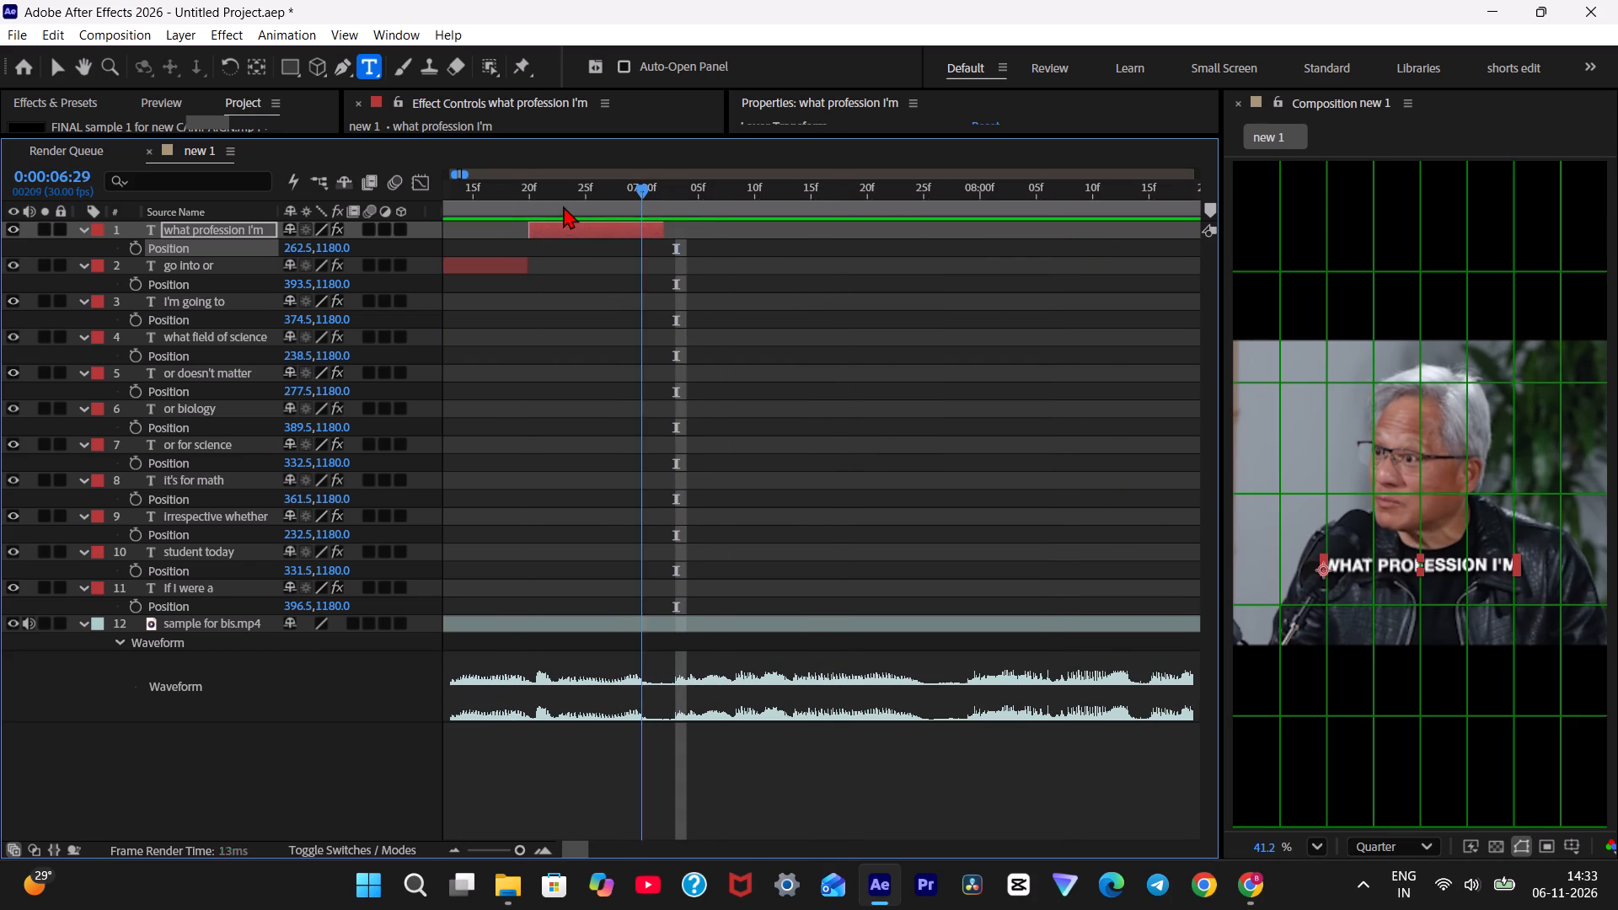
pyautogui.moveTo(563, 206); pyautogui.dragTo(551, 210)
pyautogui.press('space')
pyautogui.press('space')
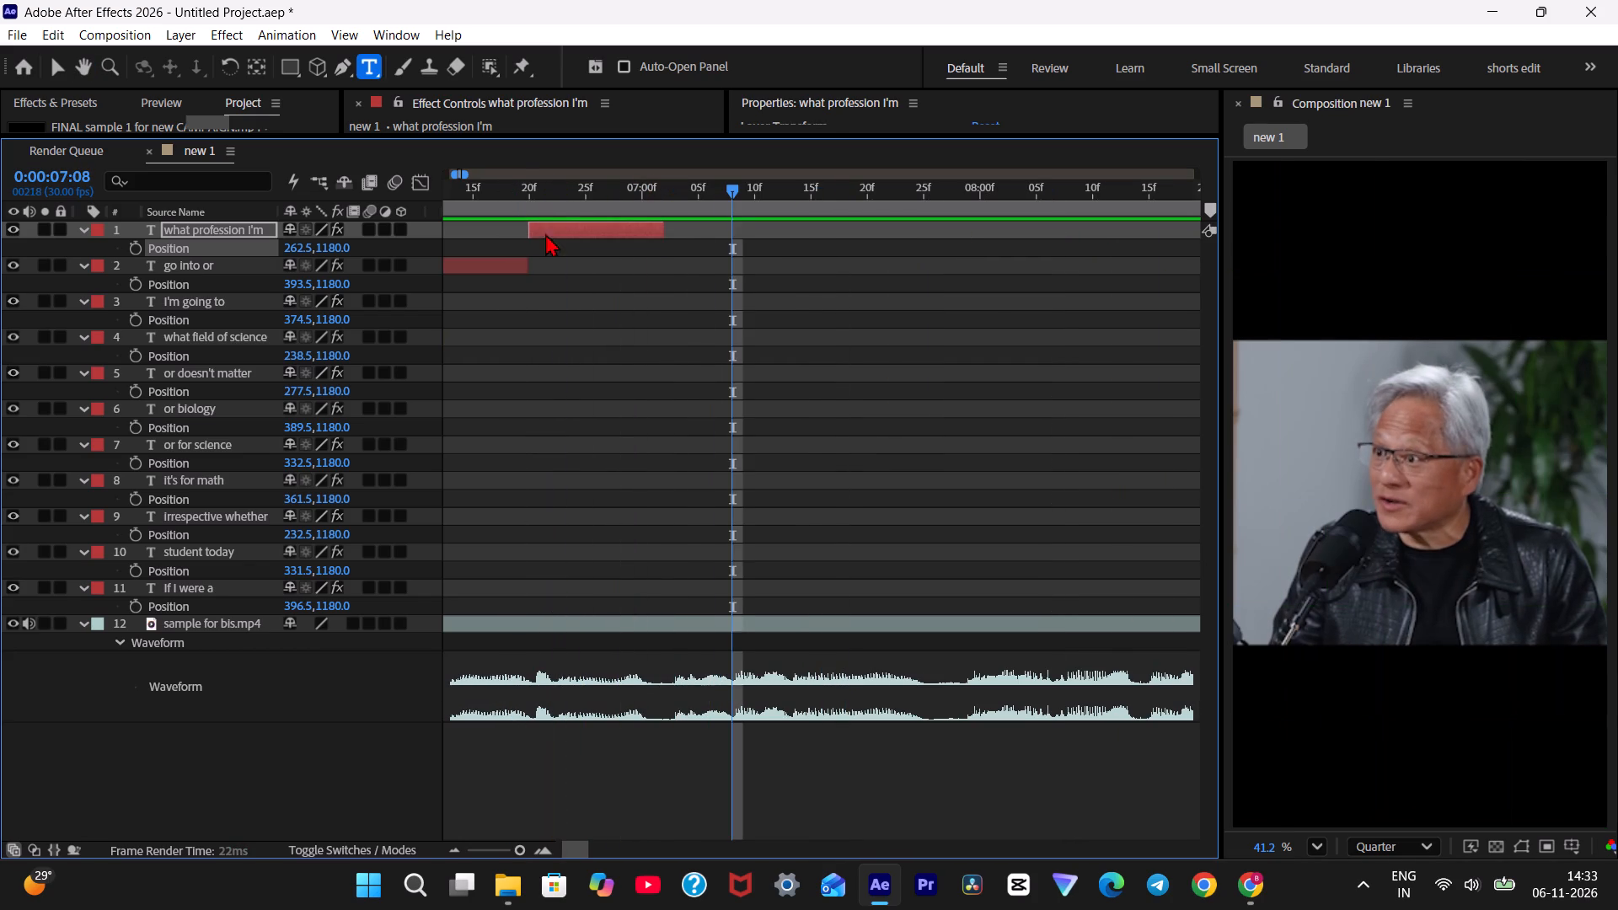
pyautogui.moveTo(556, 199); pyautogui.dragTo(526, 204)
pyautogui.press('space')
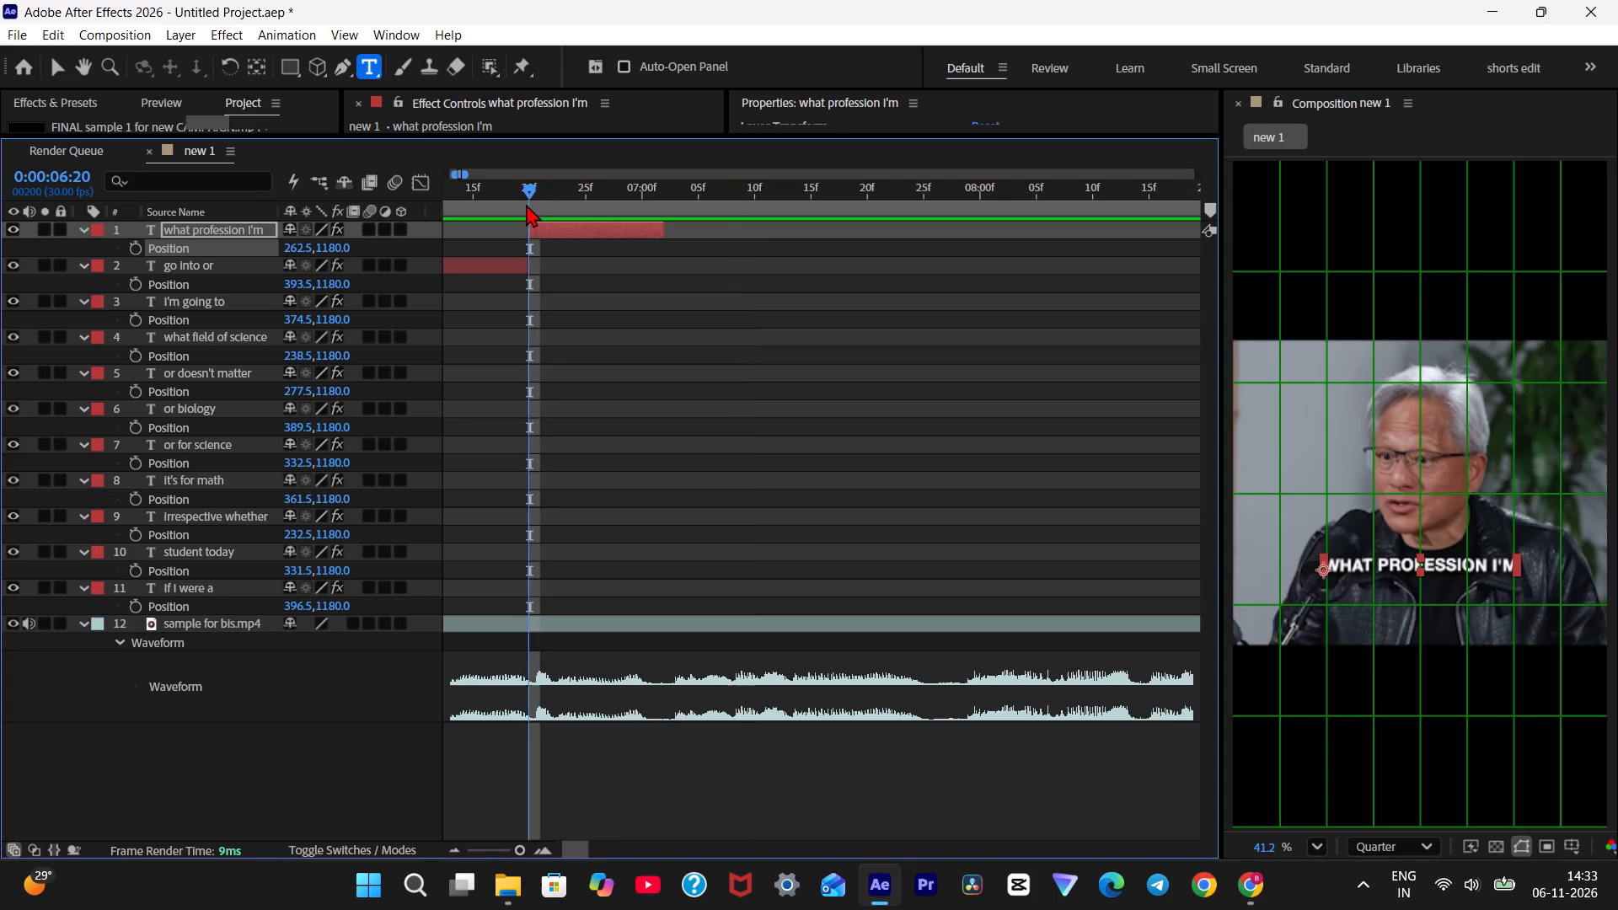
pyautogui.press('space')
pyautogui.press('space')
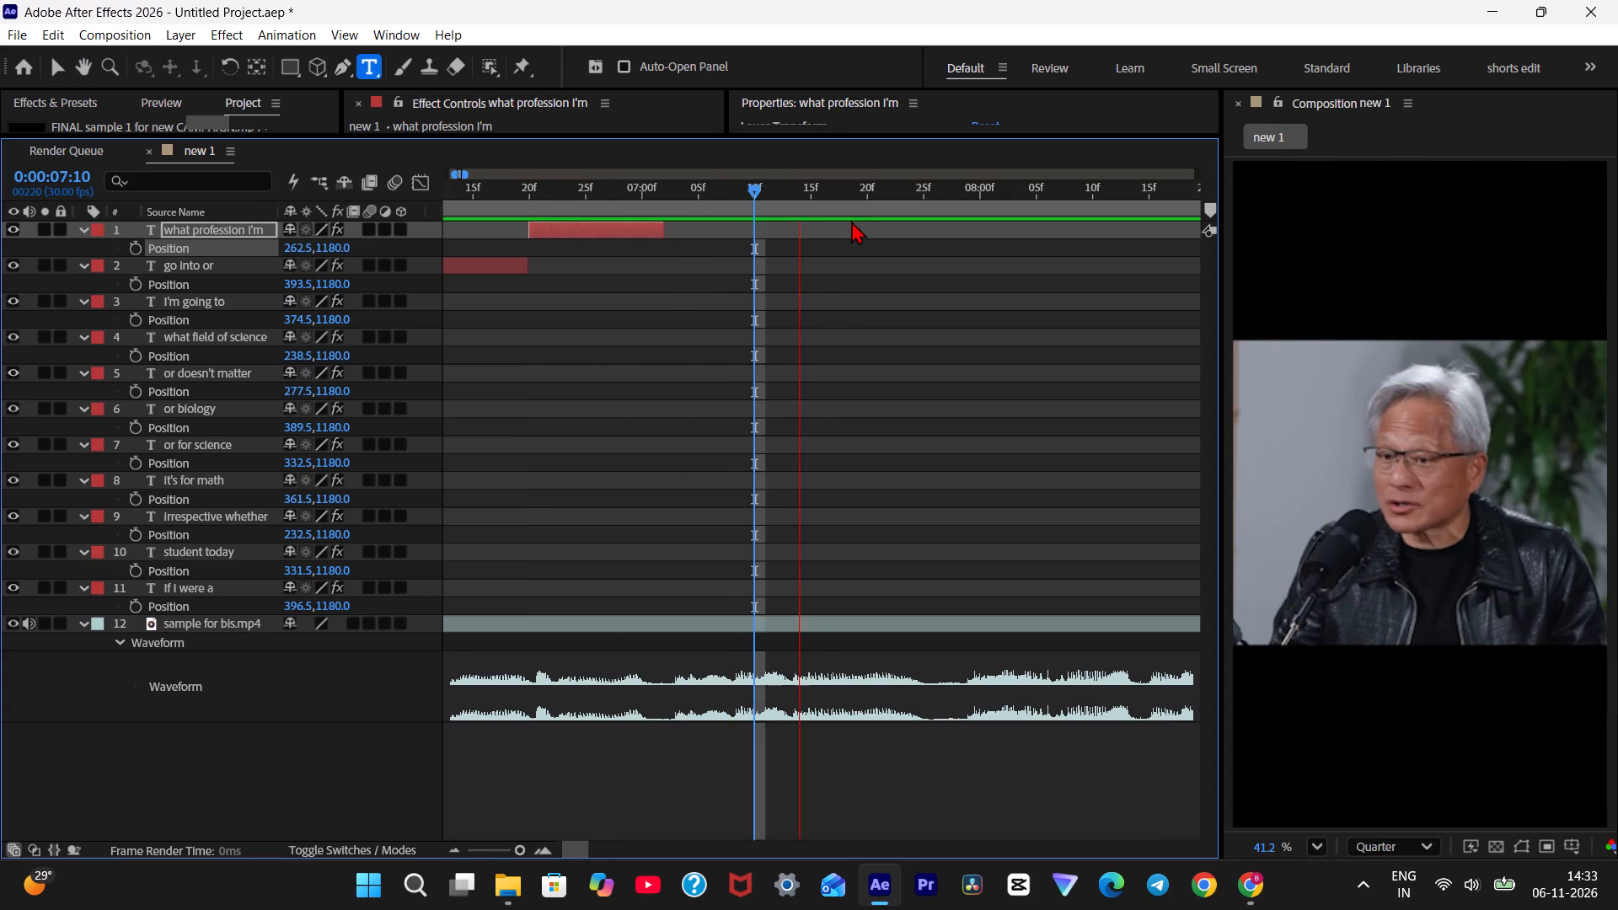
pyautogui.press('space')
pyautogui.press('space')
pyautogui.press('space')
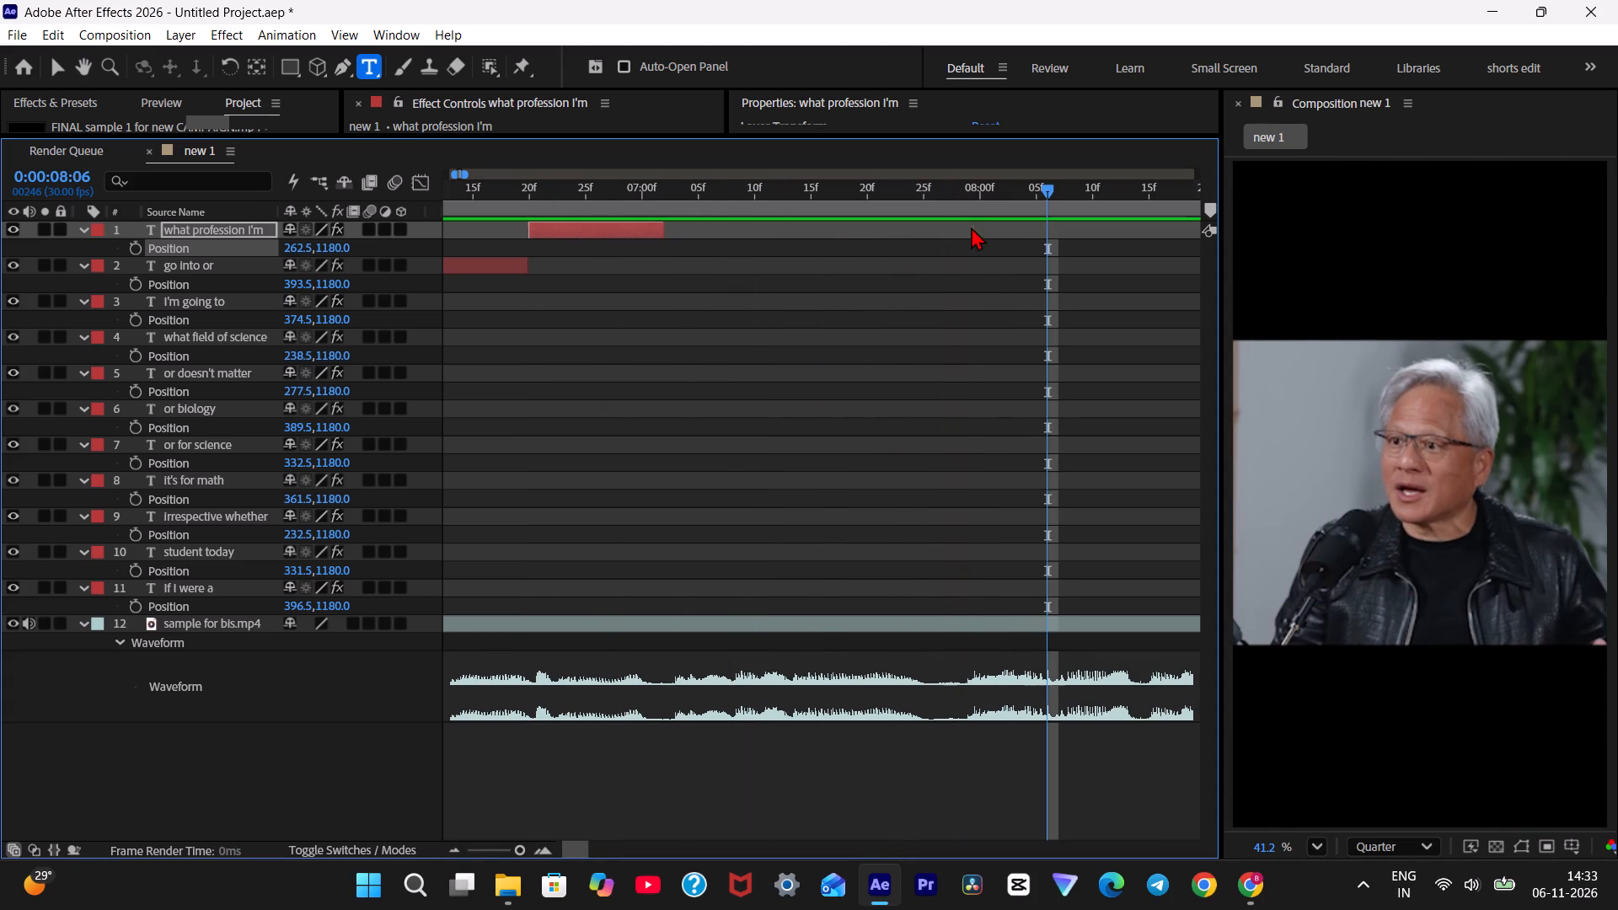
# Locate where the spoken phrase ends after "what profession I'm" and extend that caption to end at 0:00:07:19.
pyautogui.moveTo(970, 195); pyautogui.dragTo(913, 204)
pyautogui.press('space')
pyautogui.press('space')
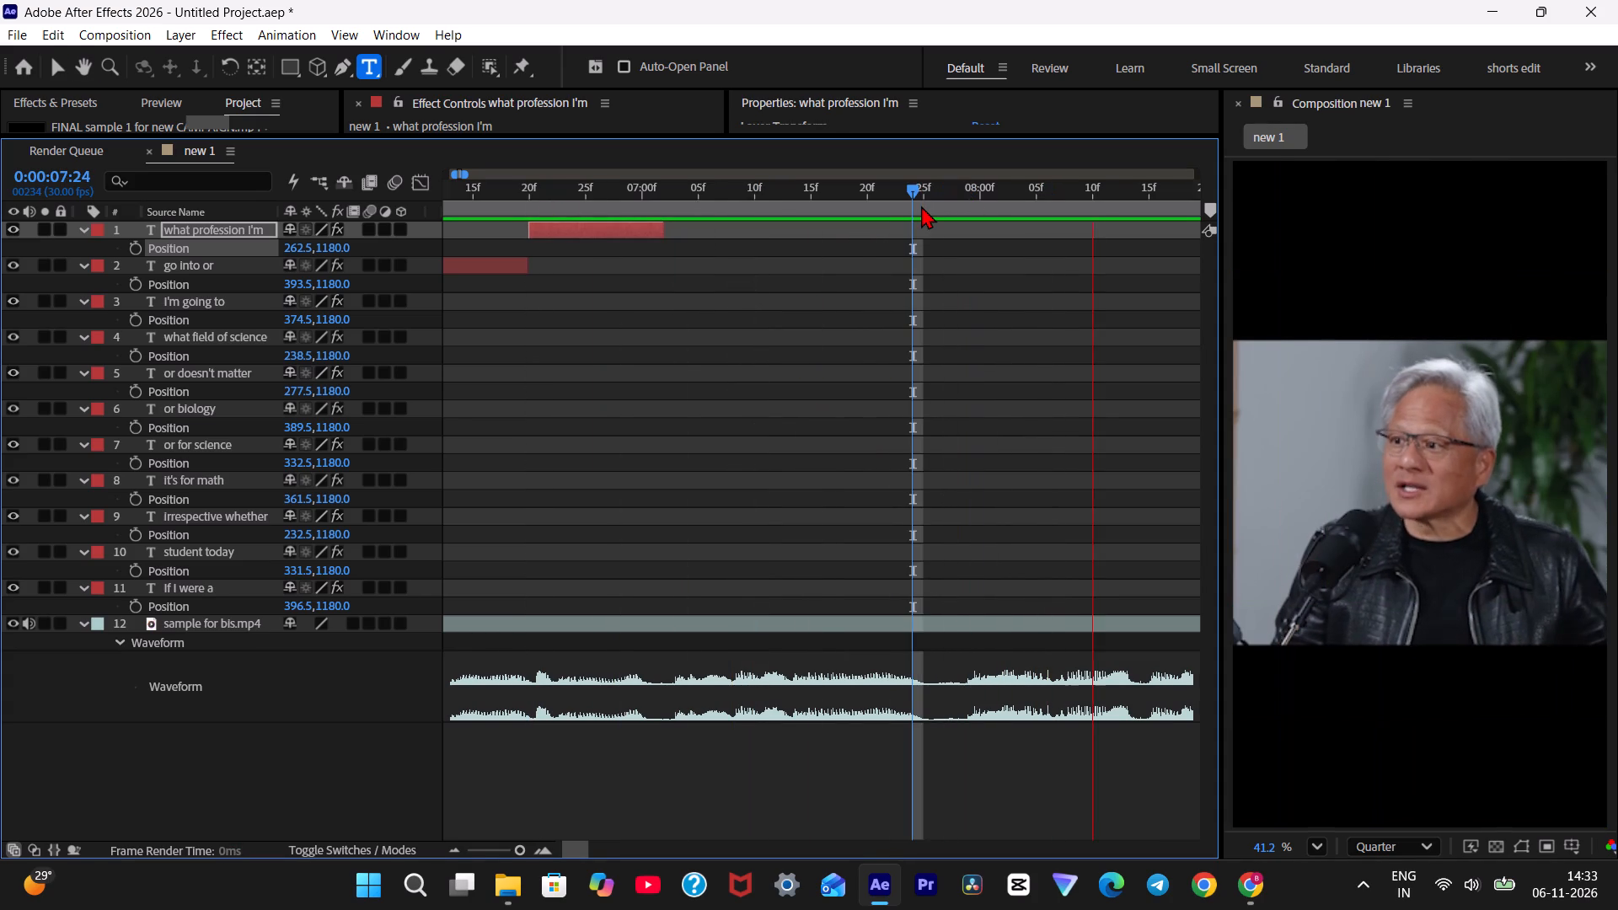
pyautogui.click(927, 205)
pyautogui.press('space')
pyautogui.press('space')
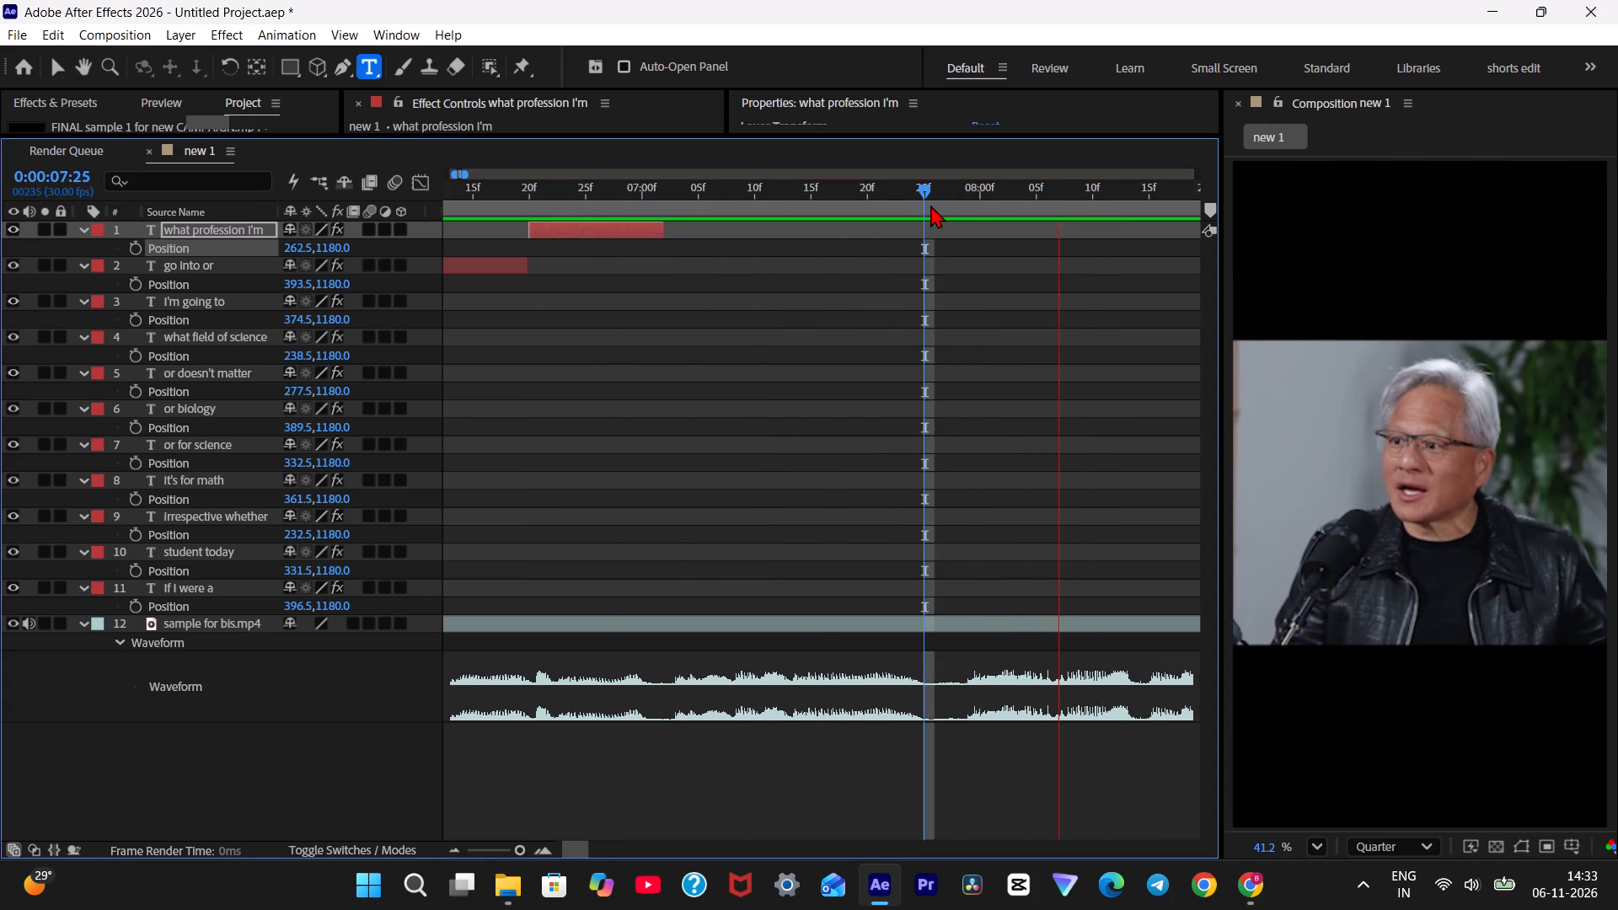
pyautogui.moveTo(930, 205); pyautogui.dragTo(821, 232)
pyautogui.press('space')
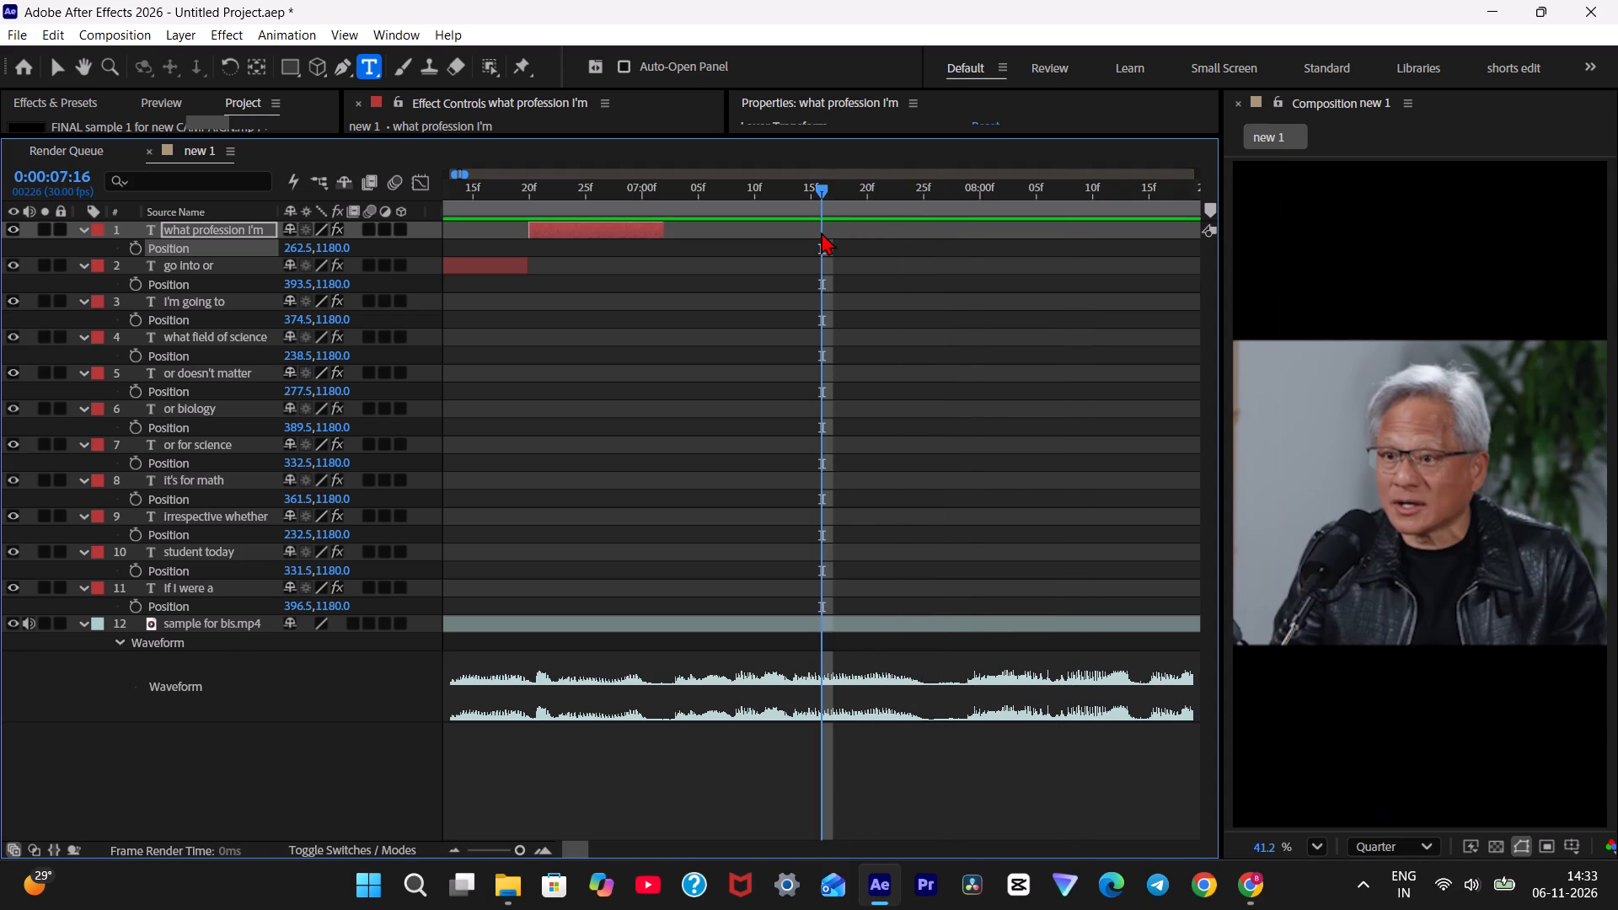
pyautogui.press('space')
pyautogui.click(878, 199)
pyautogui.press('space')
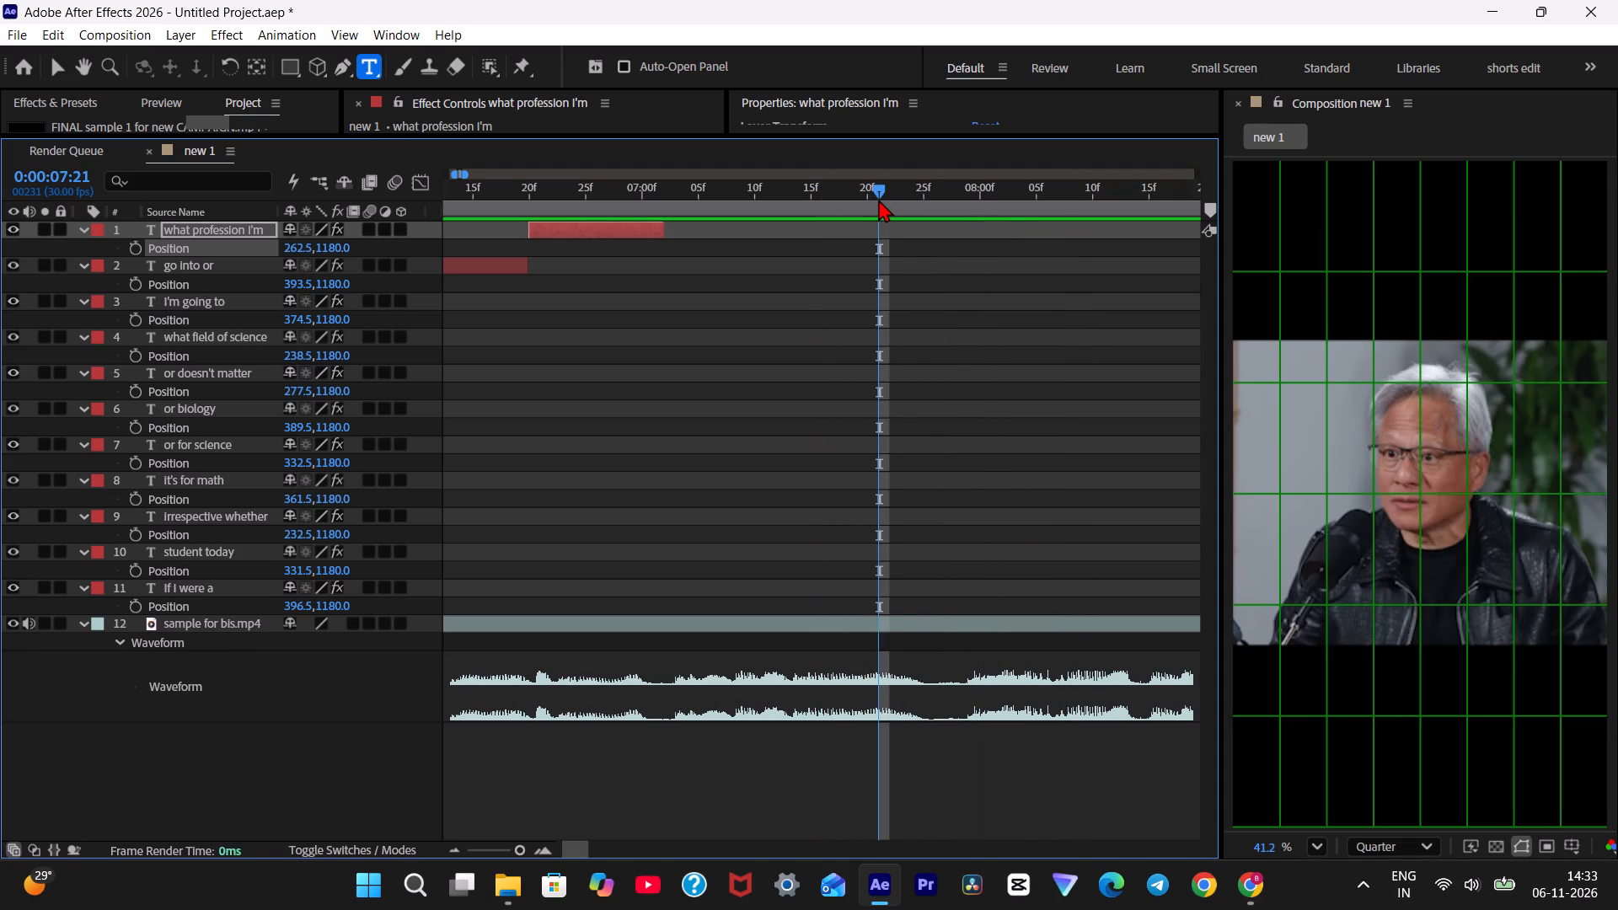
pyautogui.press('space')
pyautogui.click(878, 199)
pyautogui.moveTo(878, 199); pyautogui.dragTo(873, 199)
pyautogui.moveTo(873, 199); pyautogui.dragTo(854, 207)
pyautogui.press('space')
pyautogui.press('space')
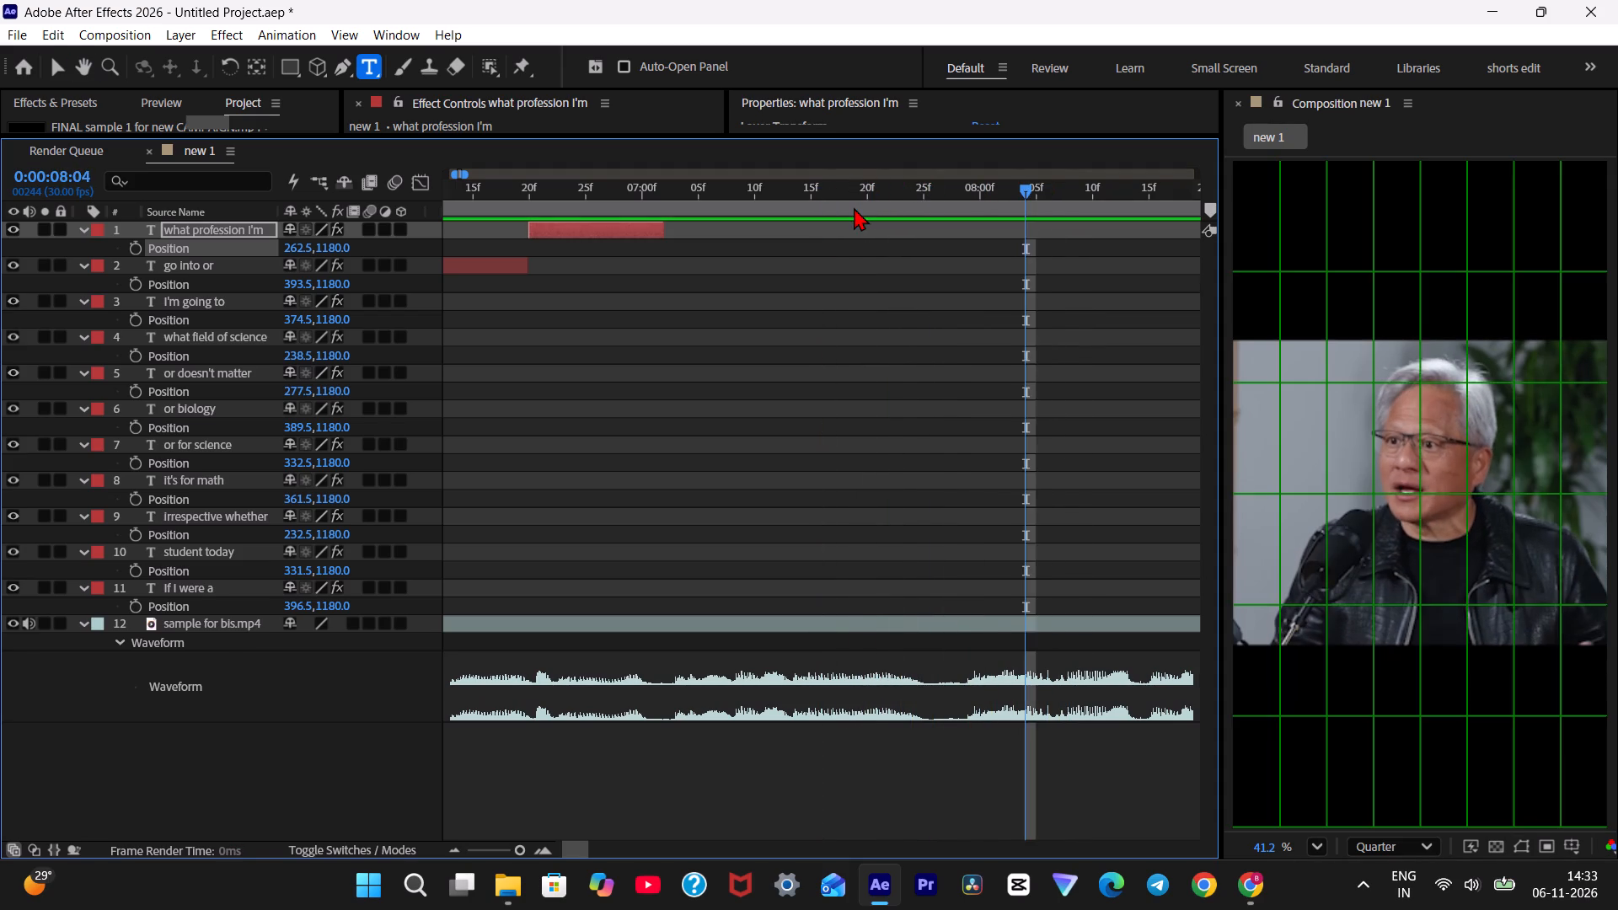
pyautogui.click(854, 207)
pyautogui.moveTo(671, 237); pyautogui.dragTo(824, 236)
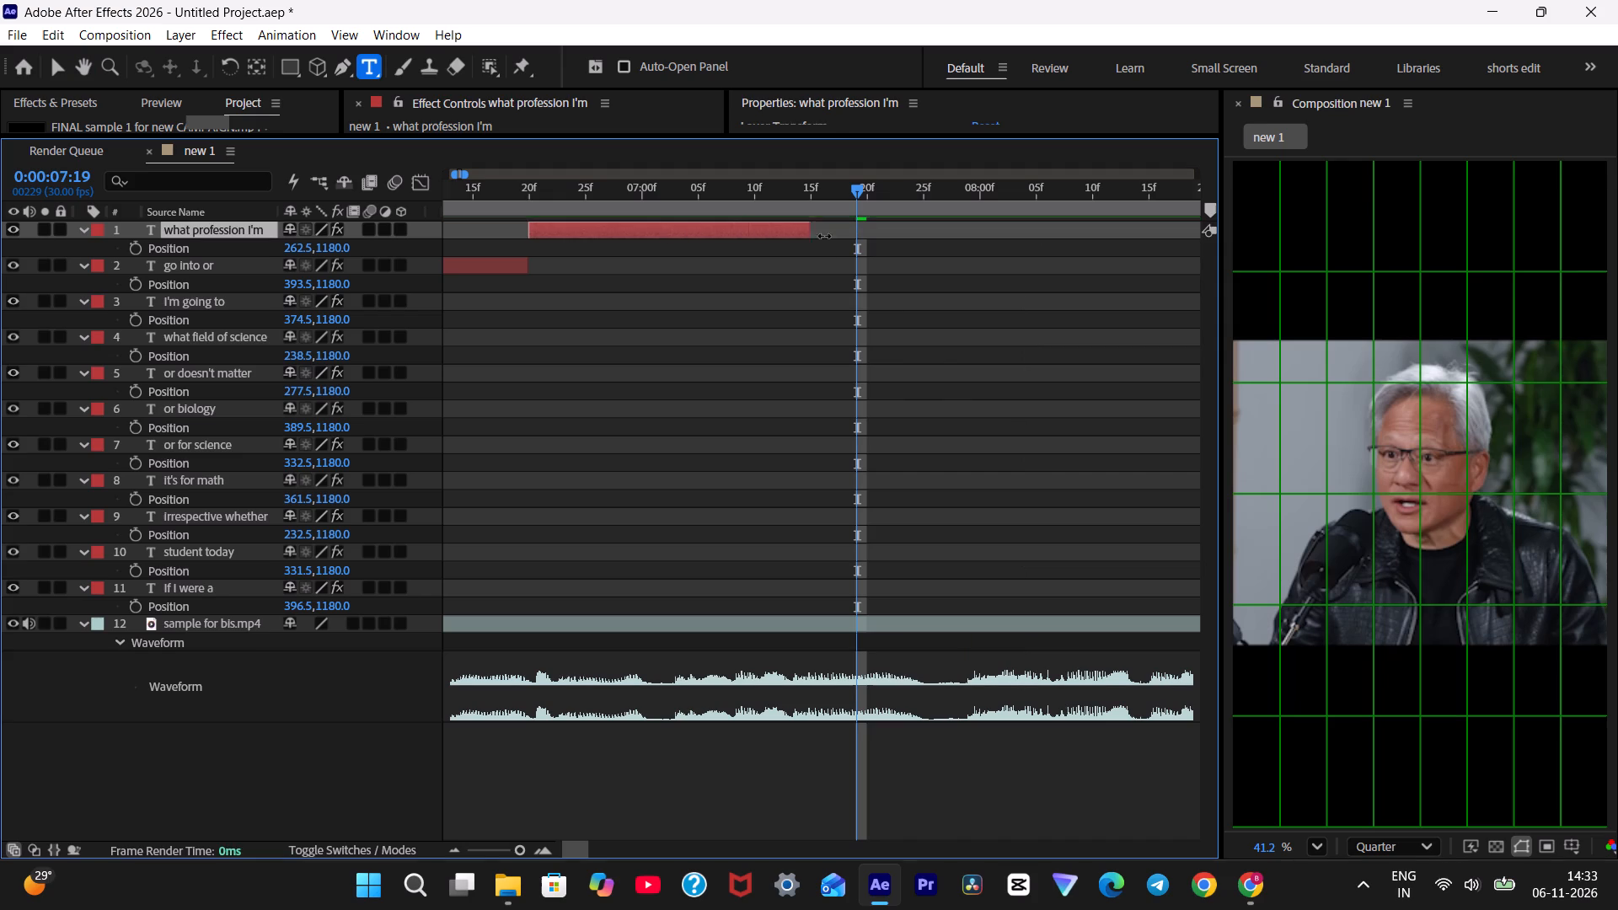
pyautogui.moveTo(824, 236); pyautogui.dragTo(861, 235)
# Replay the "what profession I'm" caption from 0:00:06:20 and across its end to check its timing against the speech.
pyautogui.moveTo(753, 187); pyautogui.dragTo(640, 205)
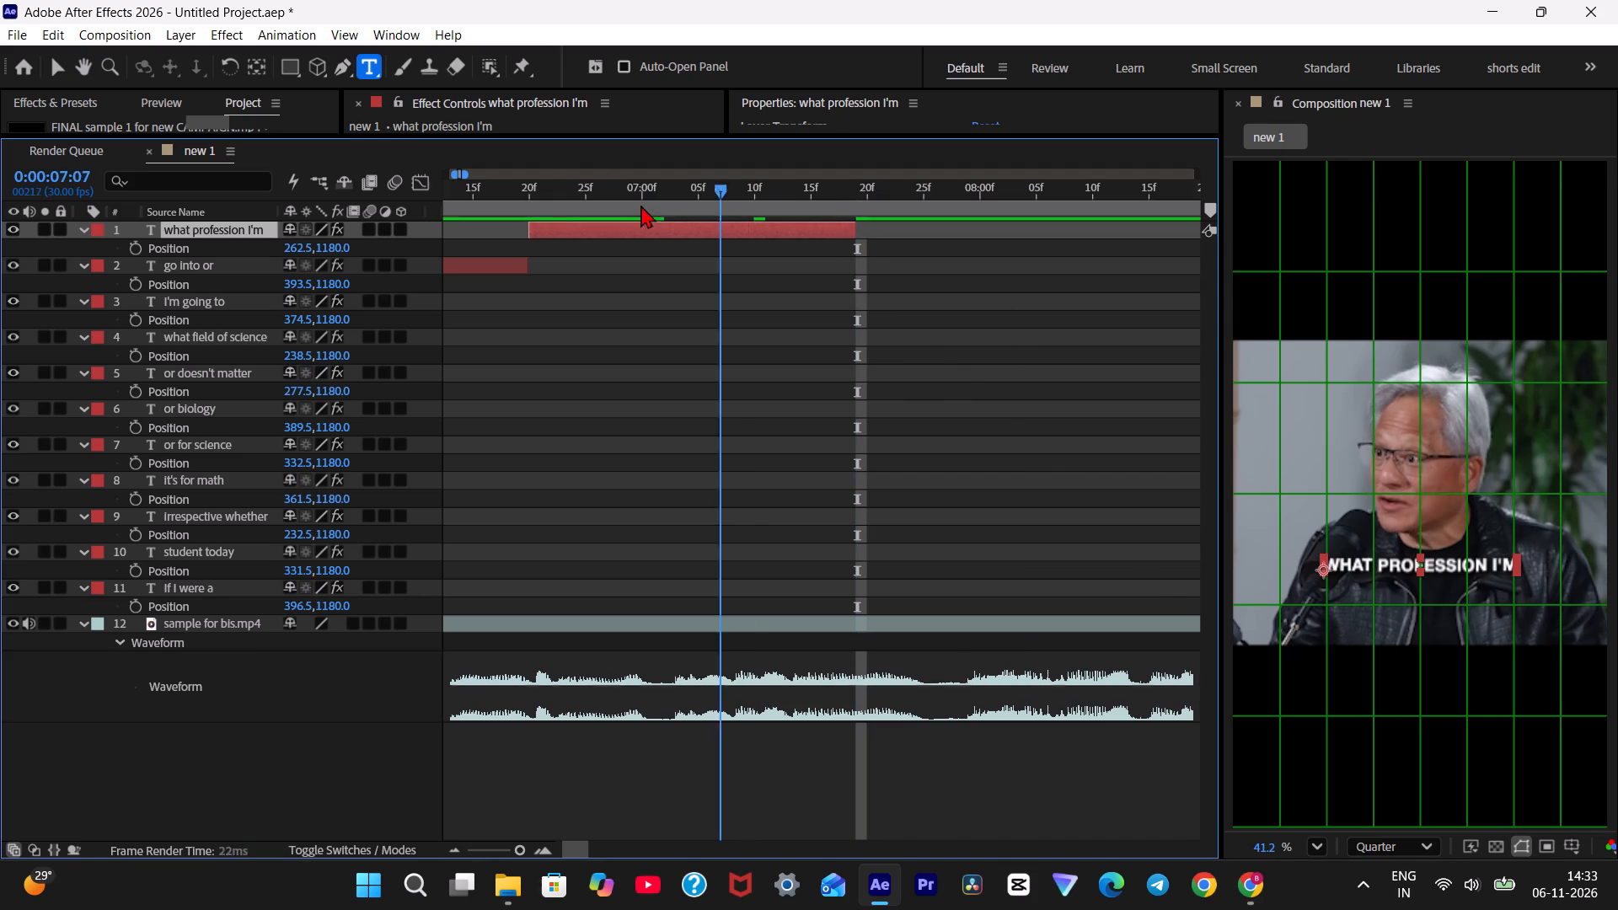
pyautogui.moveTo(640, 205); pyautogui.dragTo(533, 217)
pyautogui.press('space')
pyautogui.press('space')
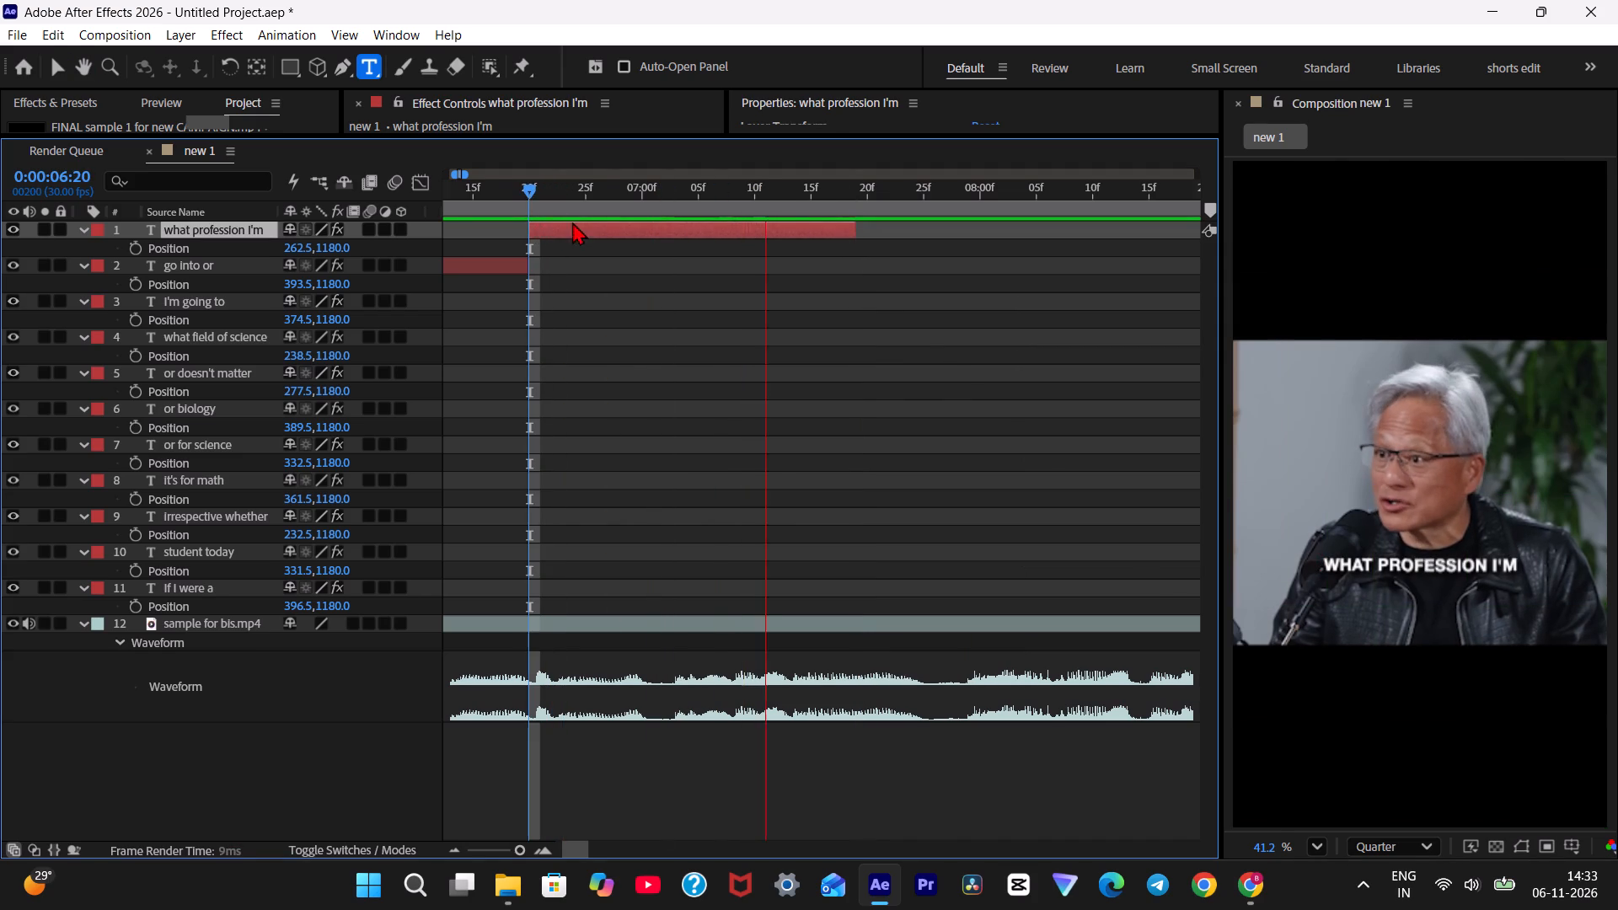
pyautogui.press('space')
pyautogui.press('space')
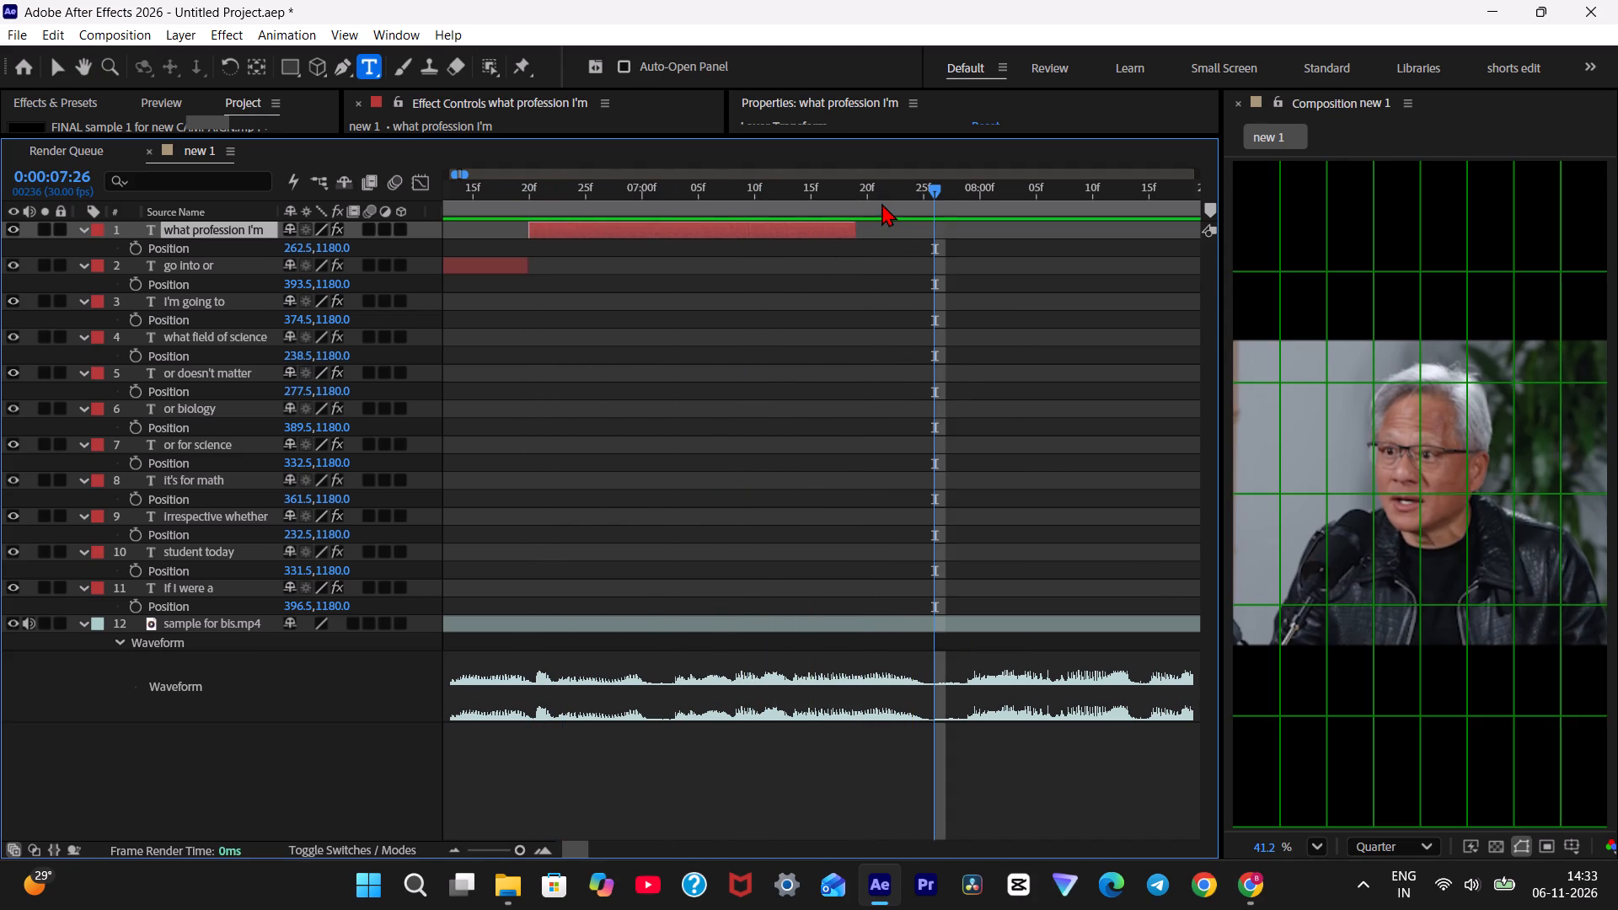
pyautogui.moveTo(881, 203); pyautogui.dragTo(861, 204)
pyautogui.click(861, 204)
pyautogui.press('space')
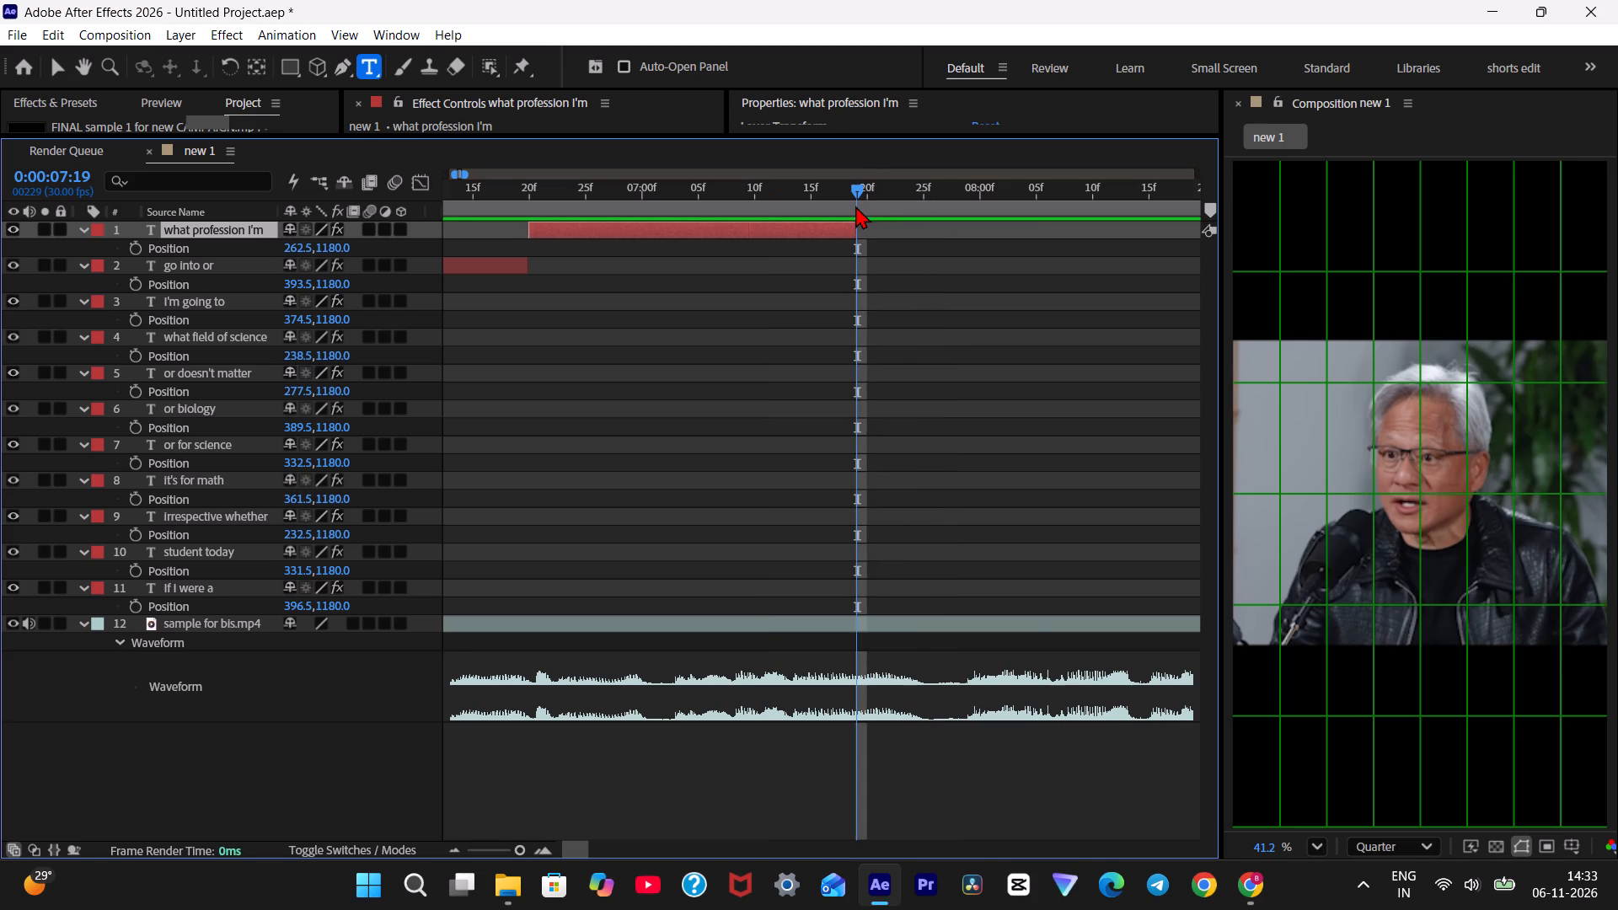
pyautogui.press('space')
pyautogui.moveTo(858, 208); pyautogui.dragTo(705, 215)
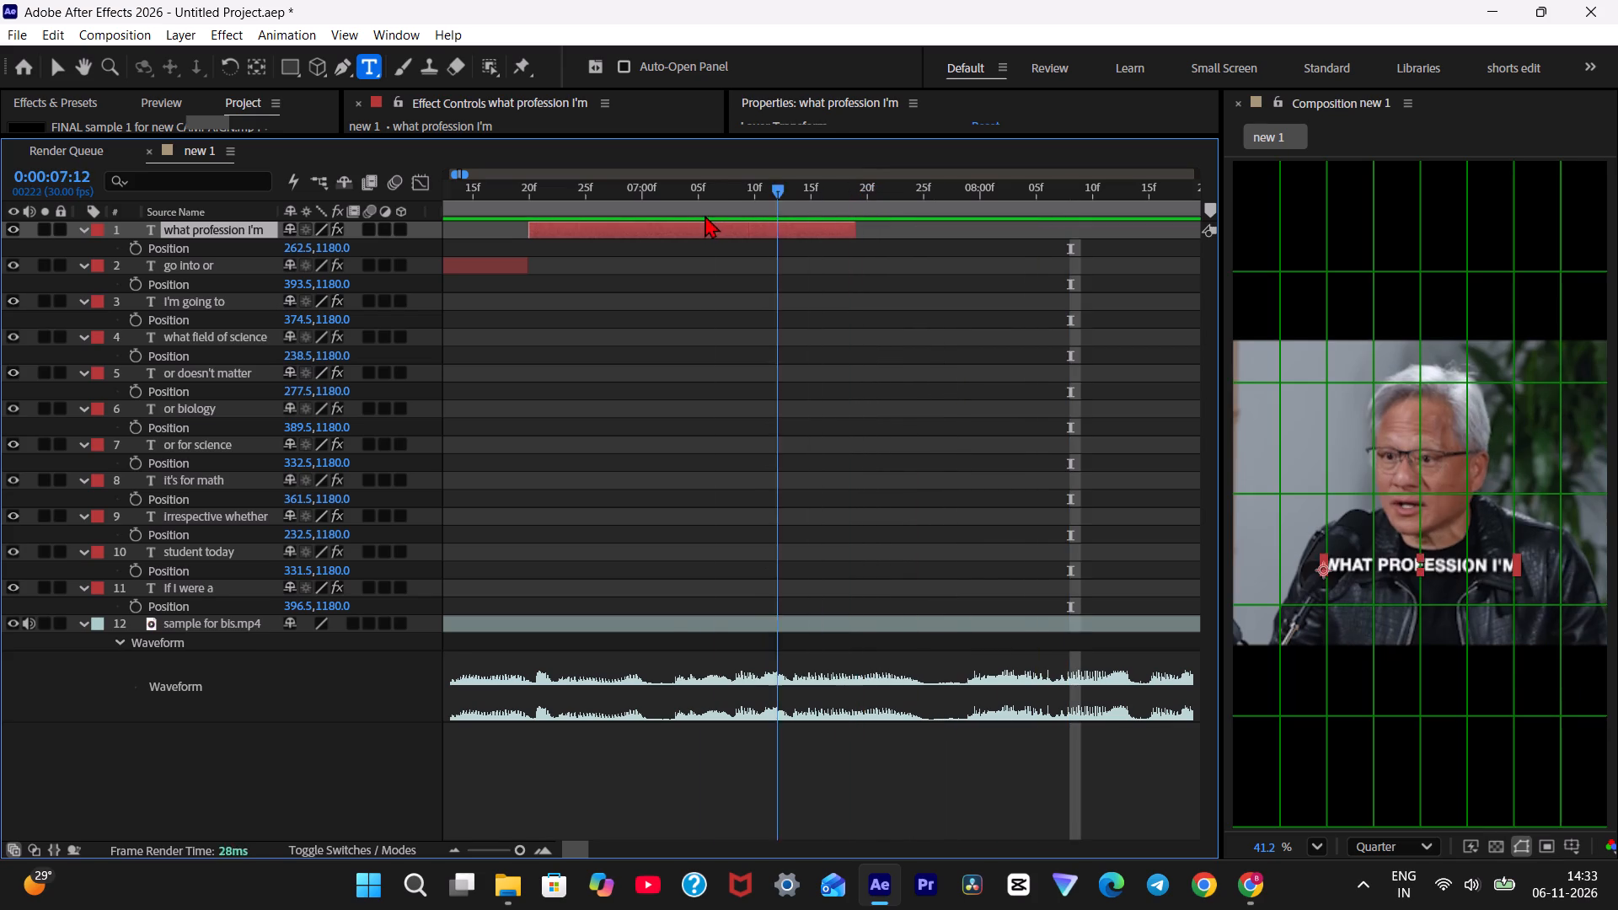
pyautogui.moveTo(705, 215); pyautogui.dragTo(690, 217)
pyautogui.press('space')
pyautogui.press('space')
pyautogui.moveTo(835, 186); pyautogui.dragTo(609, 219)
pyautogui.press('space')
pyautogui.press('space')
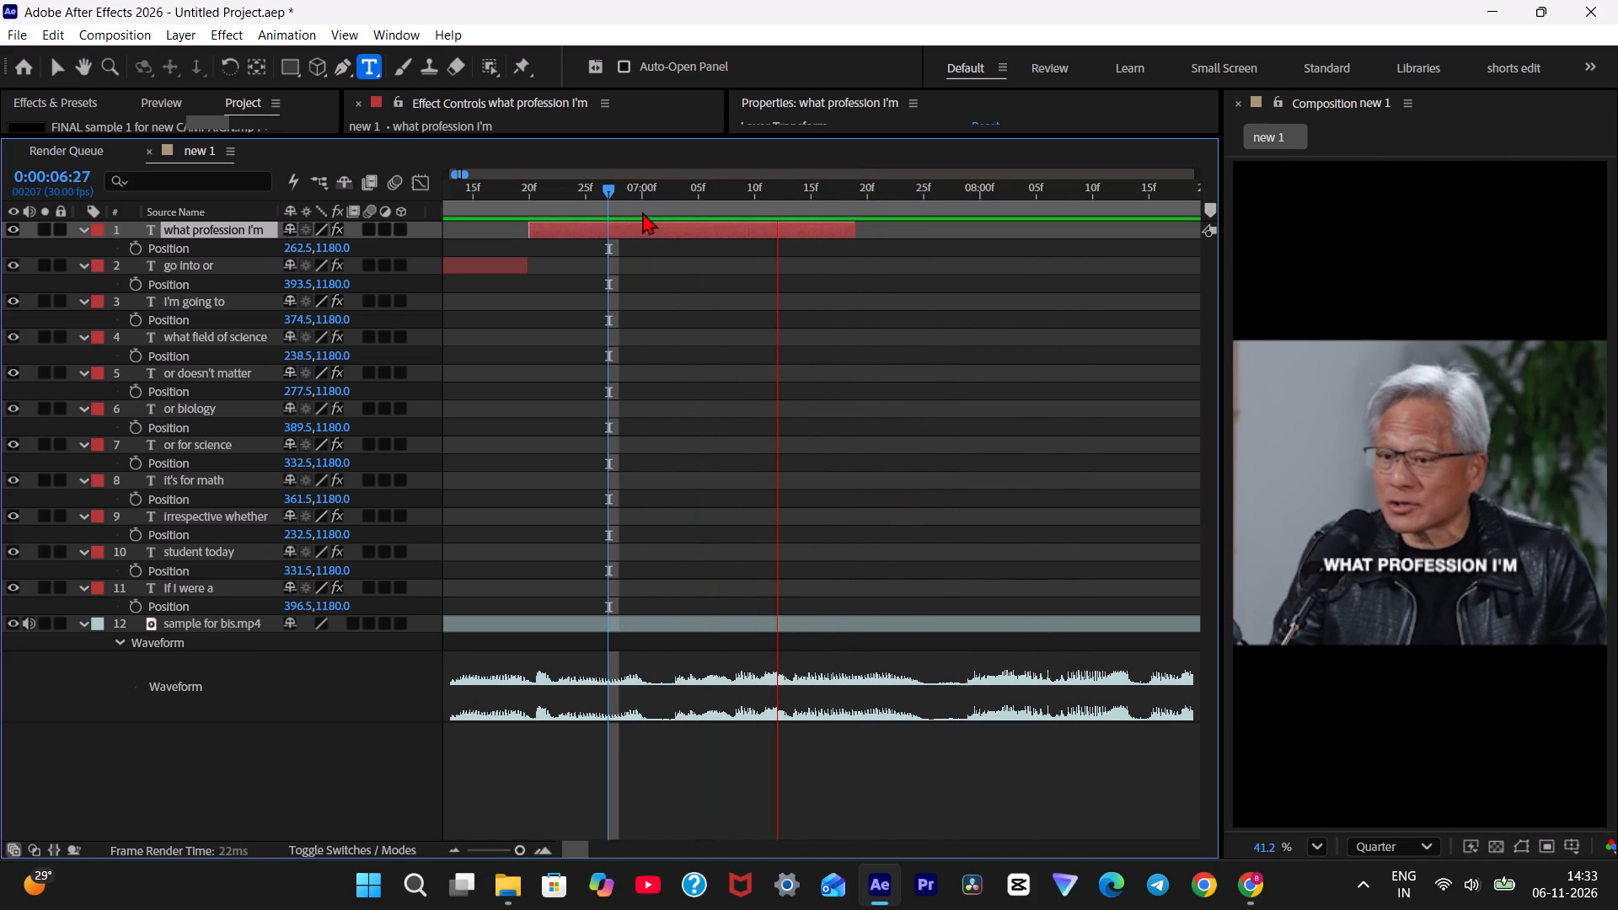
pyautogui.press('space')
pyautogui.press('space')
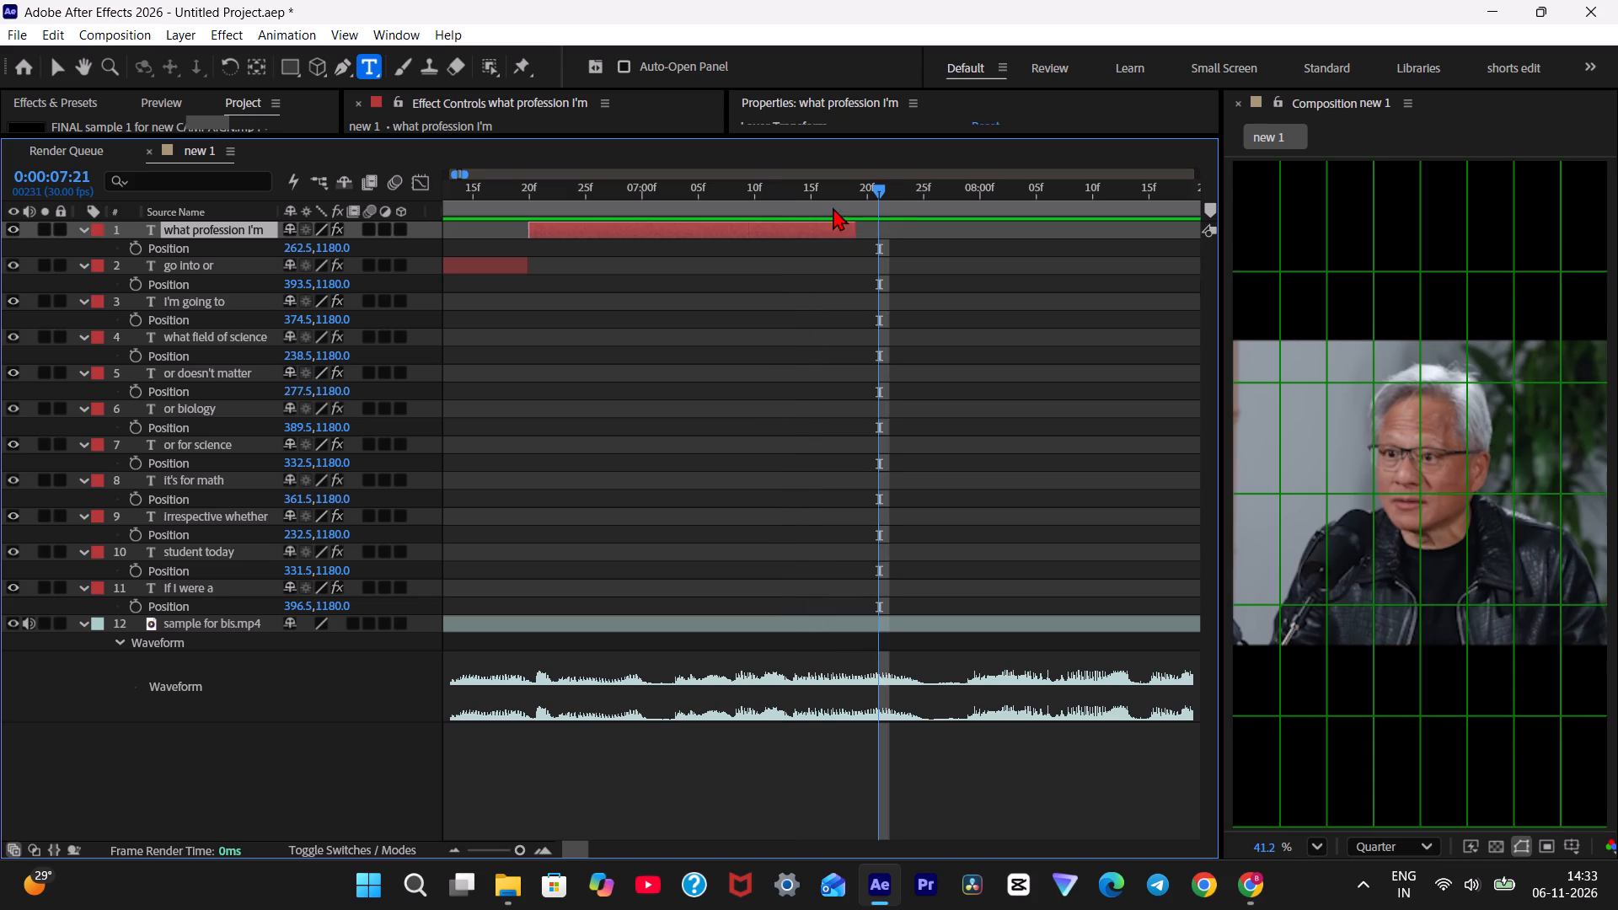
# Duplicate the "what profession I'm" caption, reveal the copy's Position, and start the copy at 0:00:07:19.
pyautogui.moveTo(884, 194); pyautogui.dragTo(866, 195)
pyautogui.hotkey('ctrl', 'd')
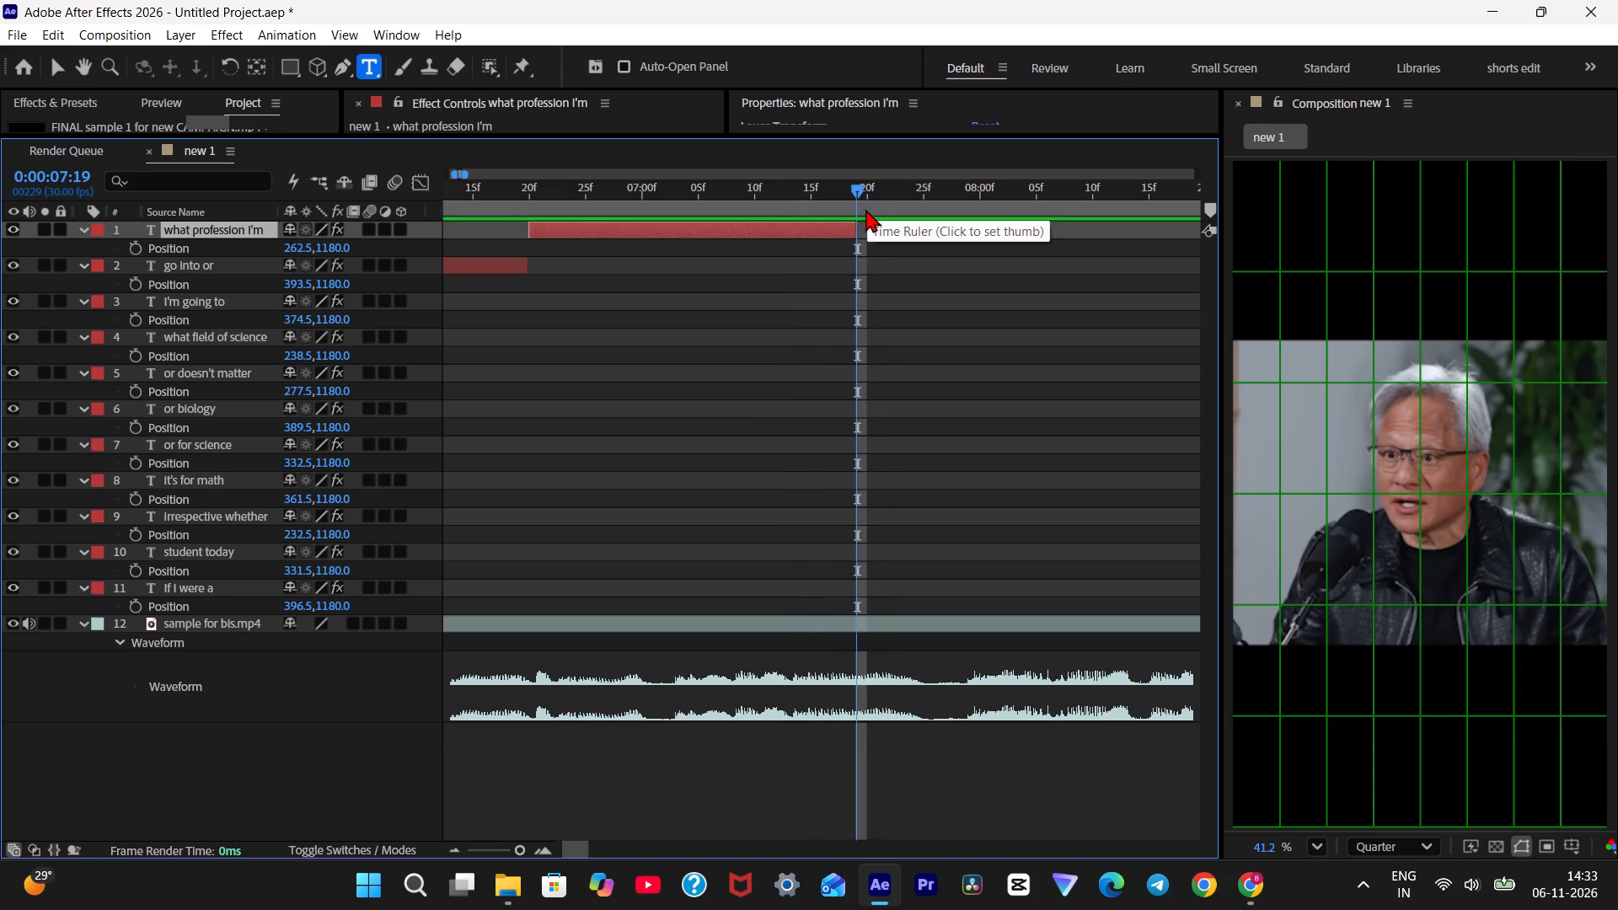
pyautogui.press('p')
pyautogui.press('[')
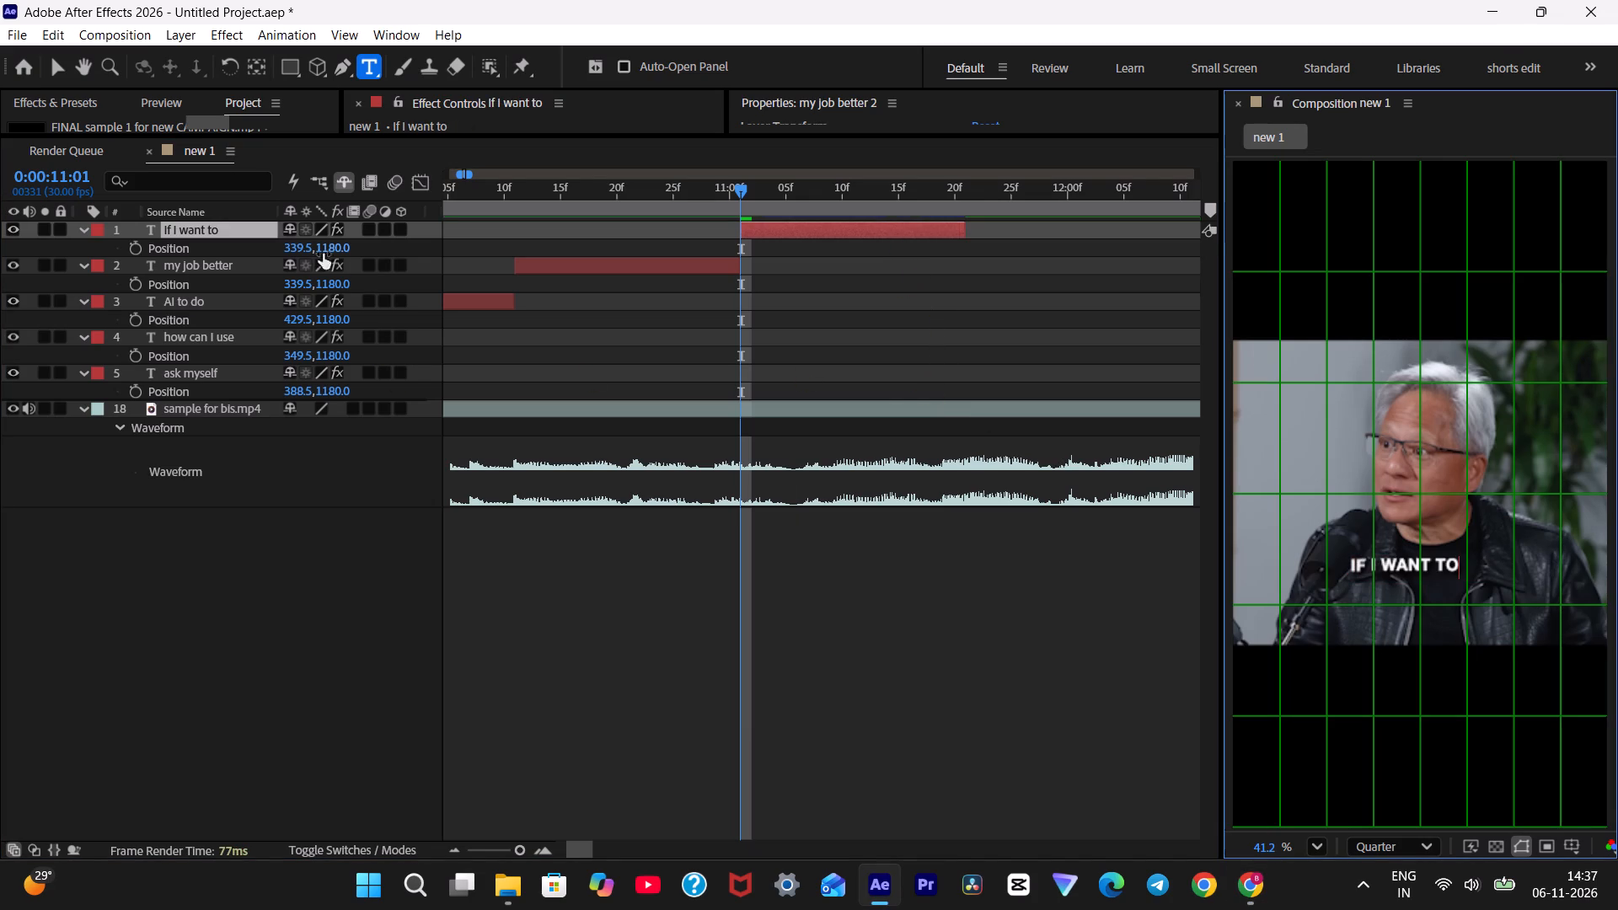
pyautogui.moveTo(297, 250); pyautogui.dragTo(356, 261)
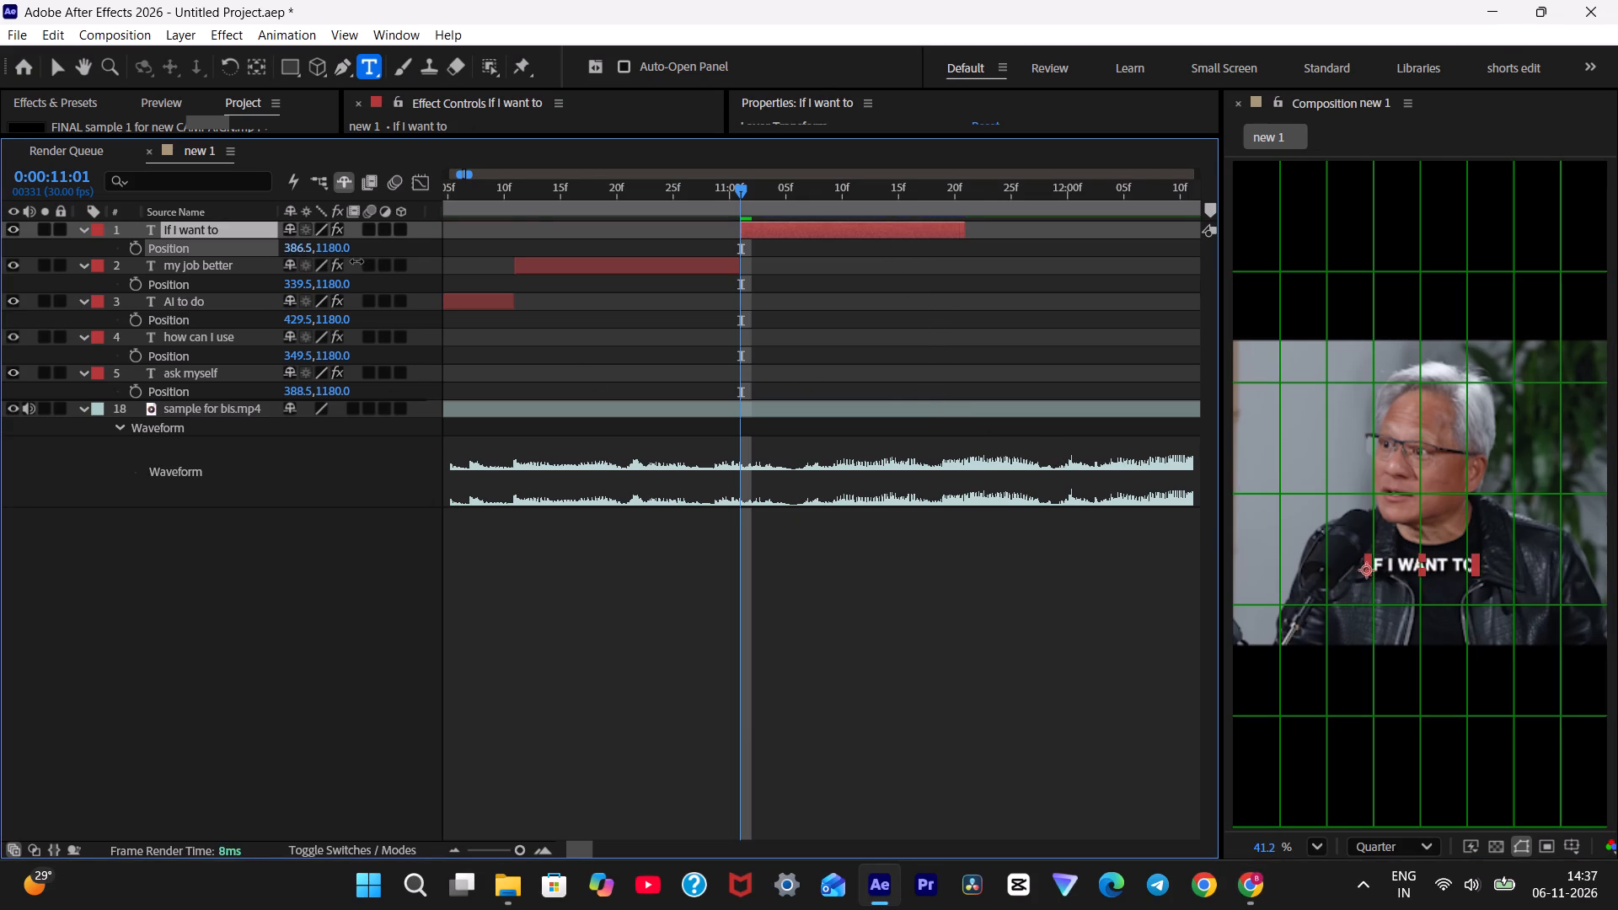
pyautogui.moveTo(356, 261); pyautogui.dragTo(351, 264)
# Play back from the "my job better" caption through "If I want to" to hear where the spoken phrase ends.
pyautogui.moveTo(608, 189); pyautogui.dragTo(589, 188)
pyautogui.press('space')
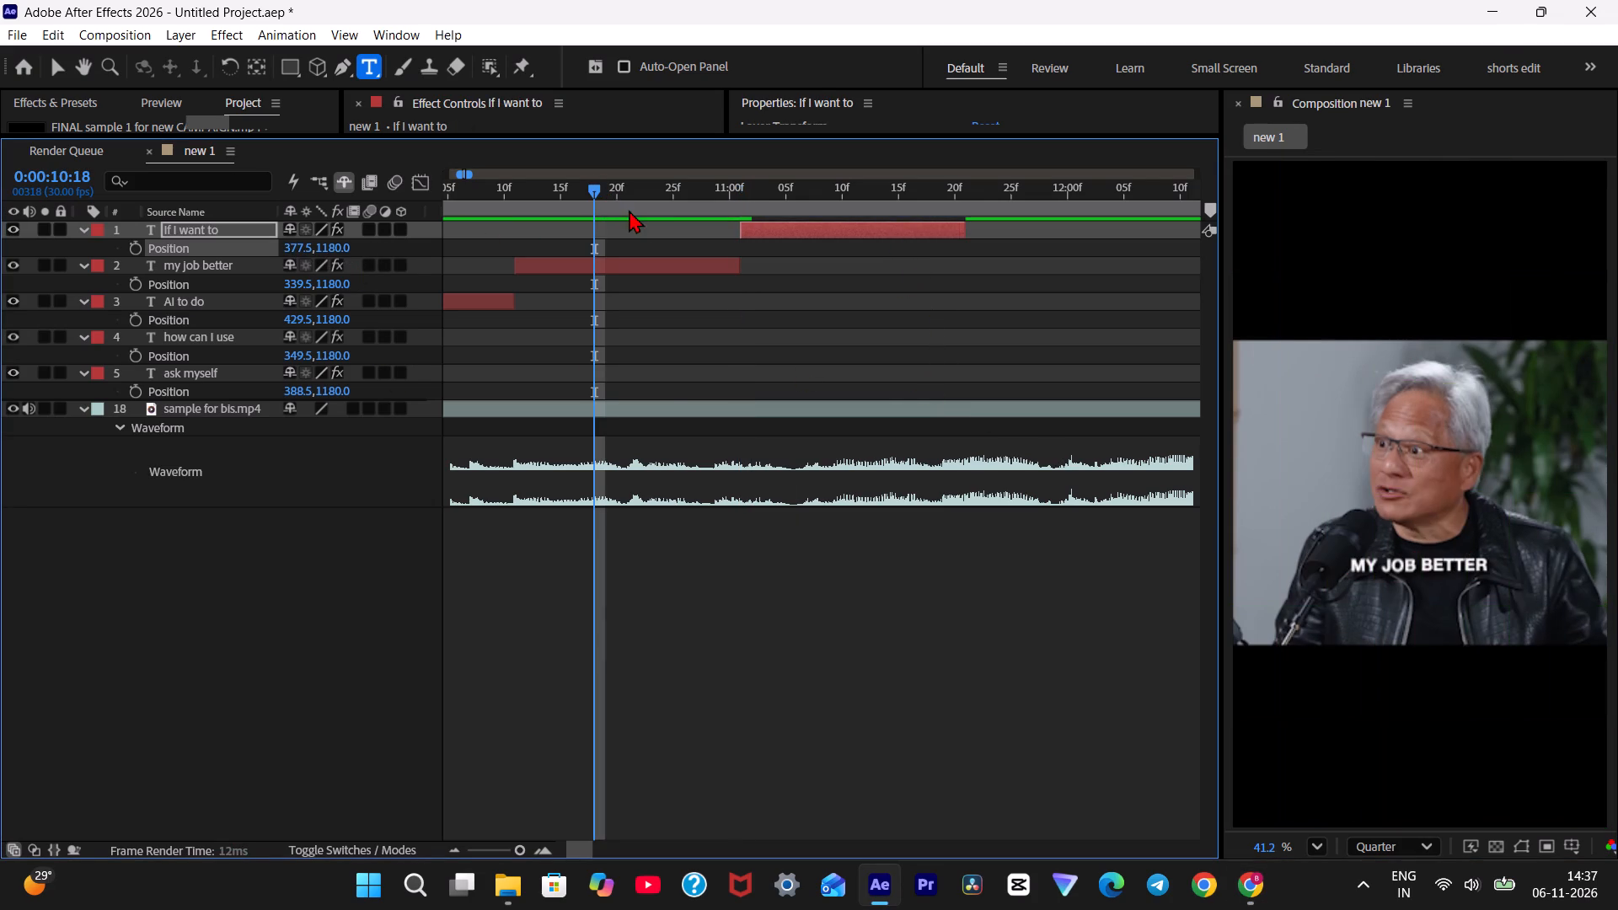
pyautogui.press('space')
pyautogui.press('space')
pyautogui.press('space')
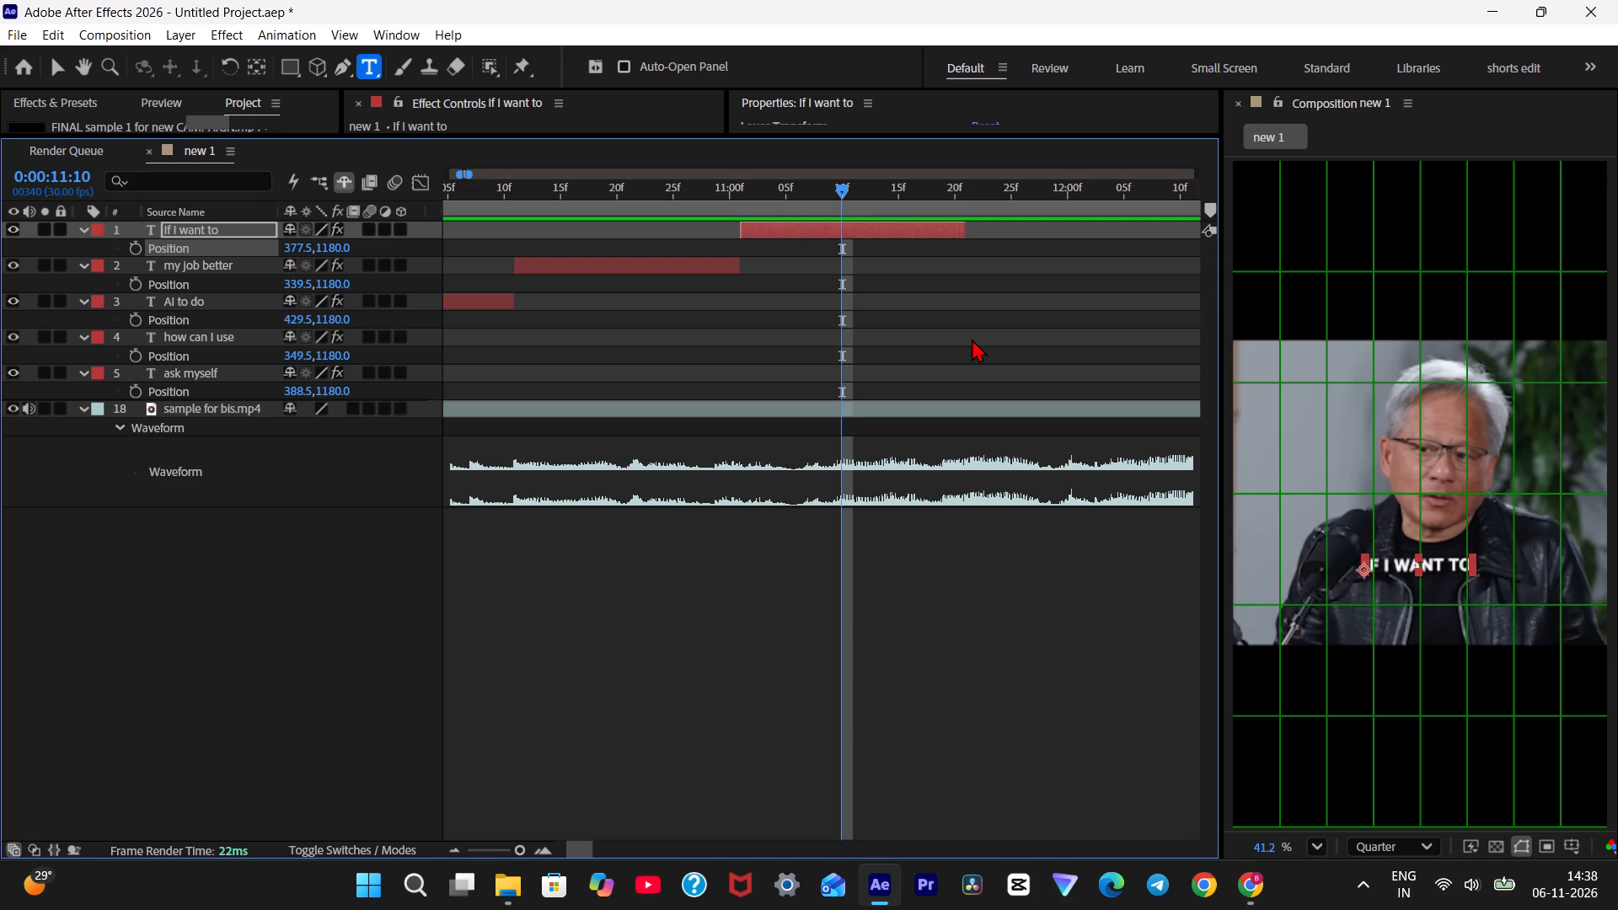
pyautogui.click(942, 399)
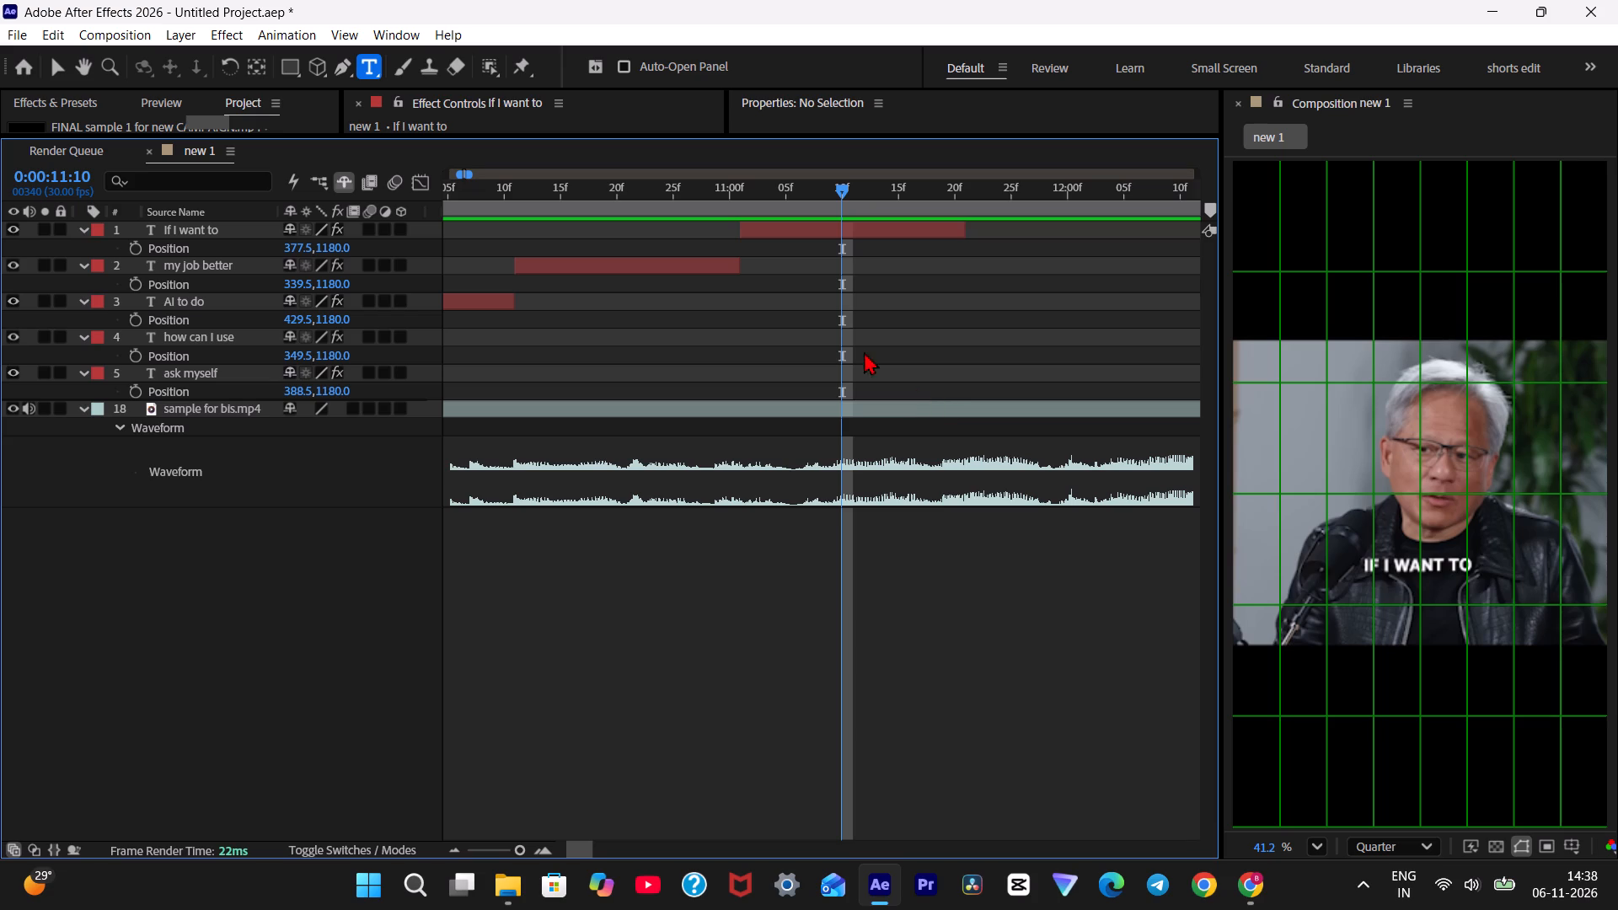
pyautogui.moveTo(748, 201); pyautogui.dragTo(545, 201)
pyautogui.press('space')
pyautogui.press('space')
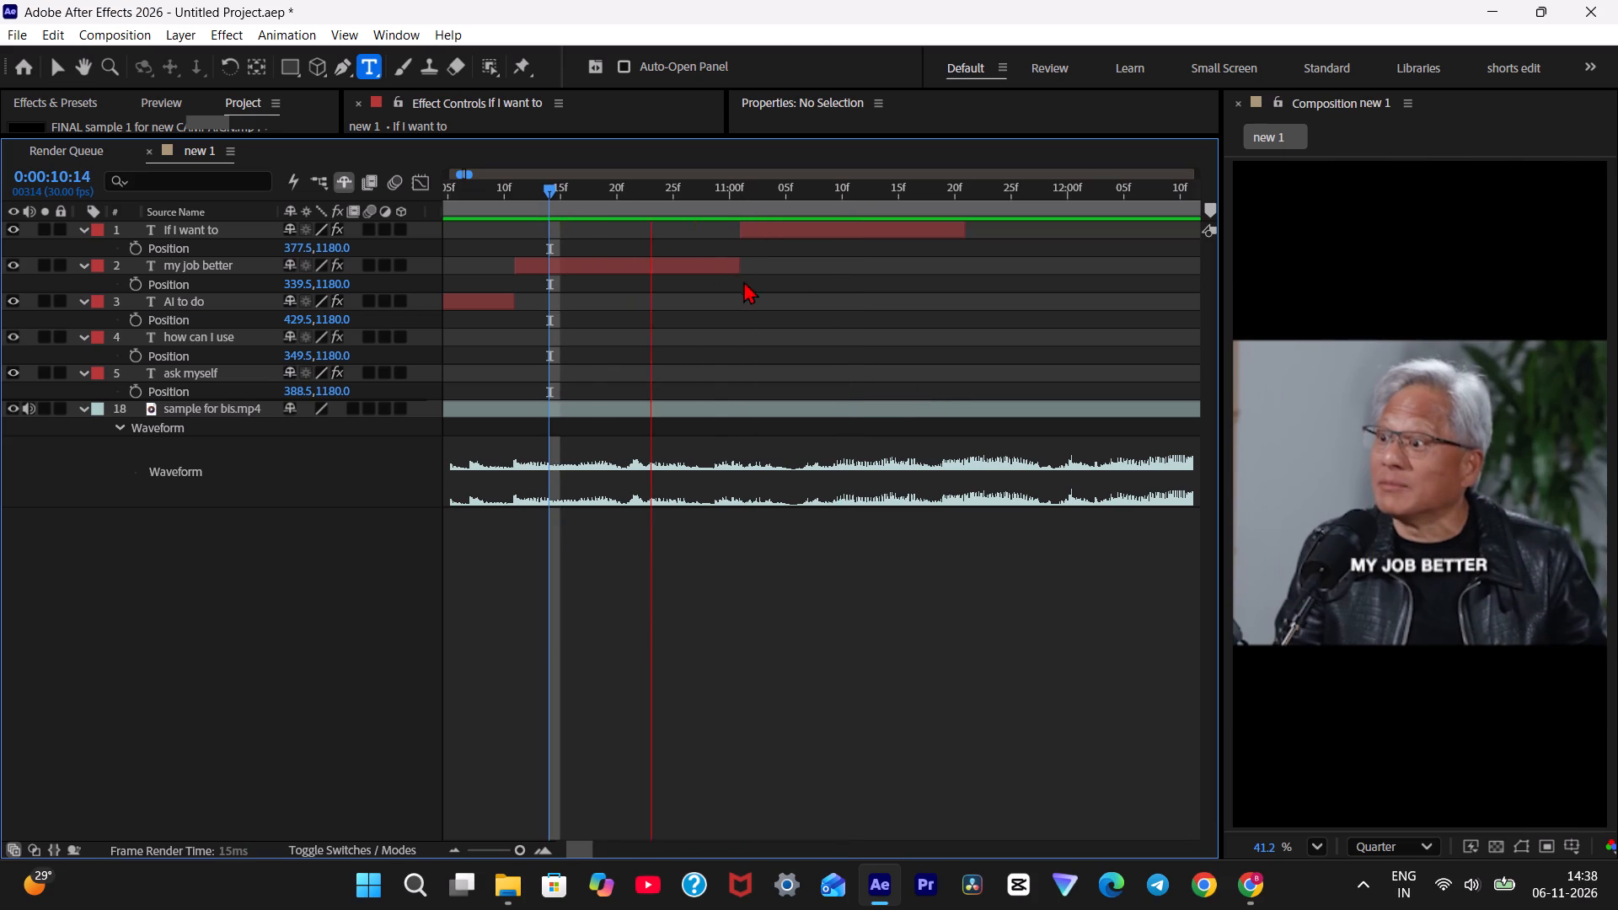
pyautogui.press('space')
pyautogui.press('space')
pyautogui.press('space')
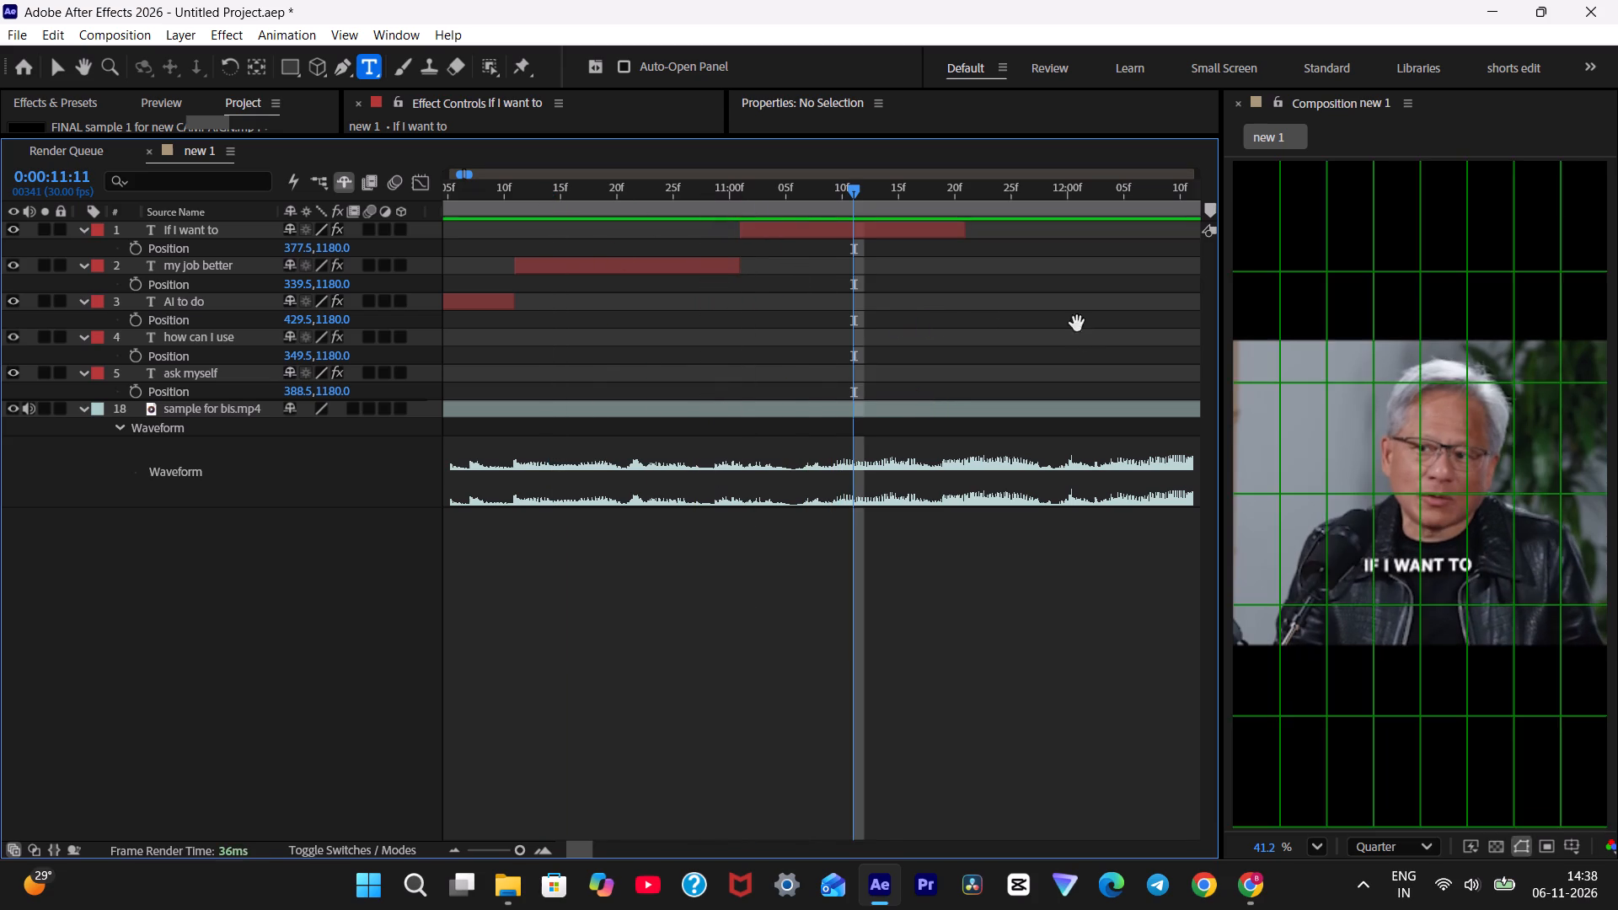
pyautogui.press('space')
pyautogui.press('space')
pyautogui.press('space')
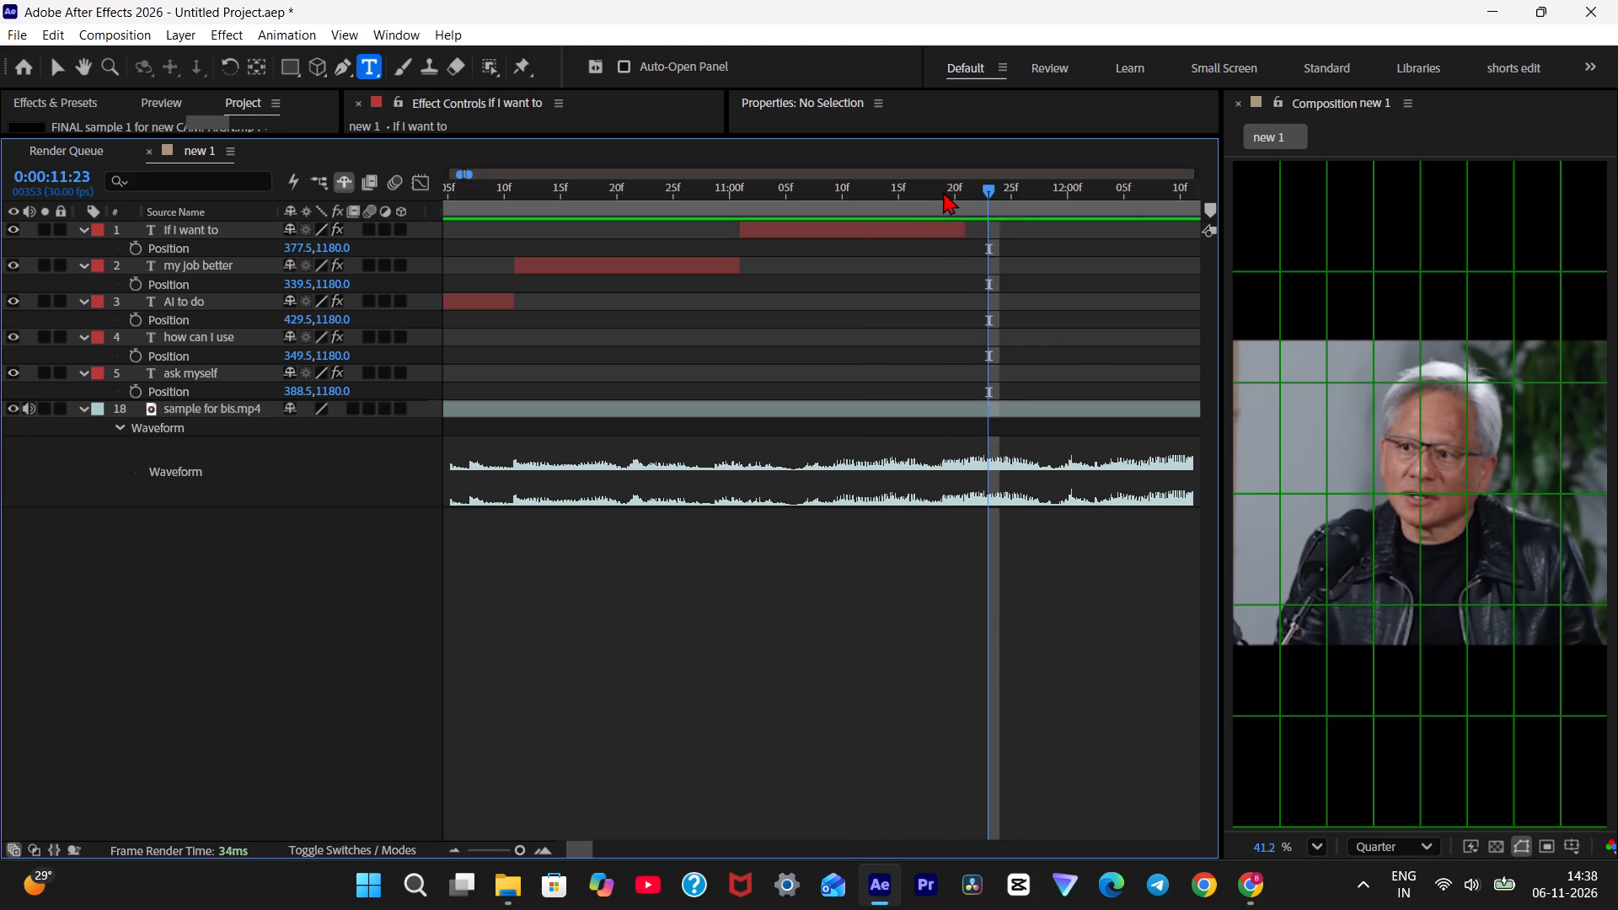
# Pinpoint the end of the spoken phrase and trim the "If I want to" caption to end at 0:00:11:15.
pyautogui.moveTo(943, 191); pyautogui.dragTo(887, 206)
pyautogui.press('space')
pyautogui.press('space')
pyautogui.press('space')
pyautogui.press('space')
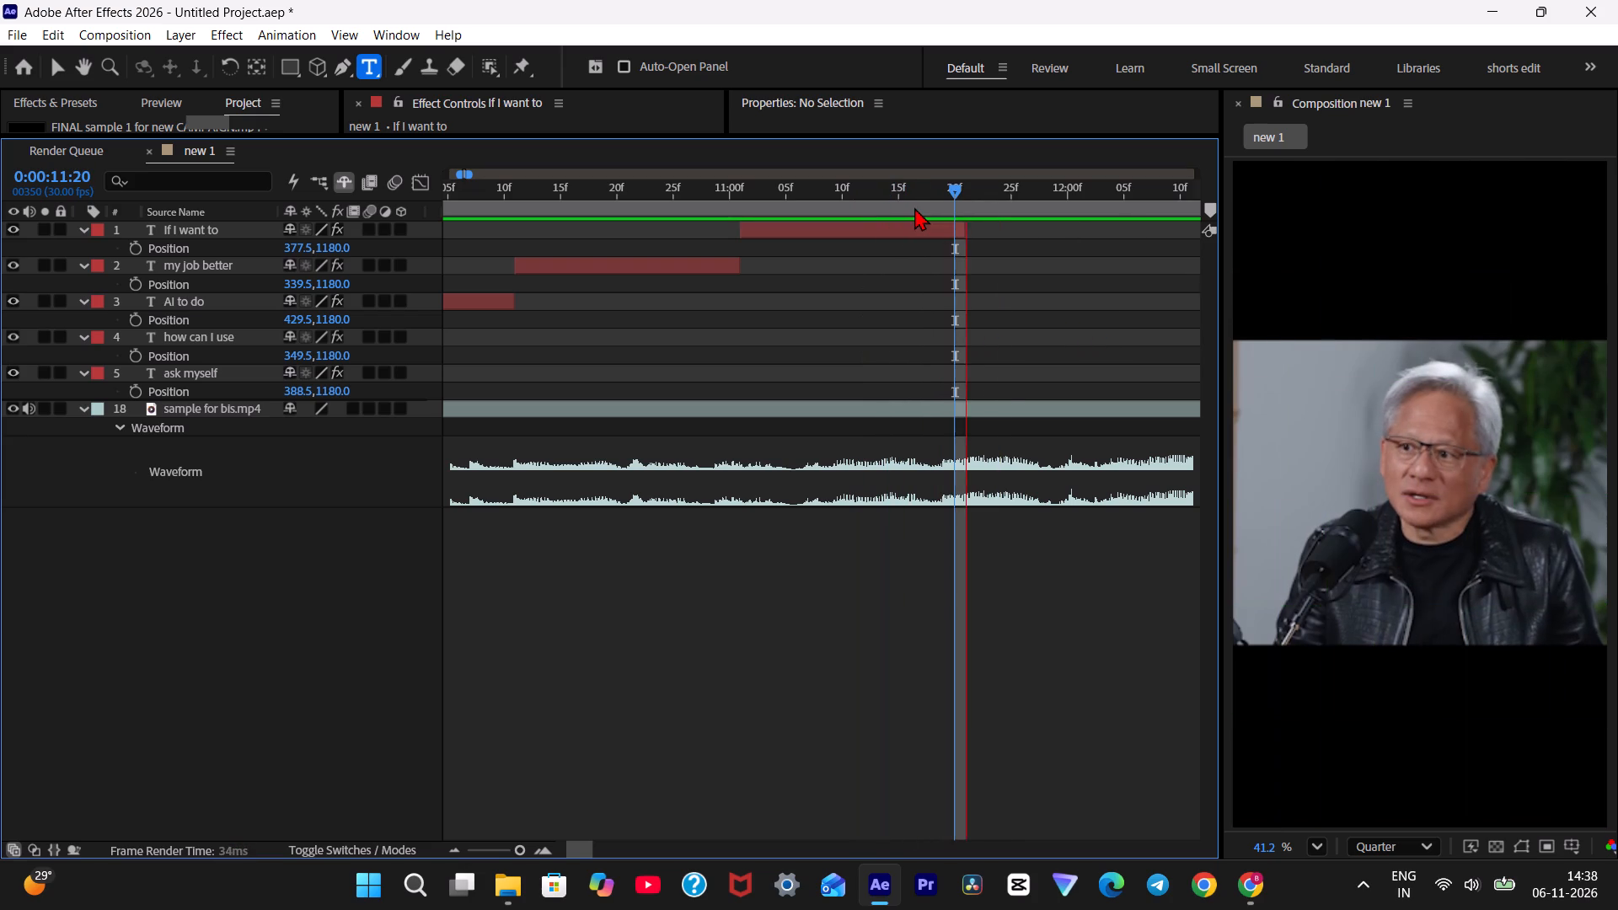
pyautogui.moveTo(914, 207); pyautogui.dragTo(903, 209)
pyautogui.press('space')
pyautogui.press('space')
pyautogui.click(903, 209)
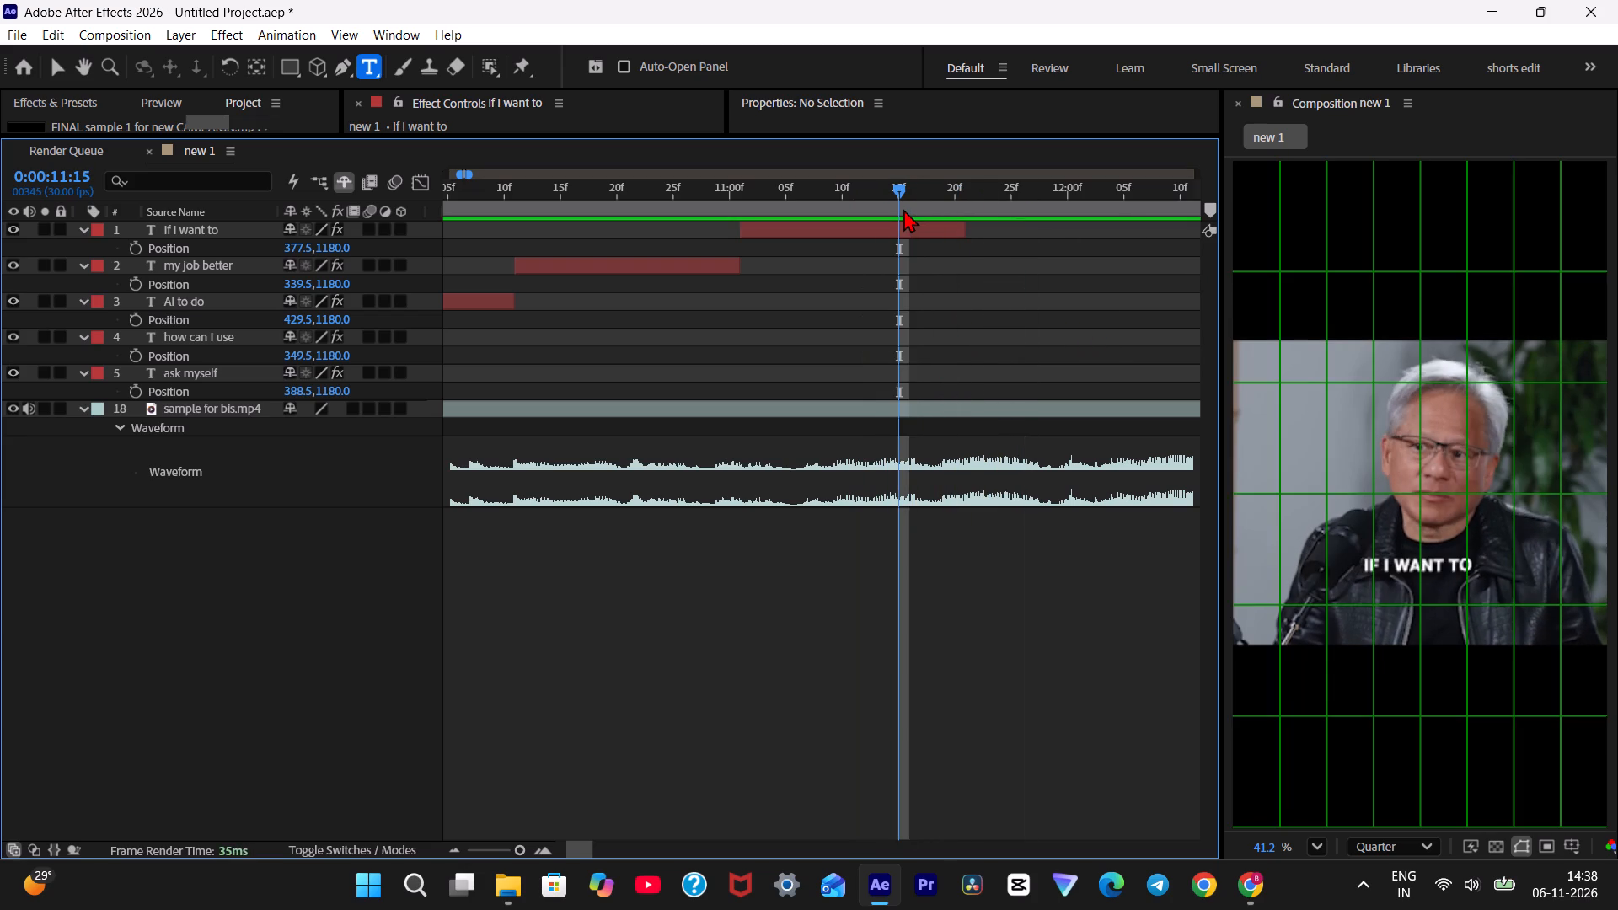
pyautogui.moveTo(971, 234); pyautogui.dragTo(905, 238)
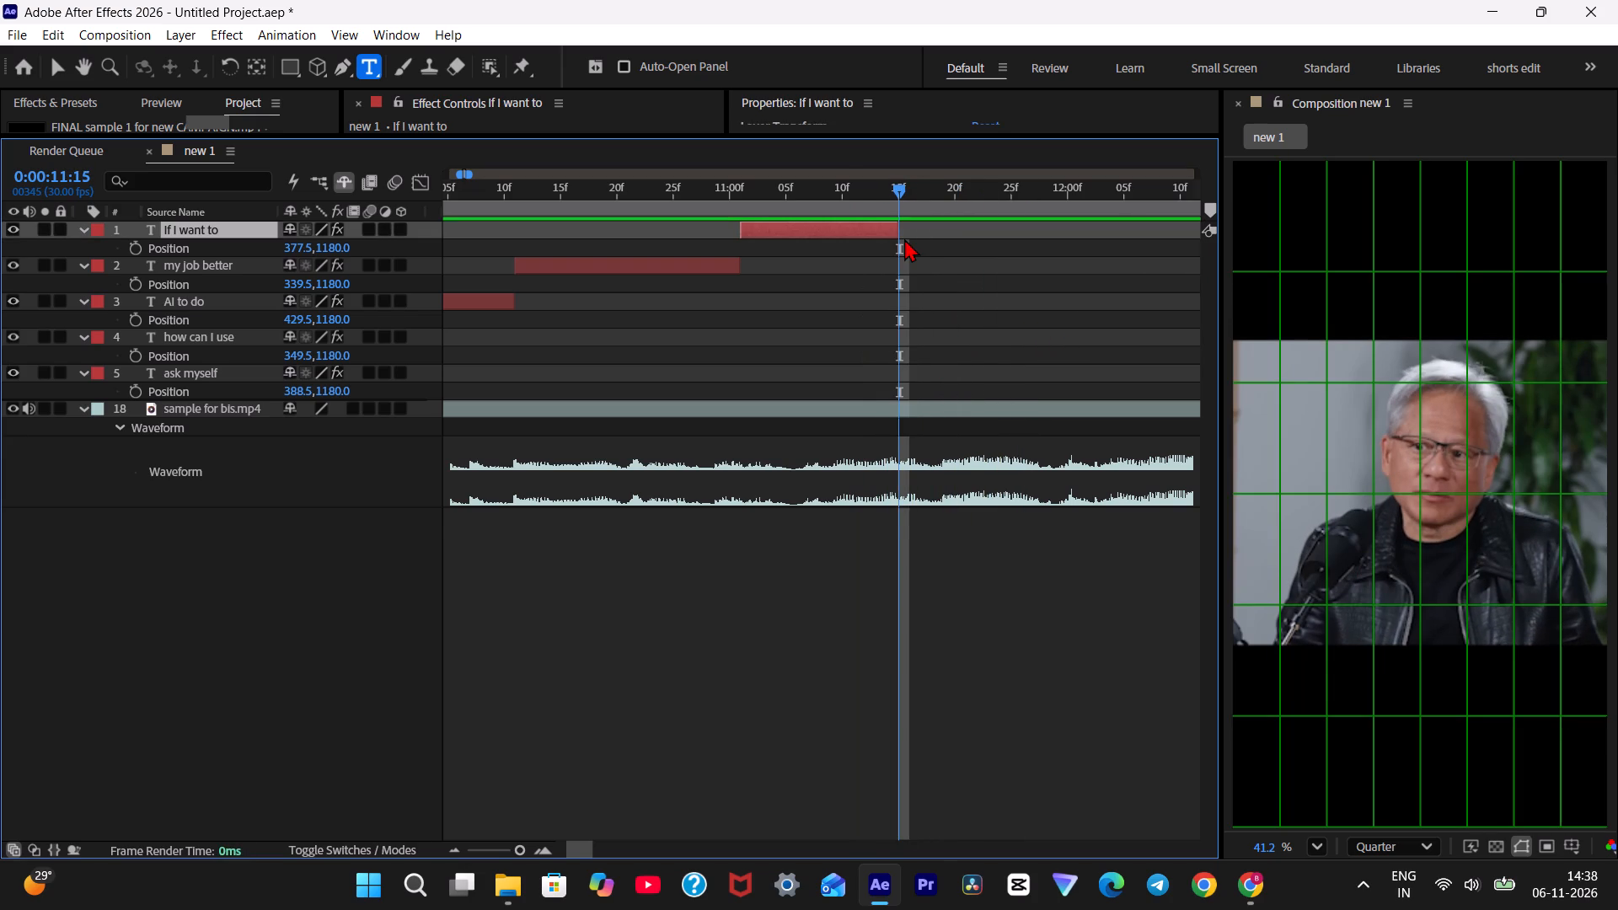
# Duplicate the "If I want to" caption, reveal the copy's Position, and start the copy at 0:00:11:15.
pyautogui.hotkey('ctrl', 'd')
pyautogui.press('p')
pyautogui.press('[')
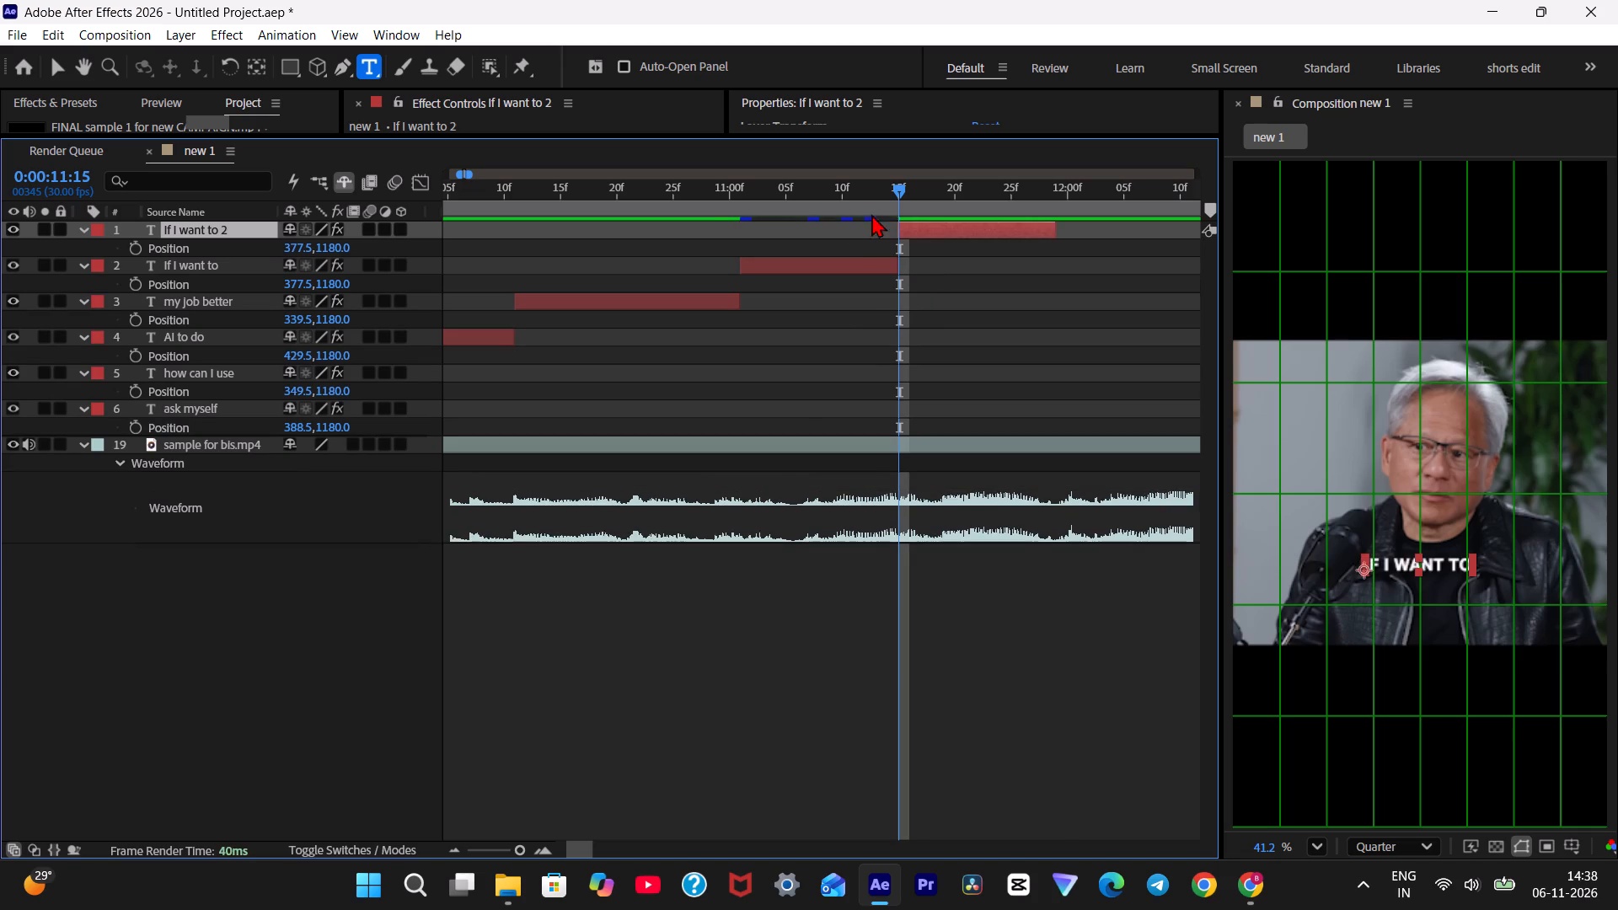
pyautogui.moveTo(867, 198); pyautogui.dragTo(678, 217)
pyautogui.press('space')
pyautogui.press('space')
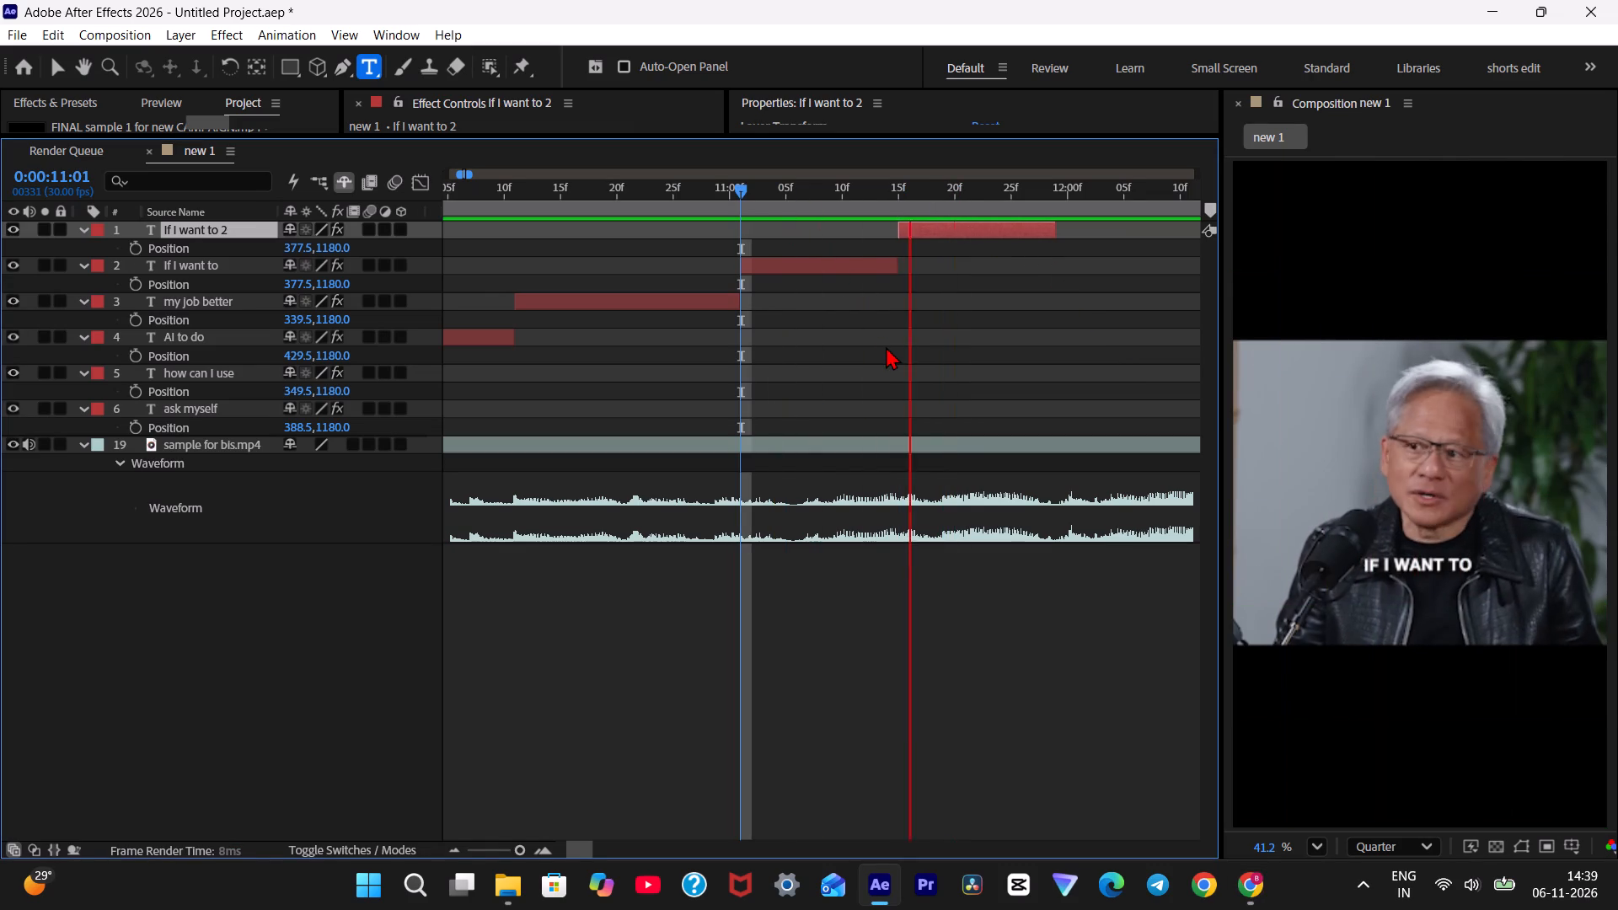
pyautogui.press('space')
pyautogui.moveTo(941, 203); pyautogui.dragTo(913, 194)
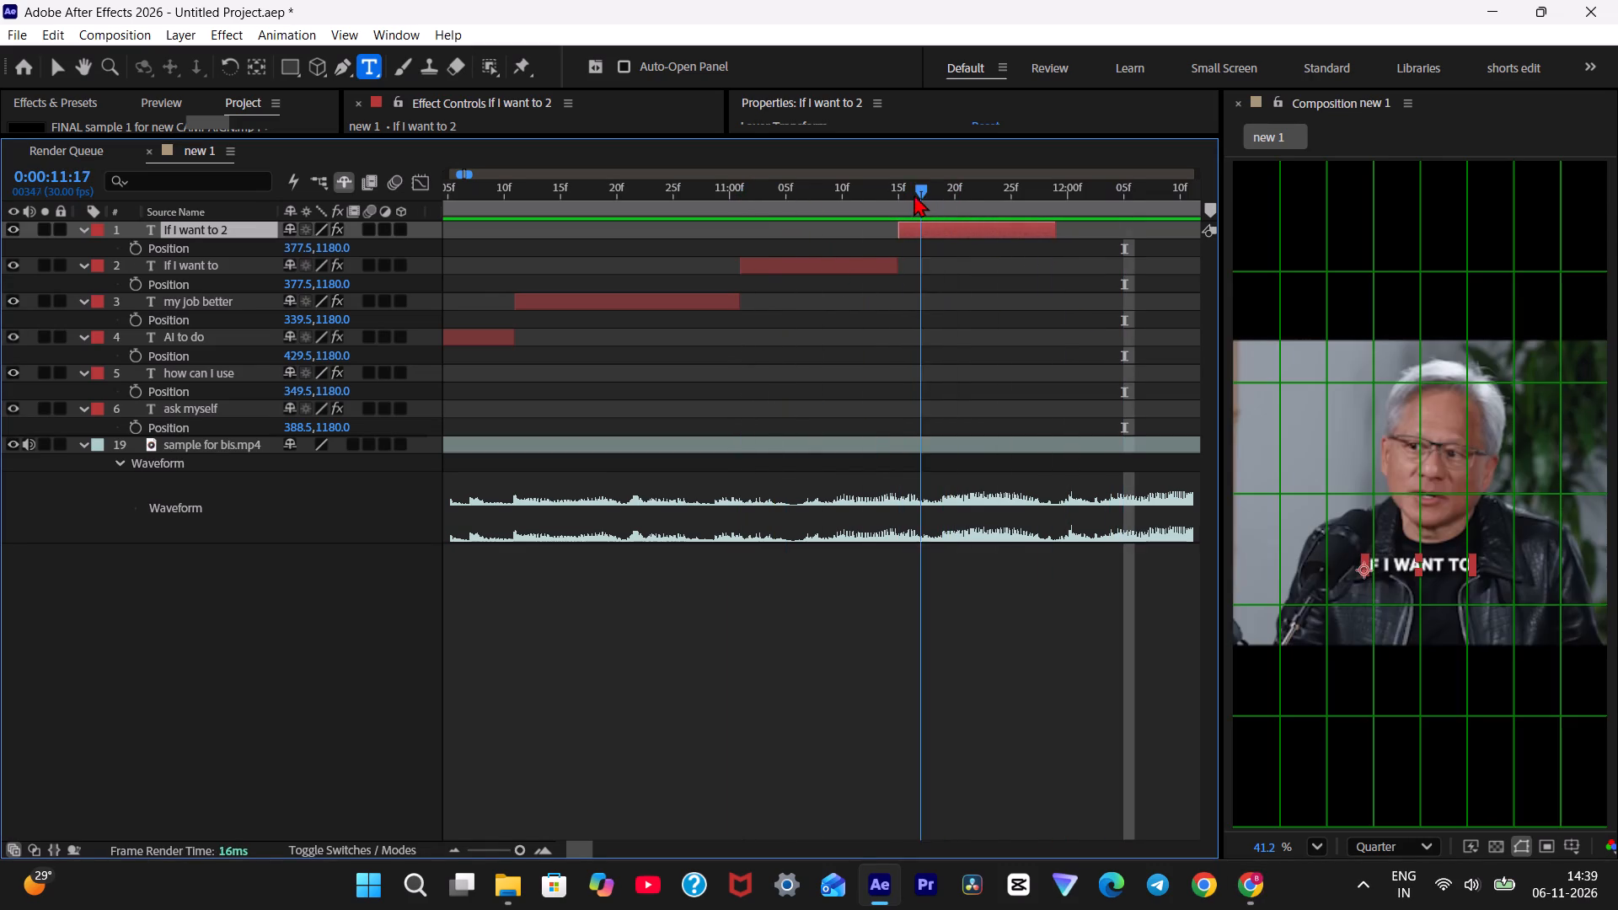
pyautogui.moveTo(913, 194); pyautogui.dragTo(659, 232)
pyautogui.press('space')
pyautogui.press('space')
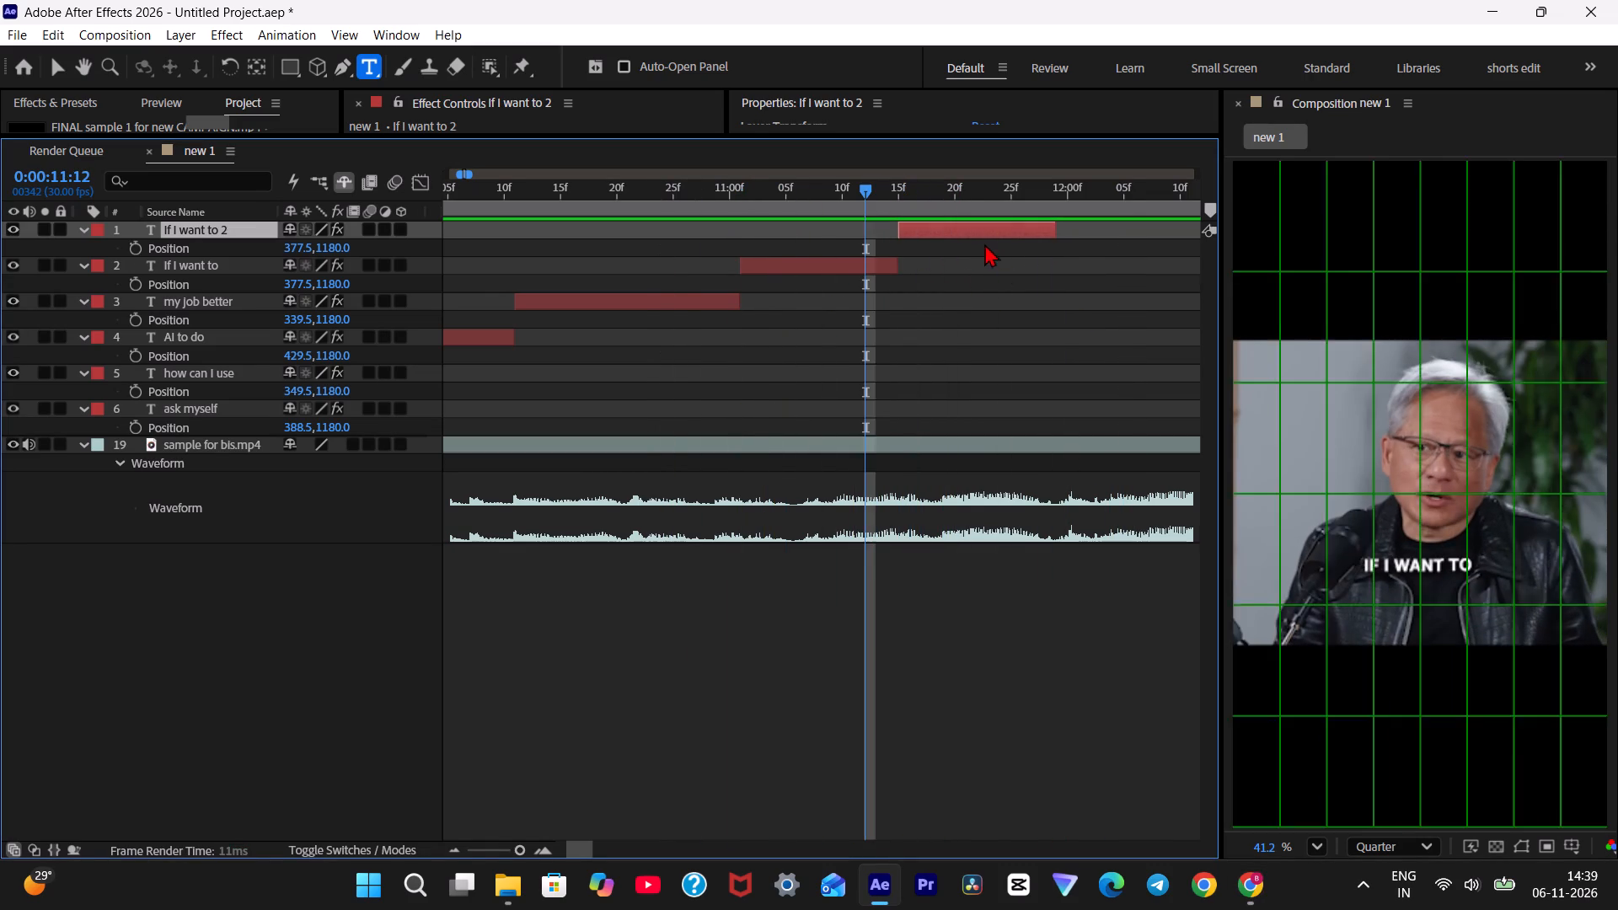
pyautogui.press('space')
pyautogui.press('space')
pyautogui.doubleClick(968, 232)
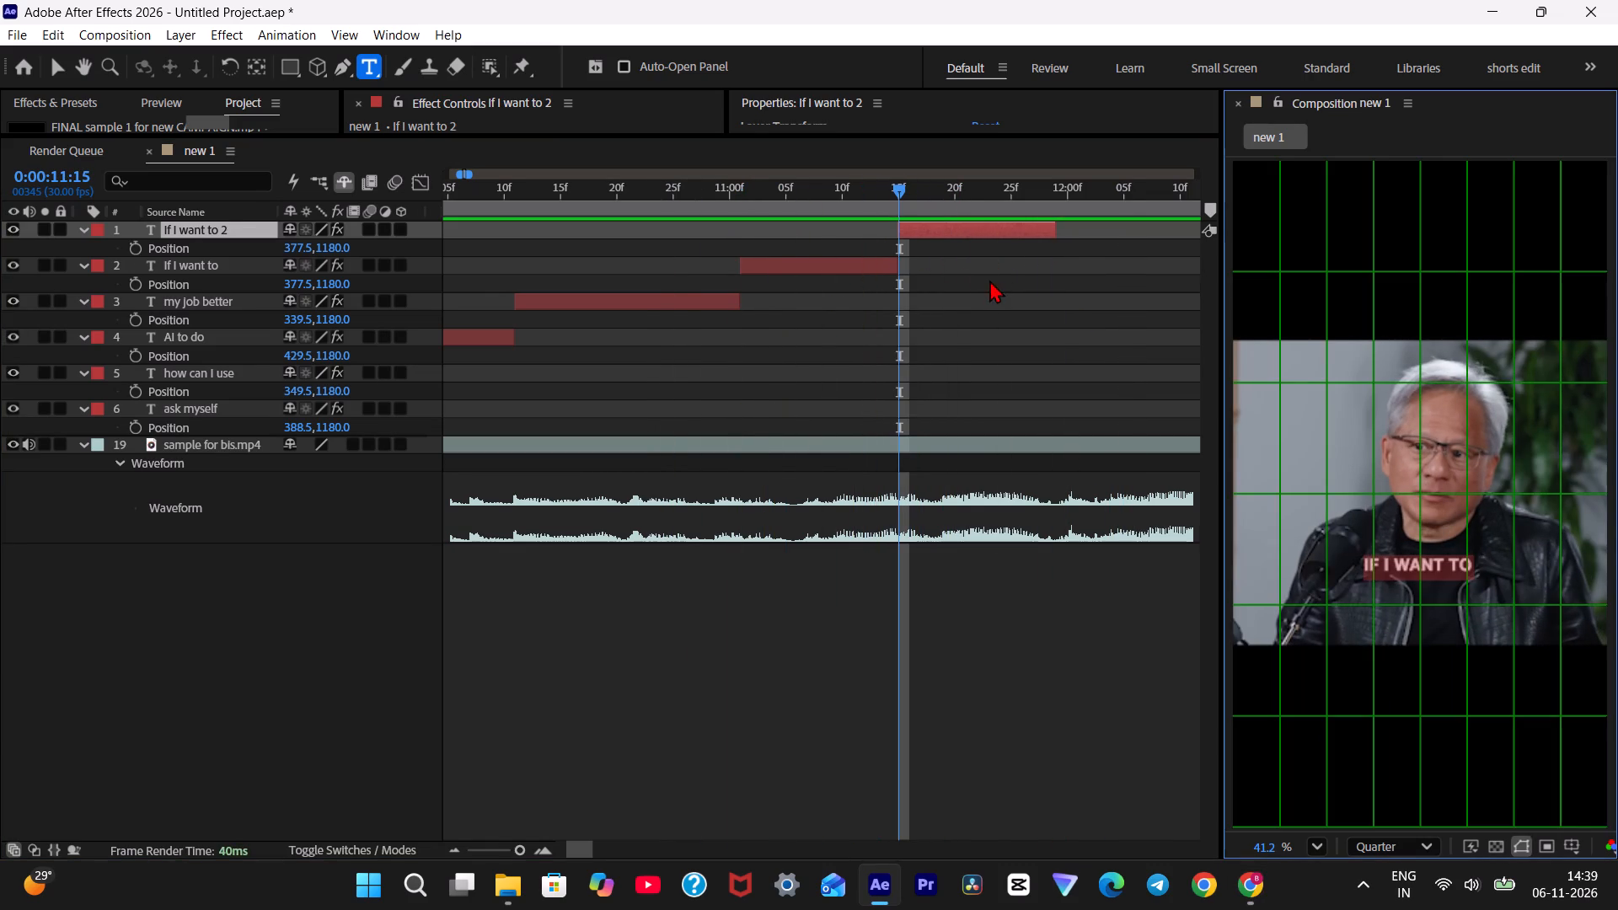
pyautogui.hotkey('ctrl', 'v')
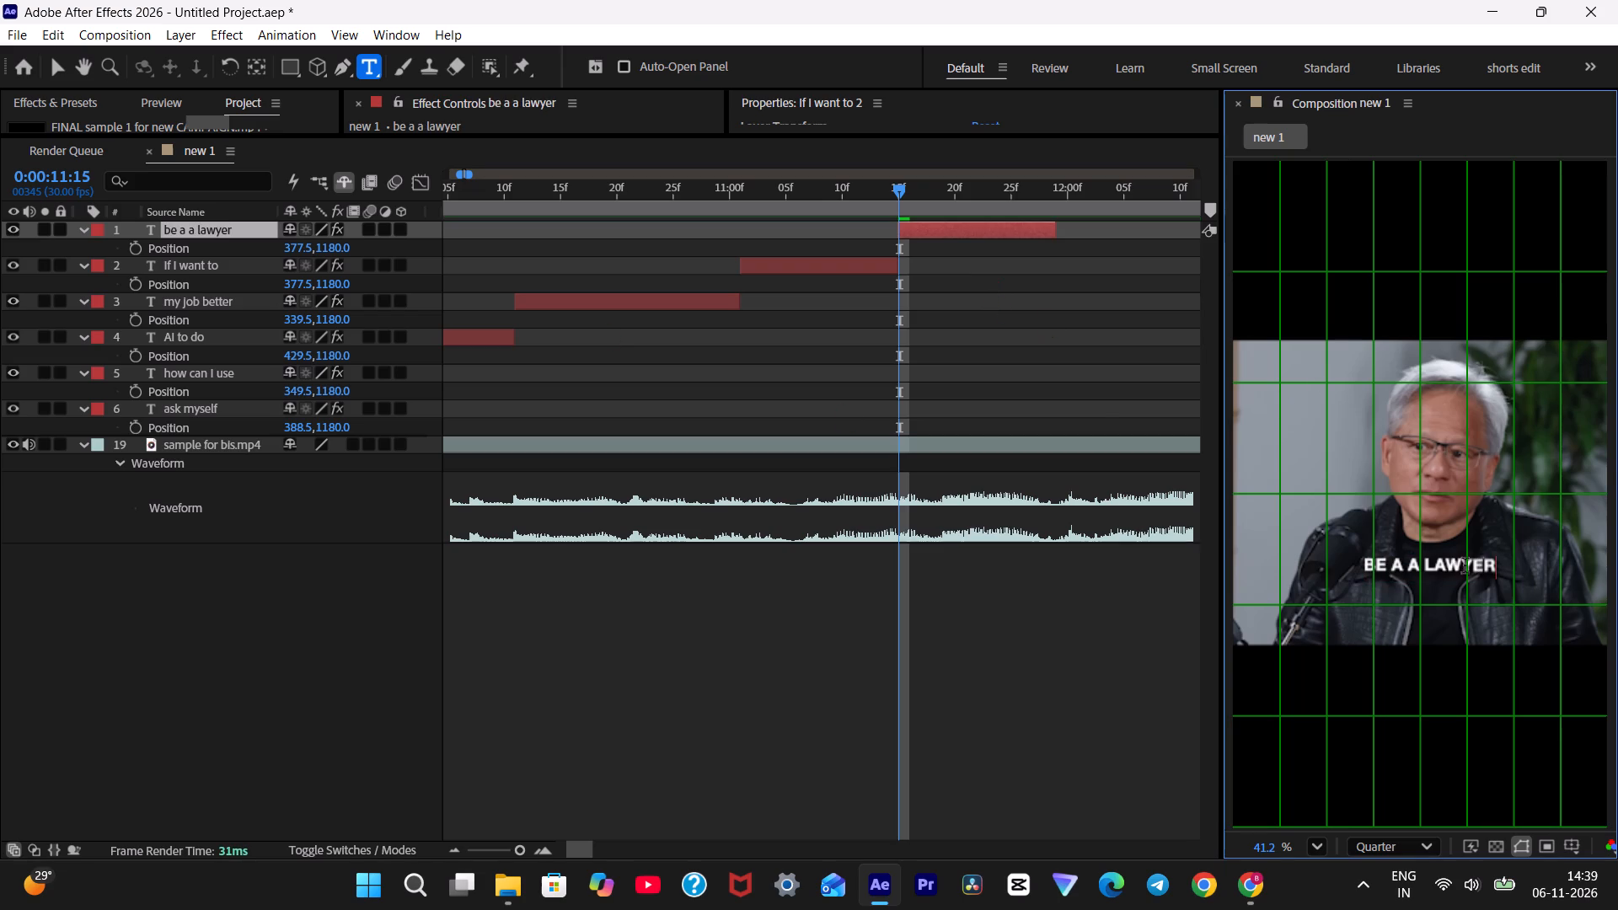
# Copy the ending "a lawyer" from the caption and delete it, leaving only "be a".
pyautogui.moveTo(1407, 565); pyautogui.dragTo(1542, 550)
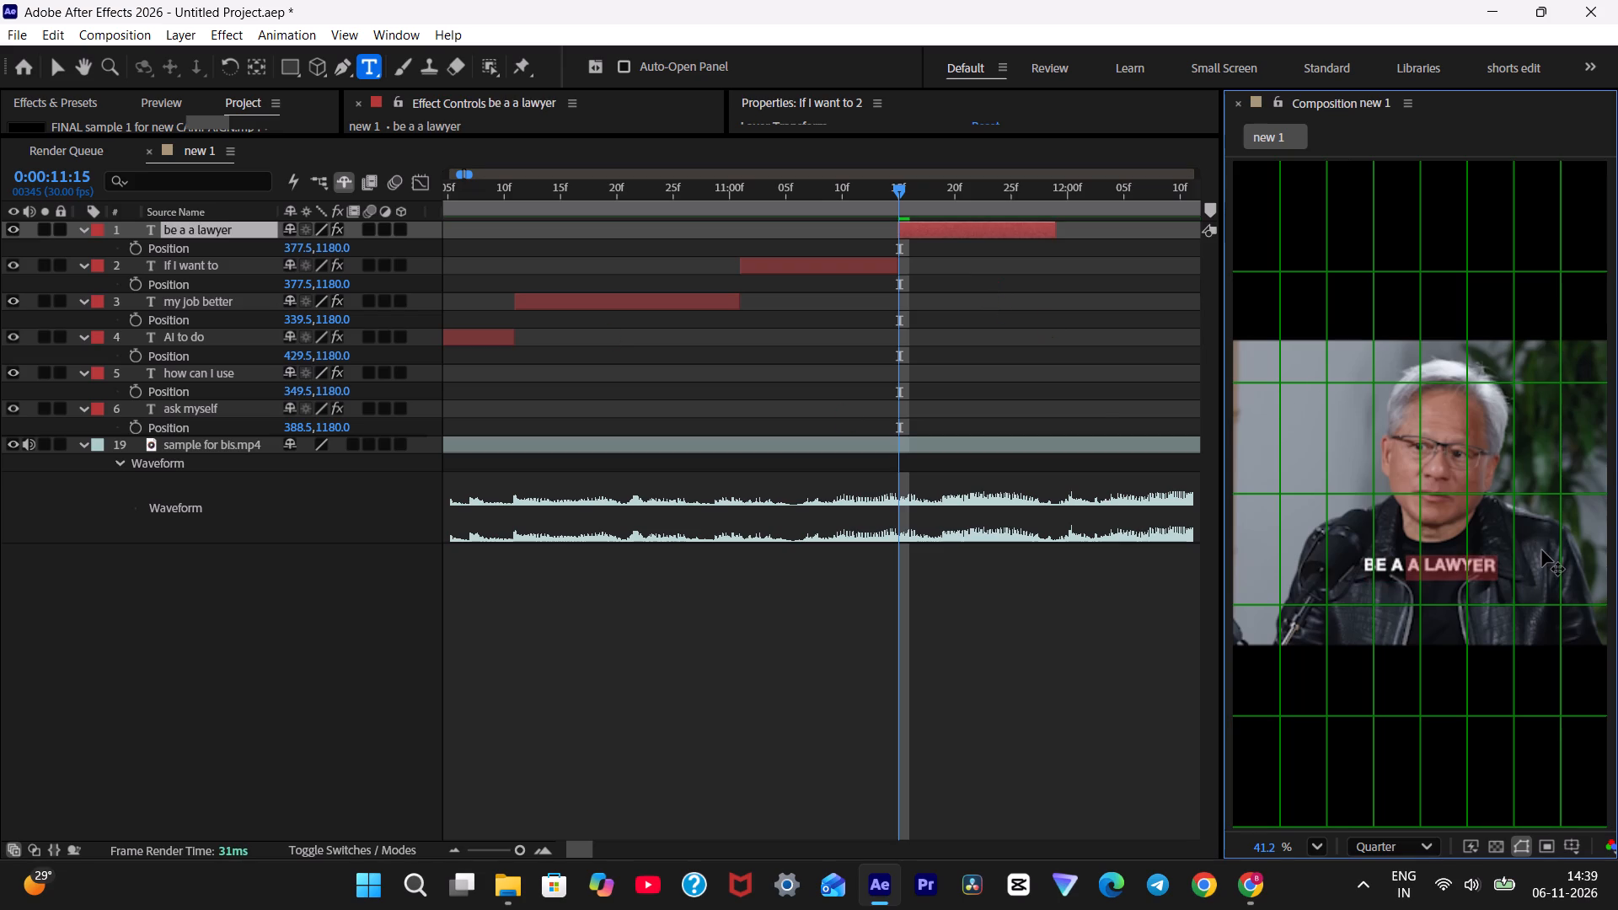
pyautogui.hotkey('ctrl', 'c')
pyautogui.press('BackSpace')
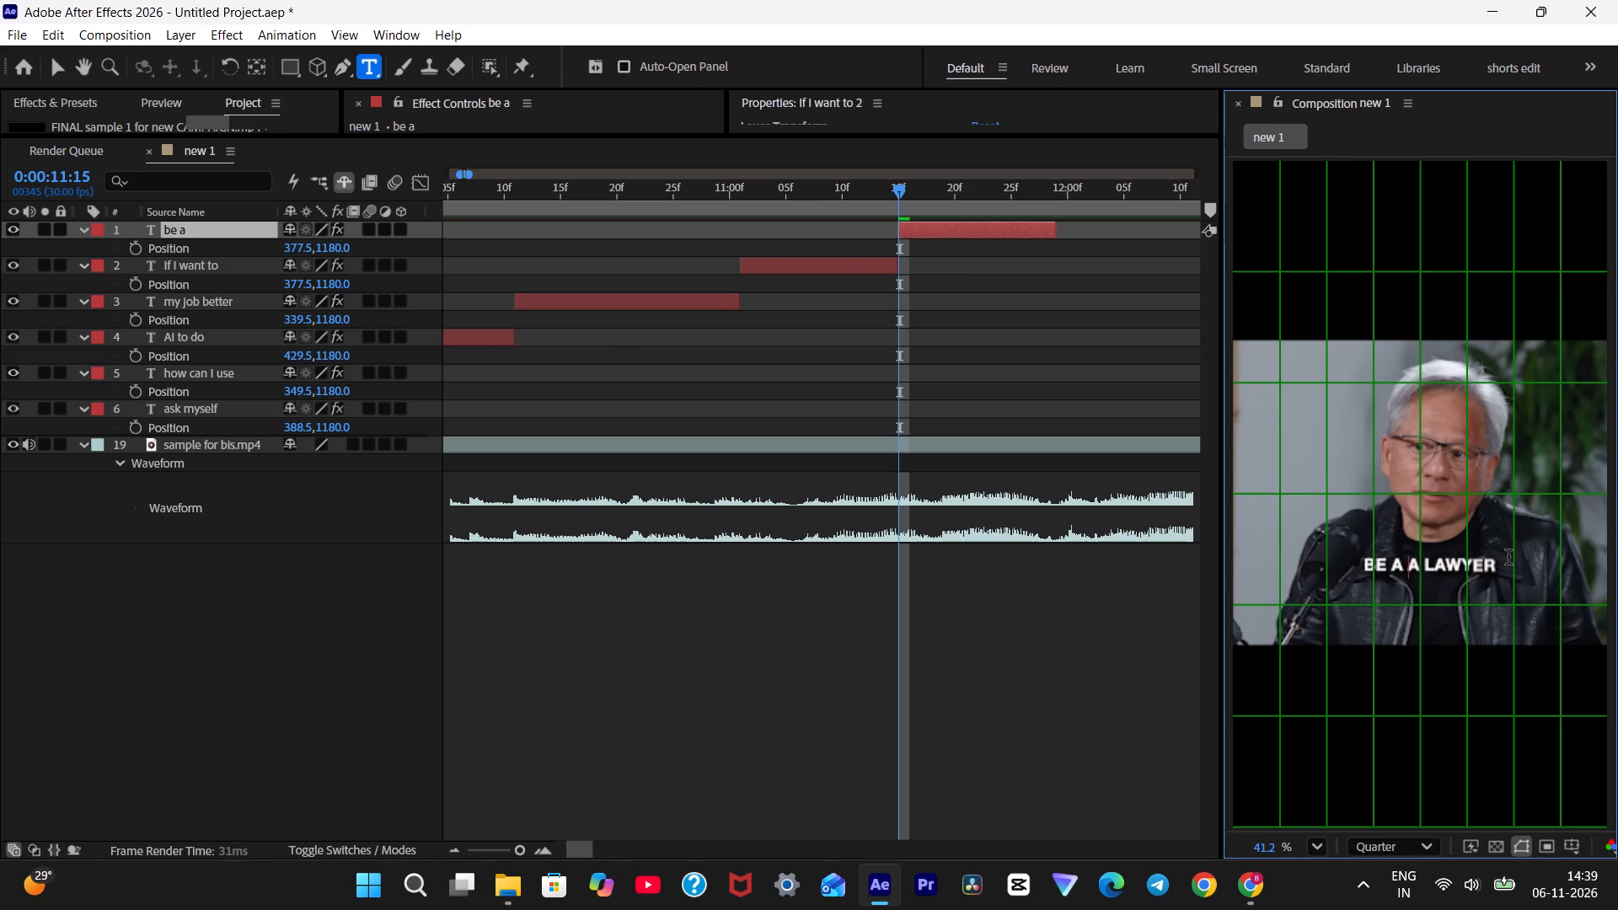
pyautogui.press('BackSpace')
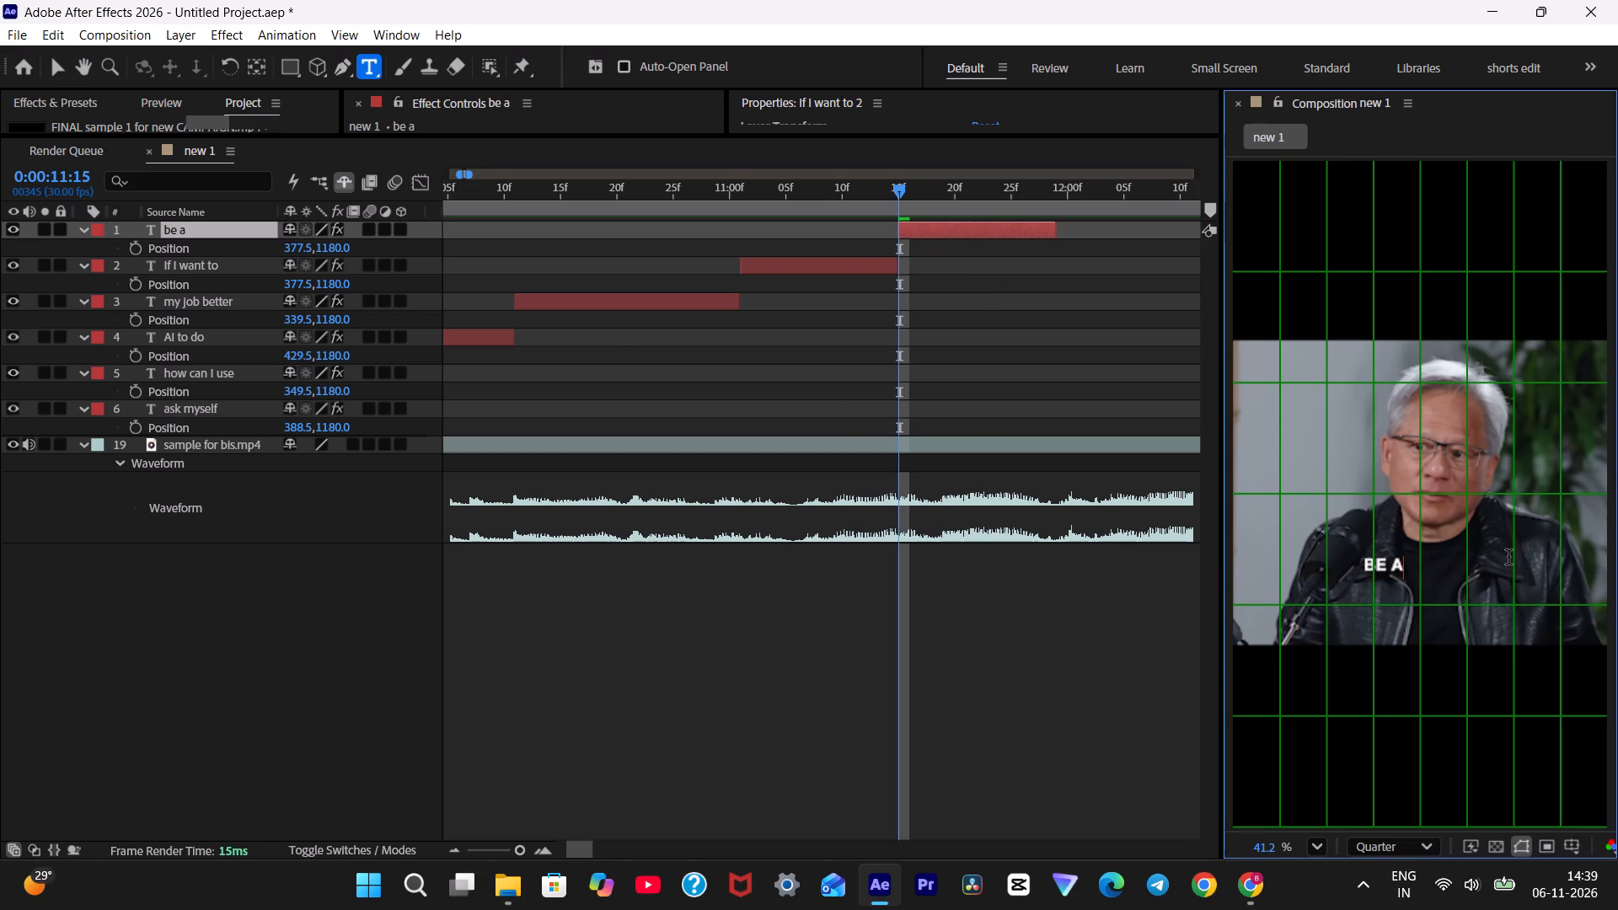
pyautogui.write('aa')
pyautogui.press('BackSpace')
pyautogui.press('BackSpace')
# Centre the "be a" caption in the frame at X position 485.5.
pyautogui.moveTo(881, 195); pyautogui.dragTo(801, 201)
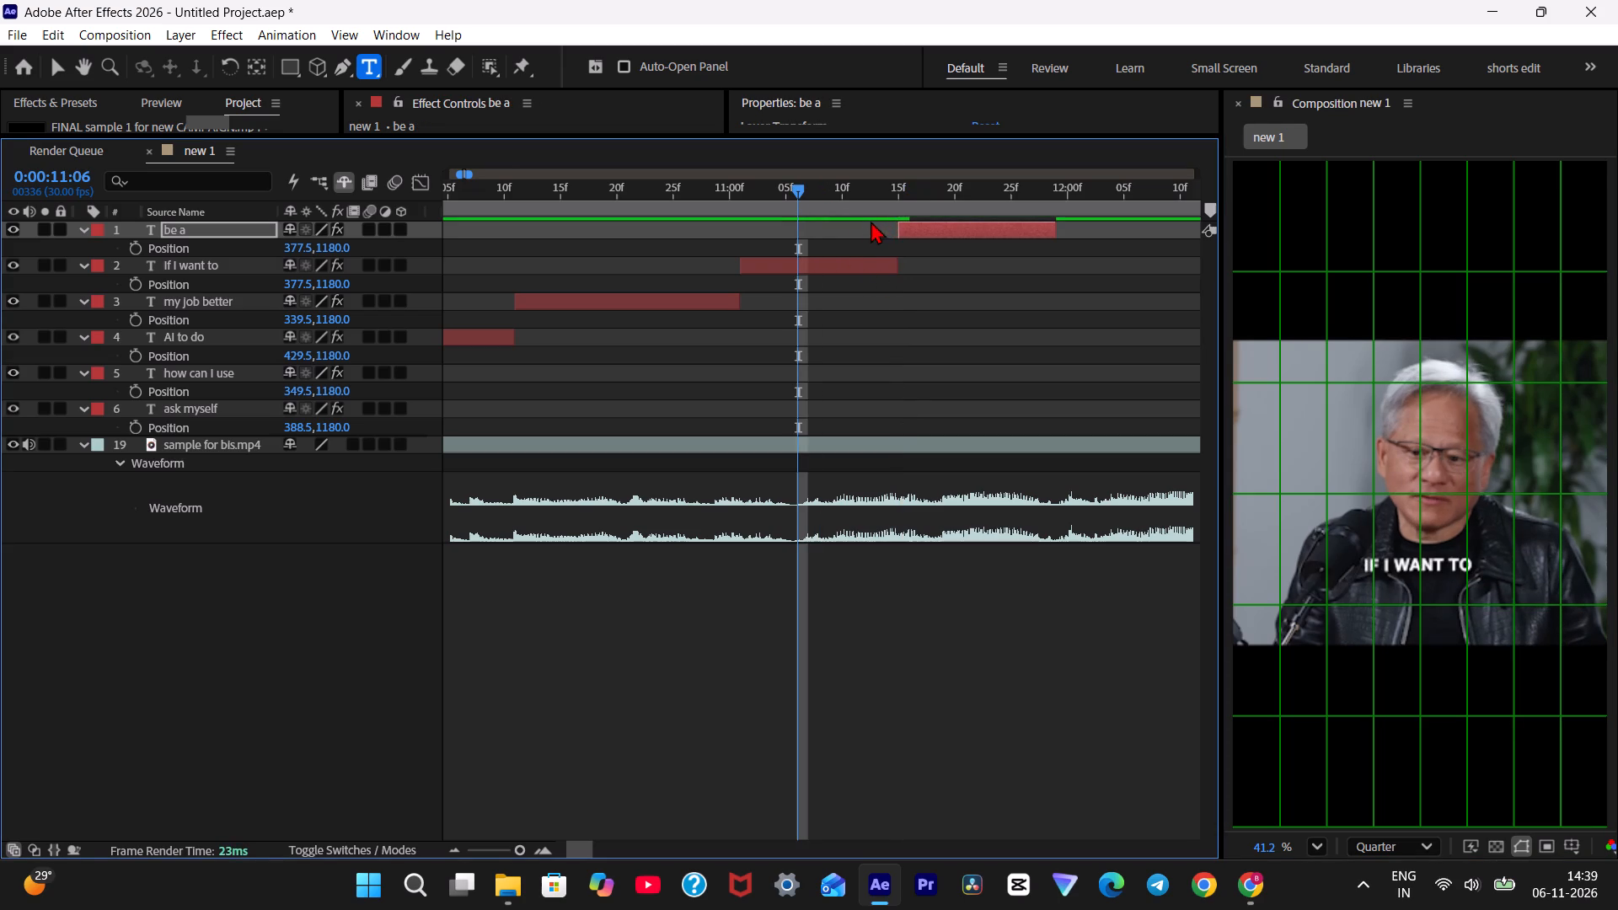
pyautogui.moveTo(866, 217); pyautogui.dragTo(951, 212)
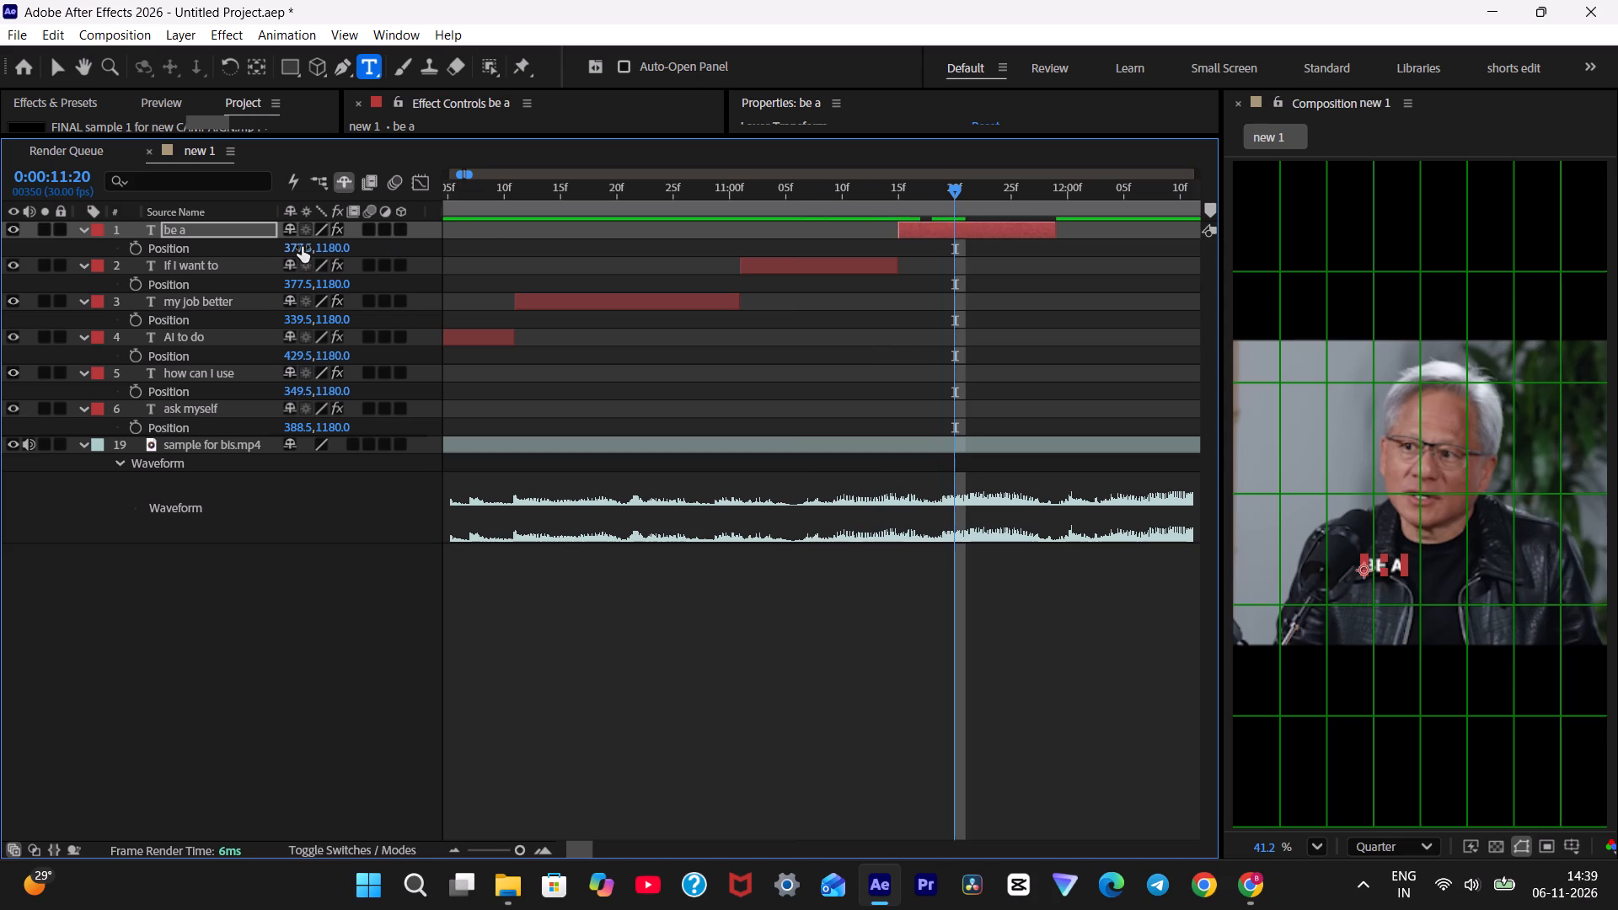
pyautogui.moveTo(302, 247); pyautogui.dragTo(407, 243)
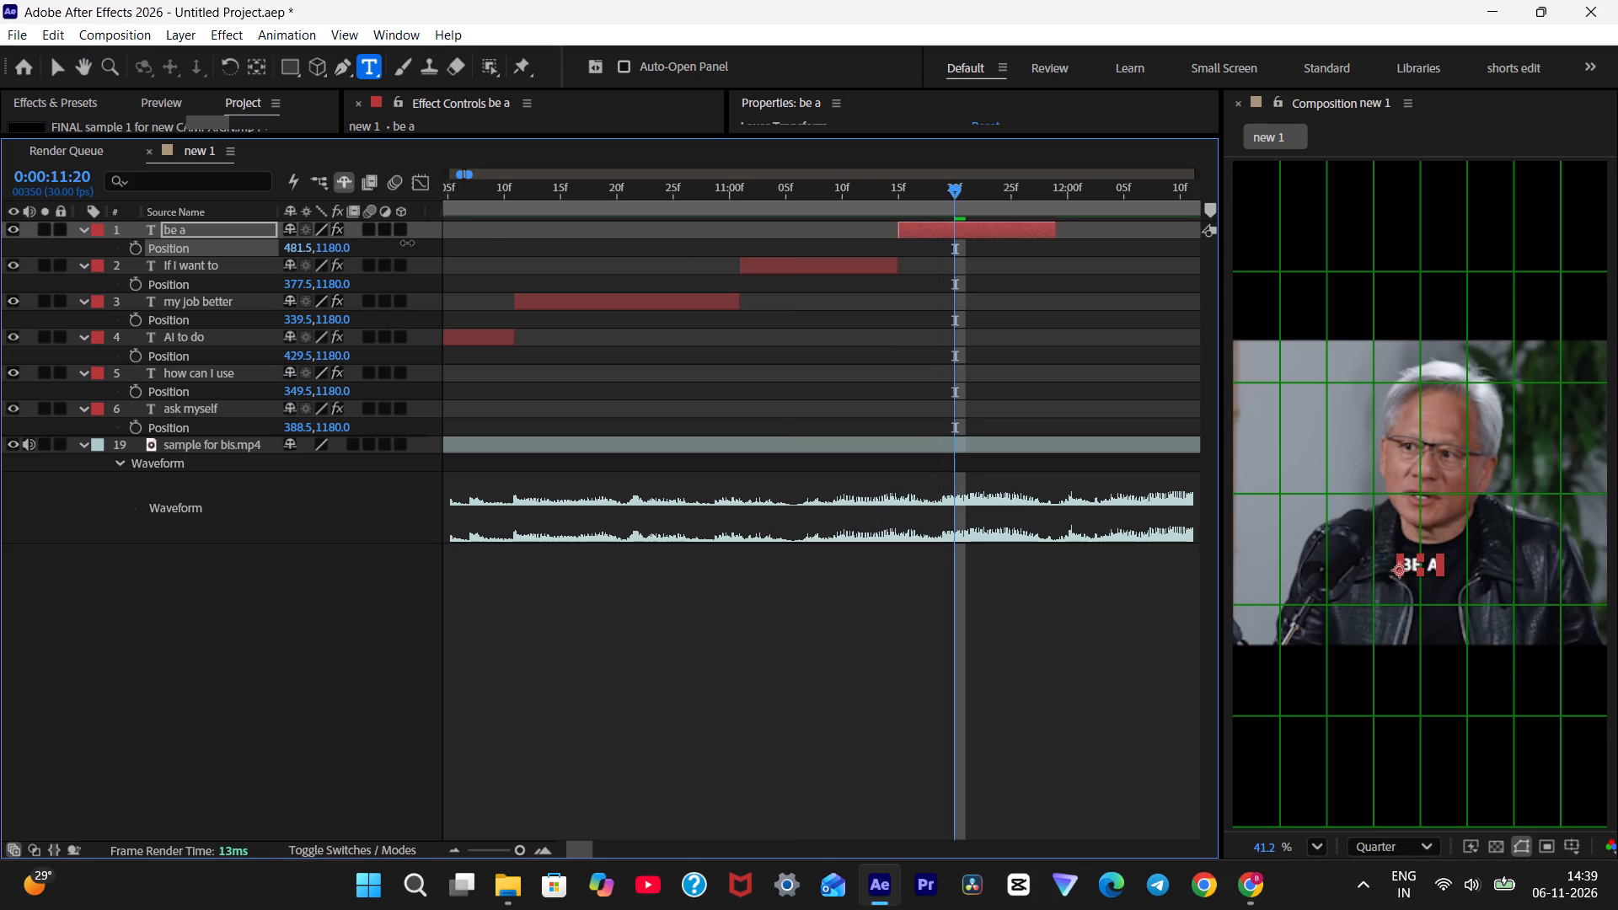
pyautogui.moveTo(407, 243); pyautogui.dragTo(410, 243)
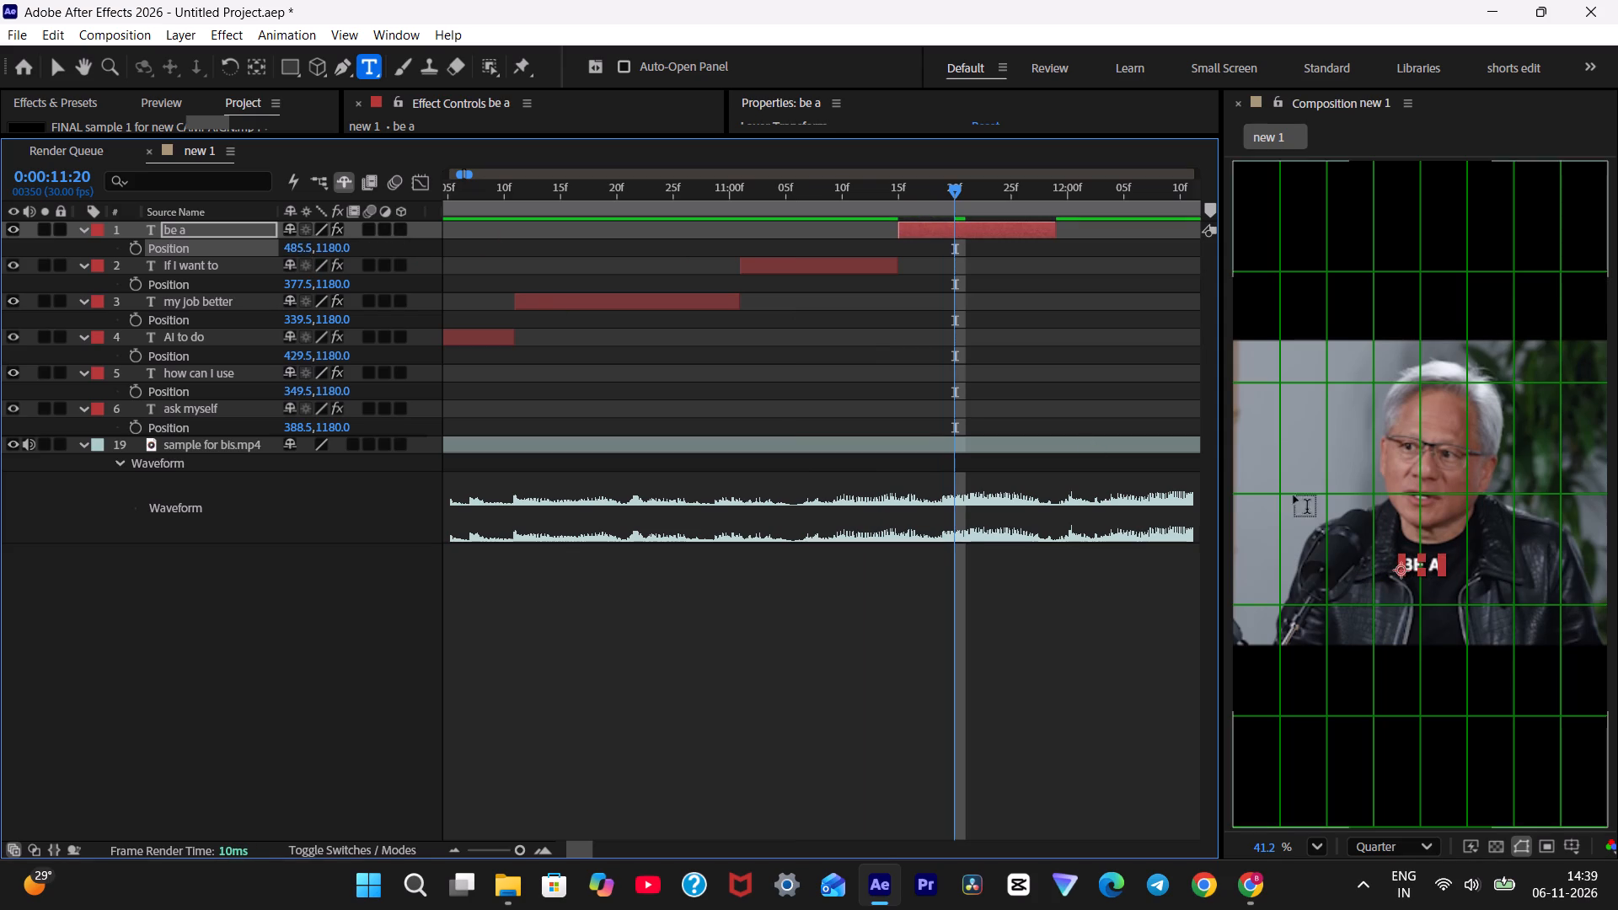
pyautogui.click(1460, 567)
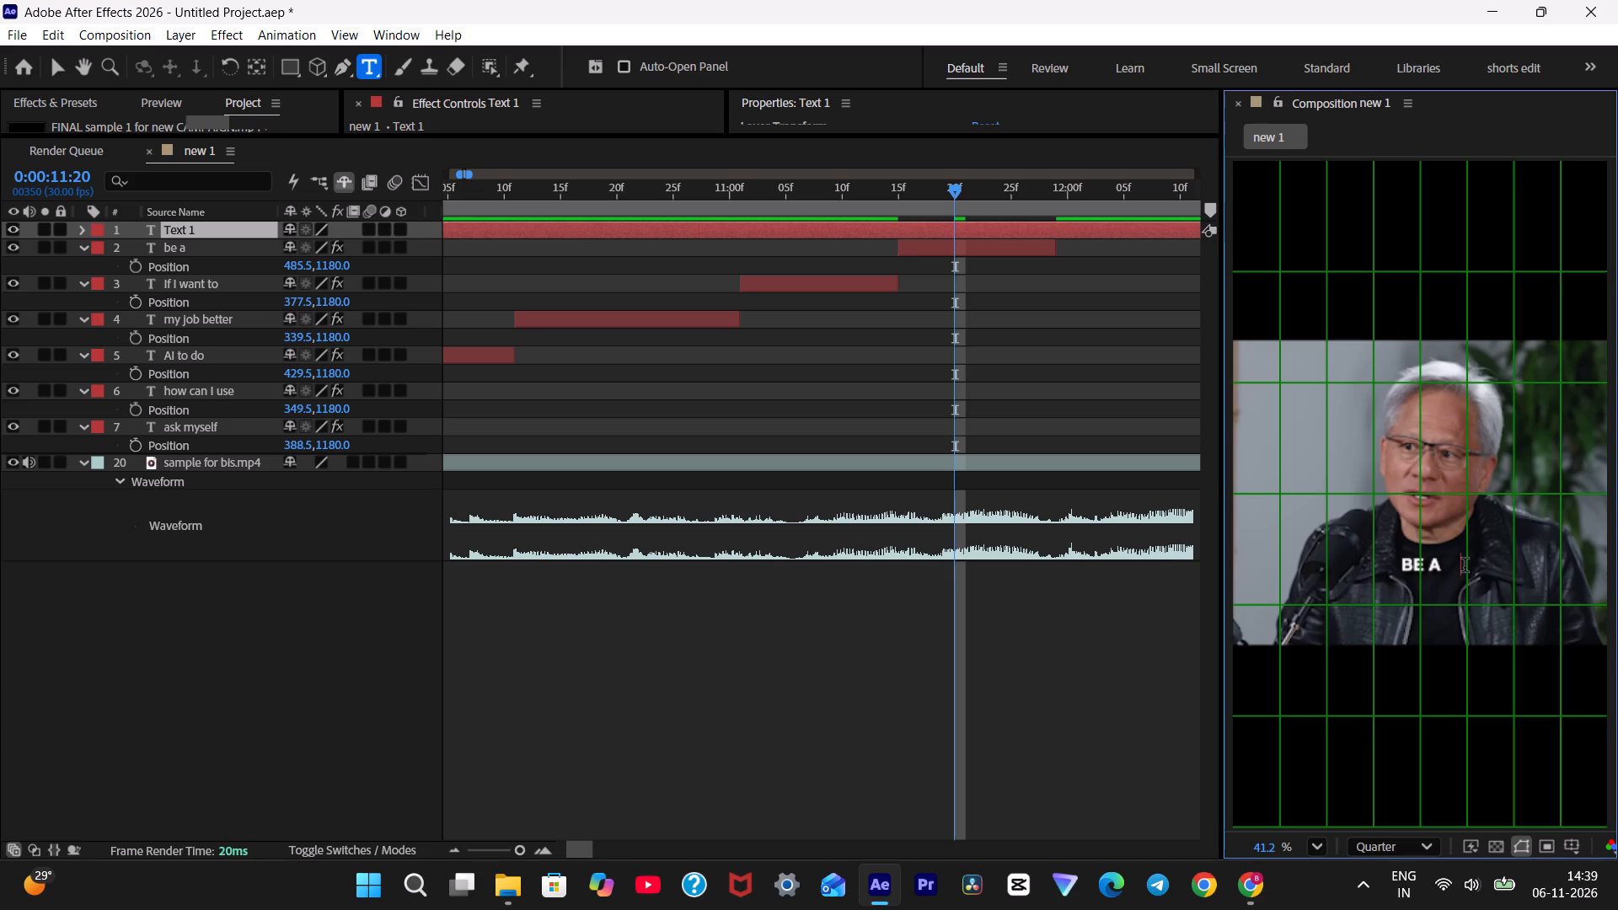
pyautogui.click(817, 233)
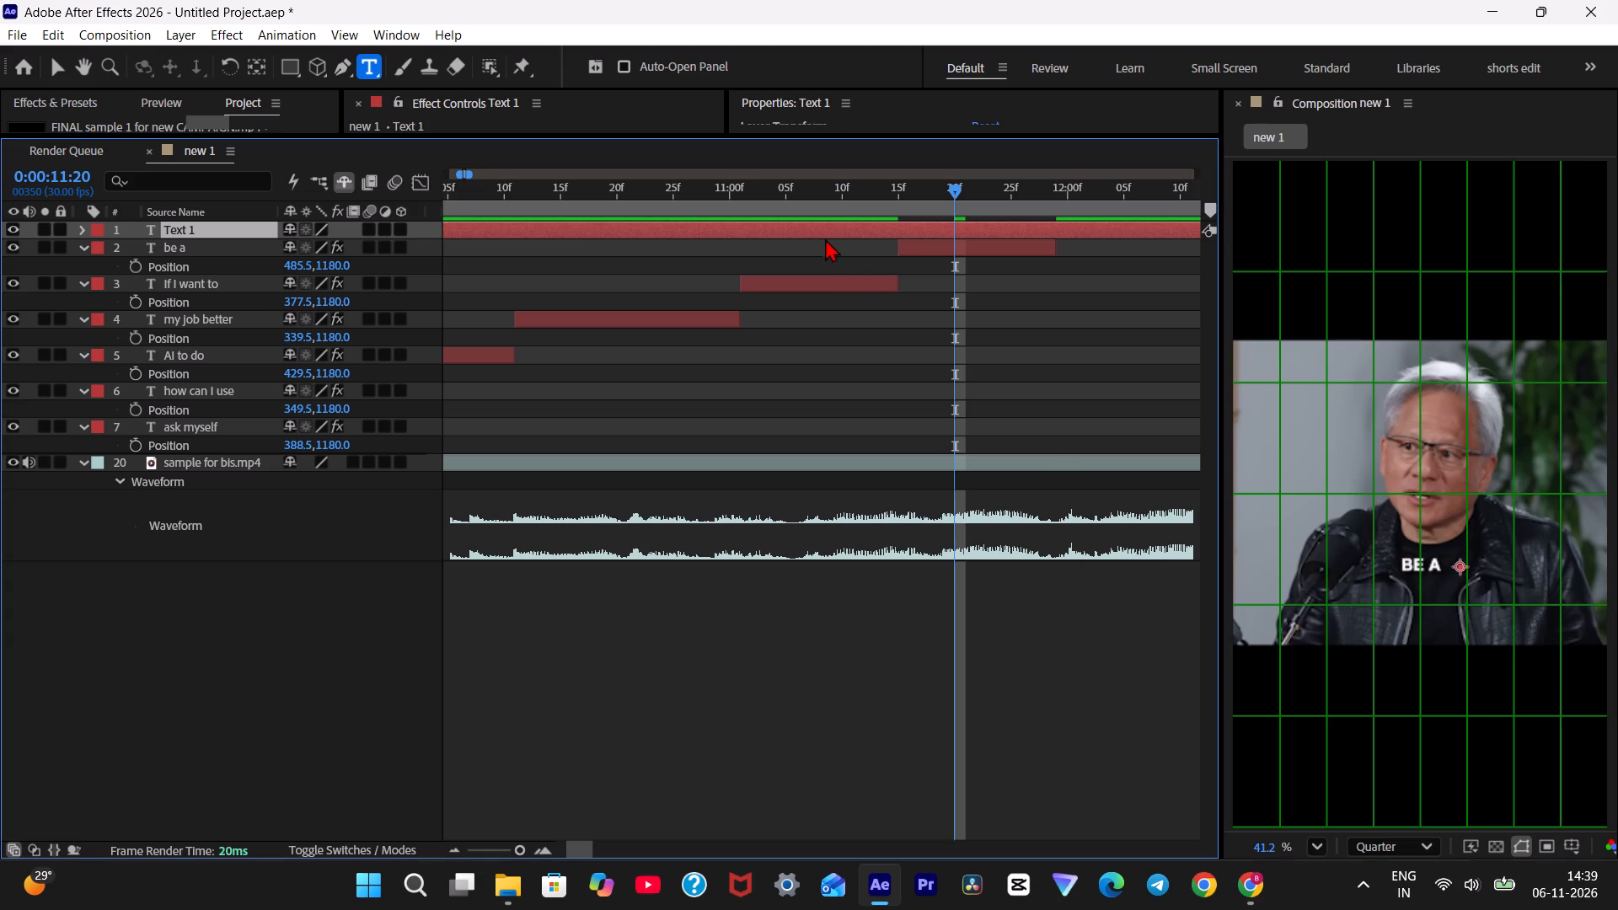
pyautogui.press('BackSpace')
# Extend the "be a" caption's text to "be aaa.." and centre it at X position 438.5.
pyautogui.doubleClick(972, 224)
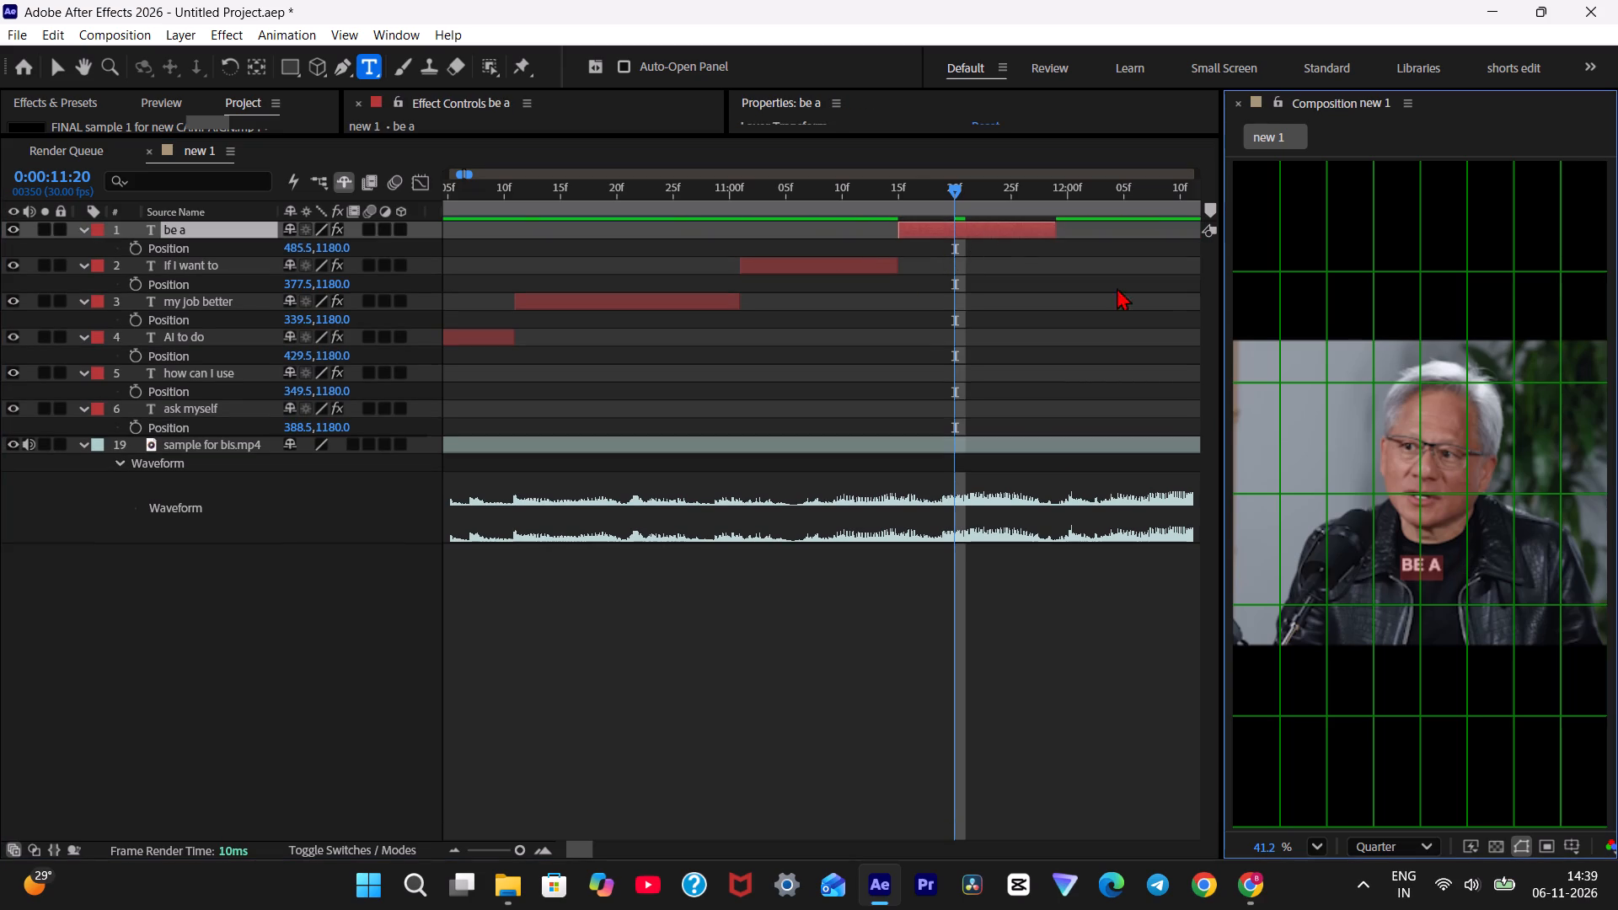
pyautogui.click(1453, 570)
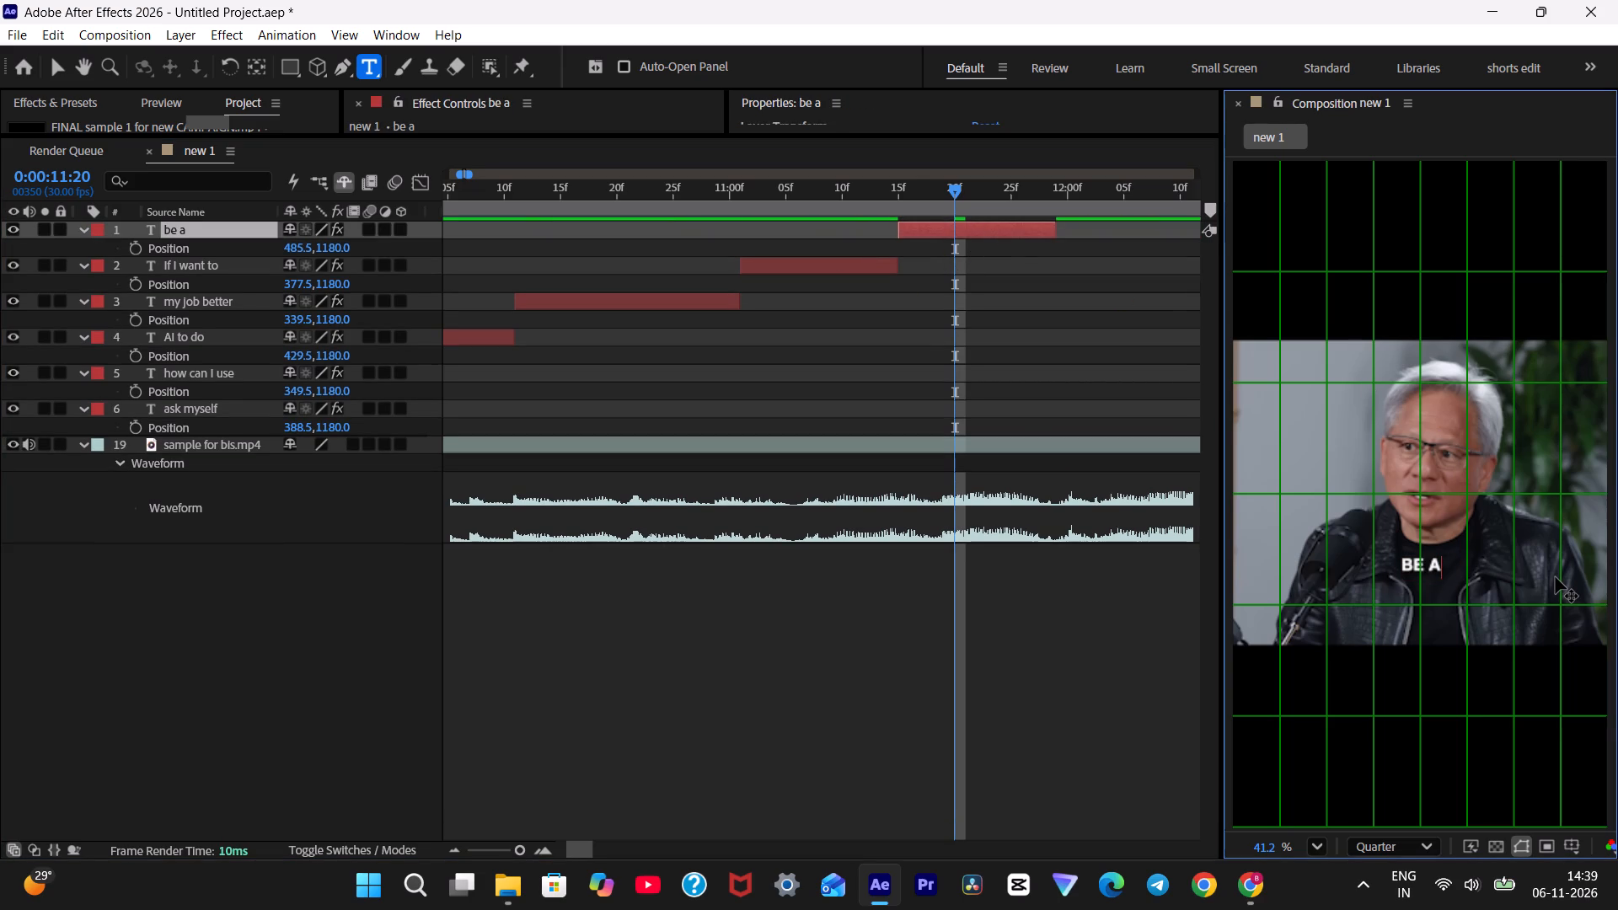
pyautogui.write('aa')
pyautogui.write('..')
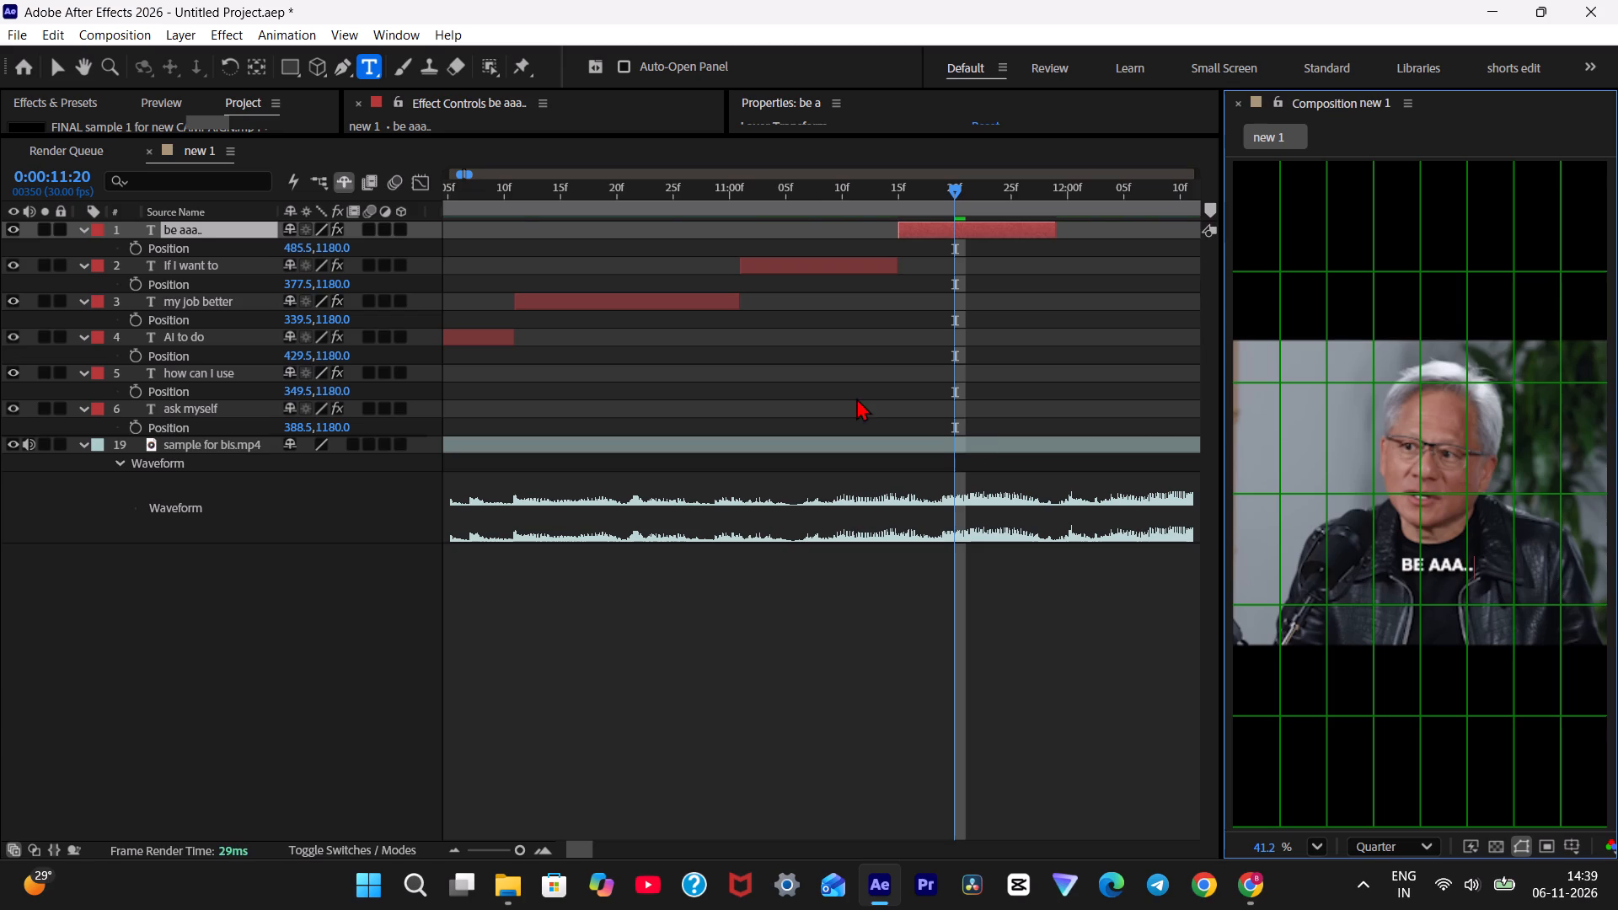
pyautogui.moveTo(299, 248); pyautogui.dragTo(283, 249)
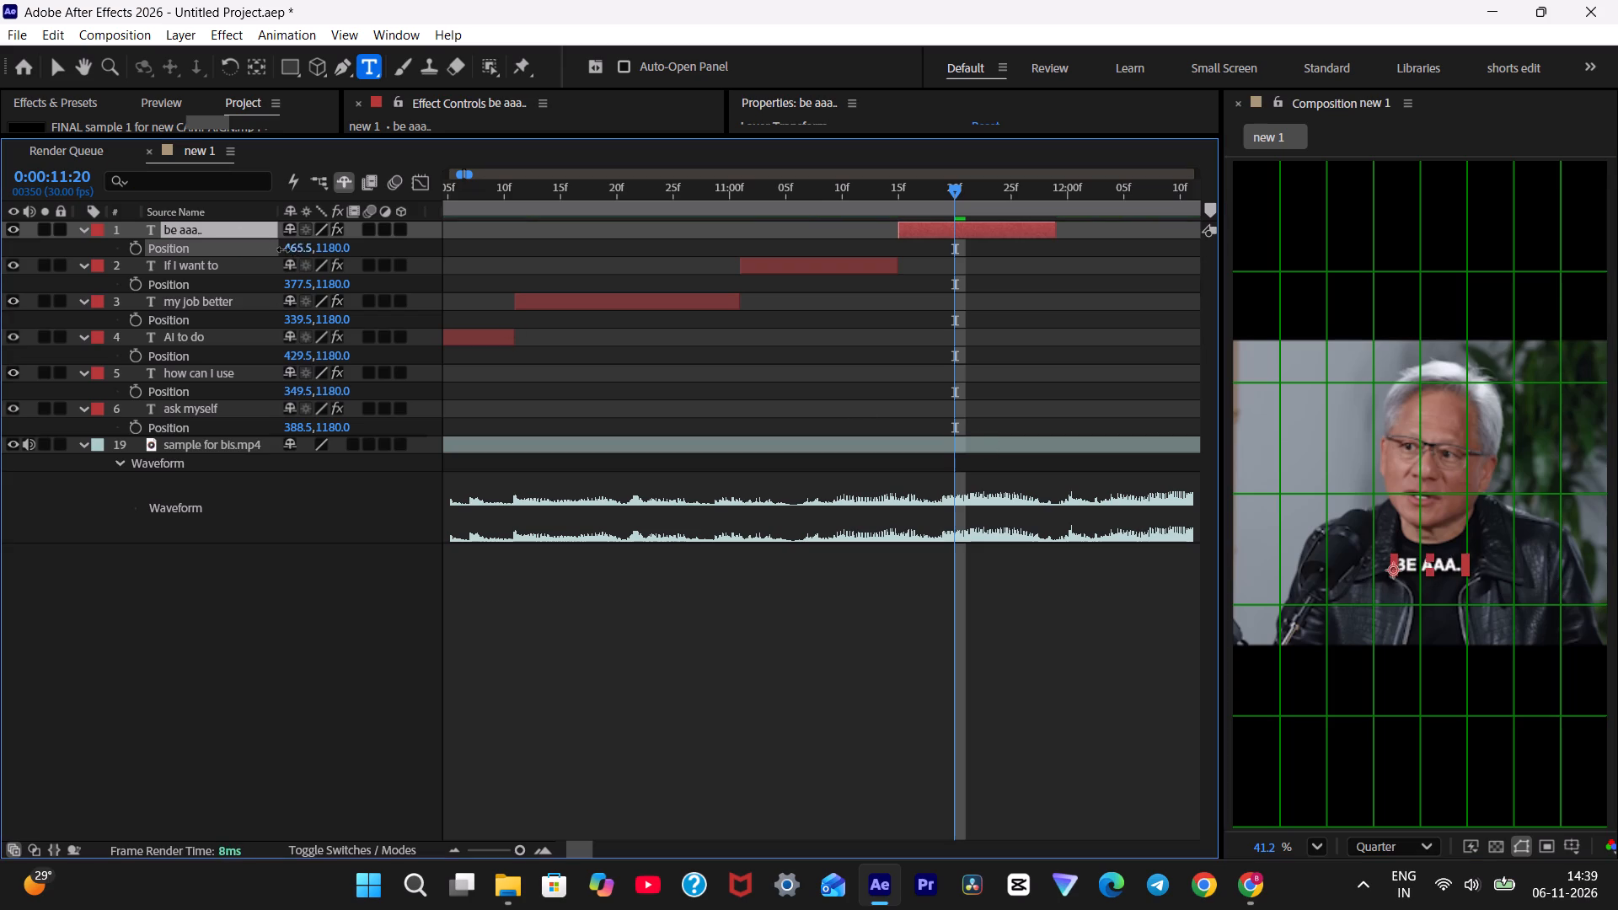
pyautogui.moveTo(283, 249); pyautogui.dragTo(256, 254)
# Replay the recent captions and duplicate the "be aaa.." caption so the copy starts at 0:00:11:29.
pyautogui.click(518, 189)
pyautogui.press('space')
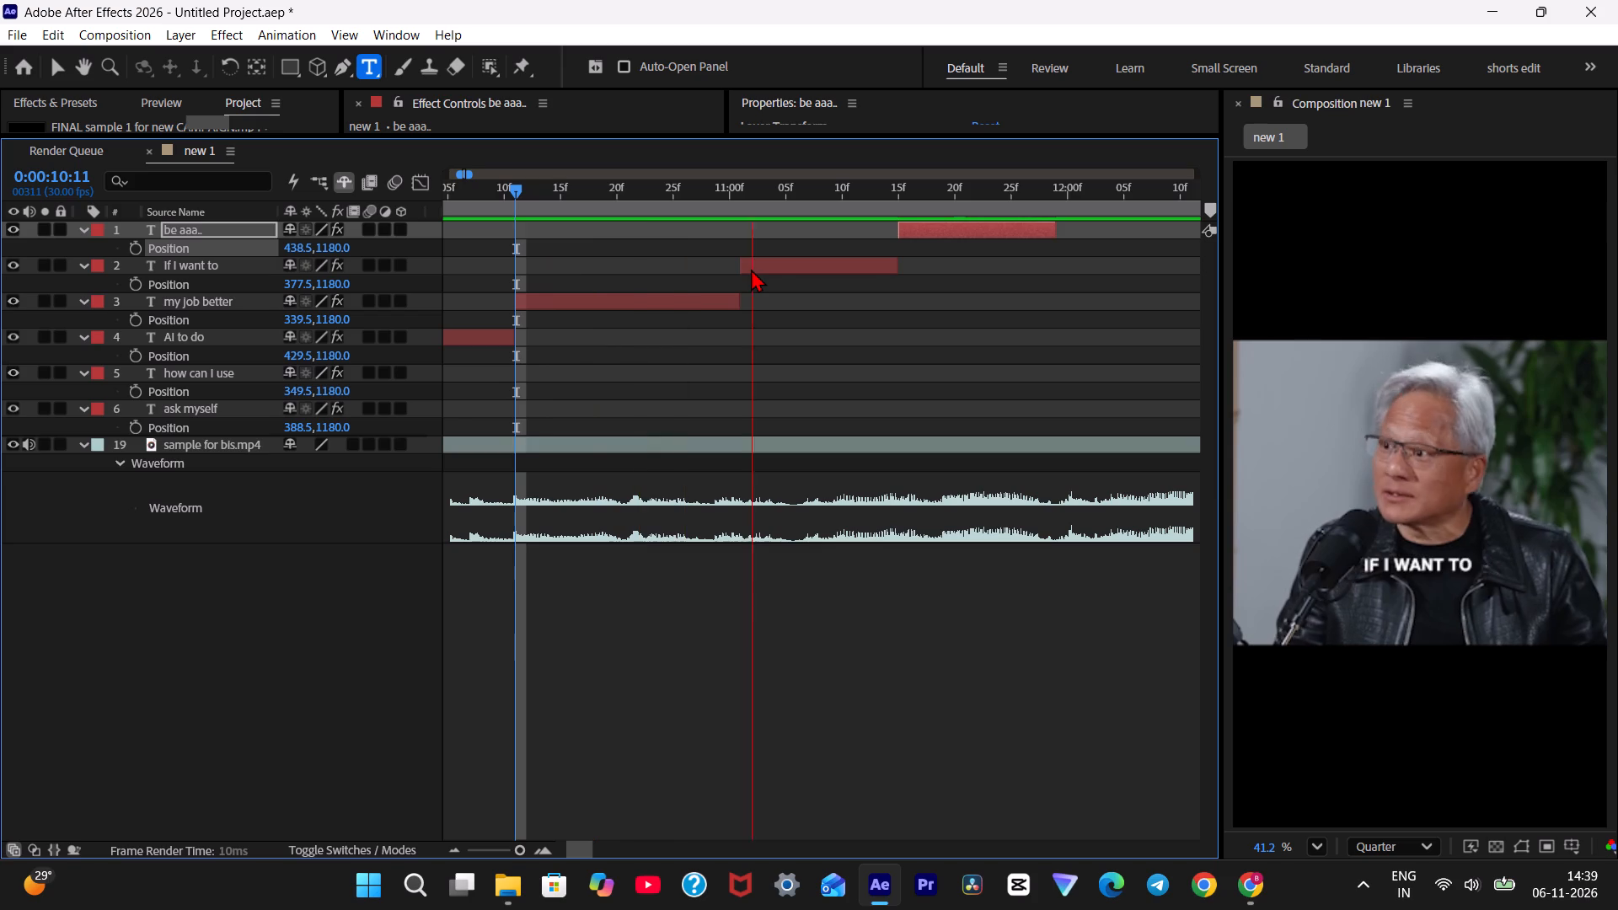
pyautogui.press('space')
pyautogui.press('space')
pyautogui.press('space')
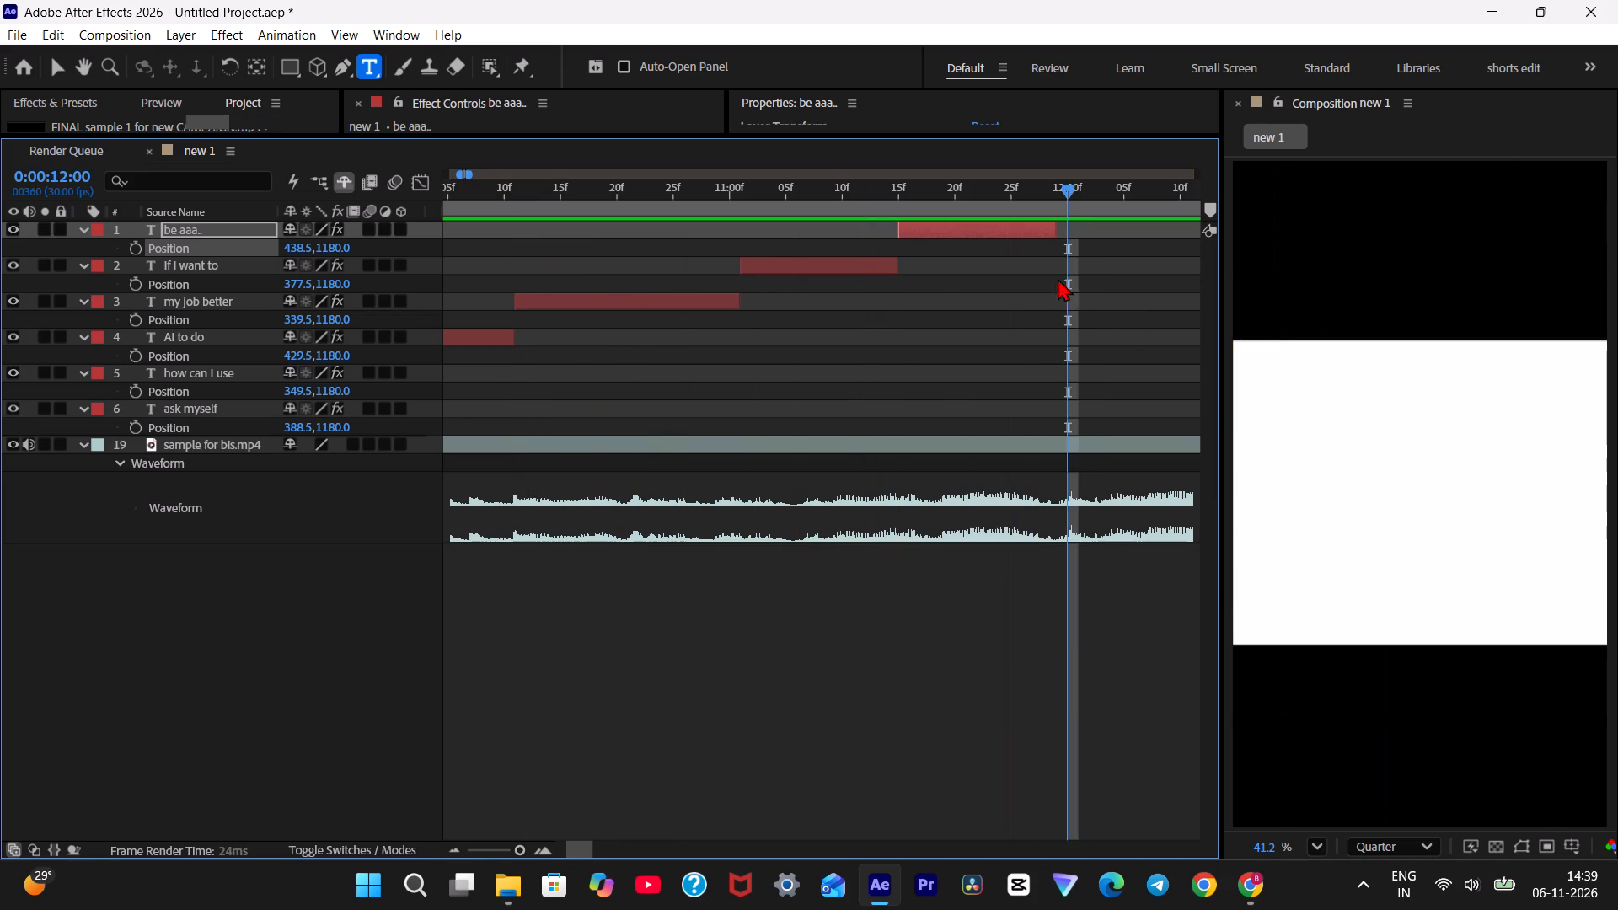
pyautogui.press('space')
pyautogui.press('space')
pyautogui.moveTo(1085, 208); pyautogui.dragTo(1057, 215)
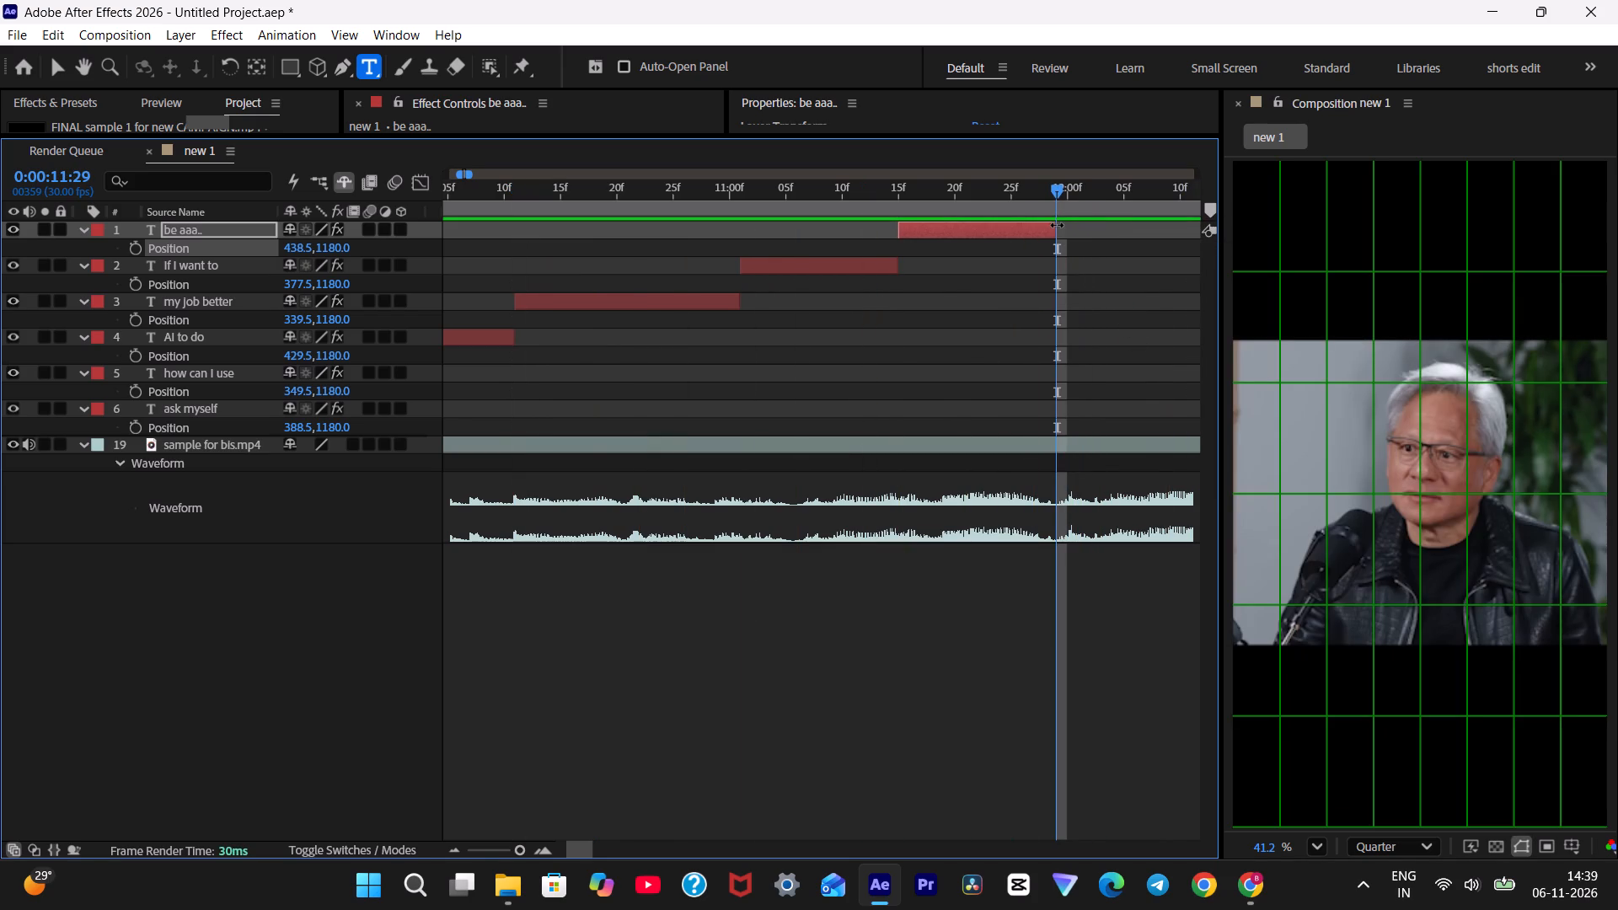
pyautogui.hotkey('ctrl', 'd')
pyautogui.write('p[')
# Replace the duplicated caption's text with "a lawyer" and centre it in the frame at X position 418.5.
pyautogui.doubleClick(1100, 225)
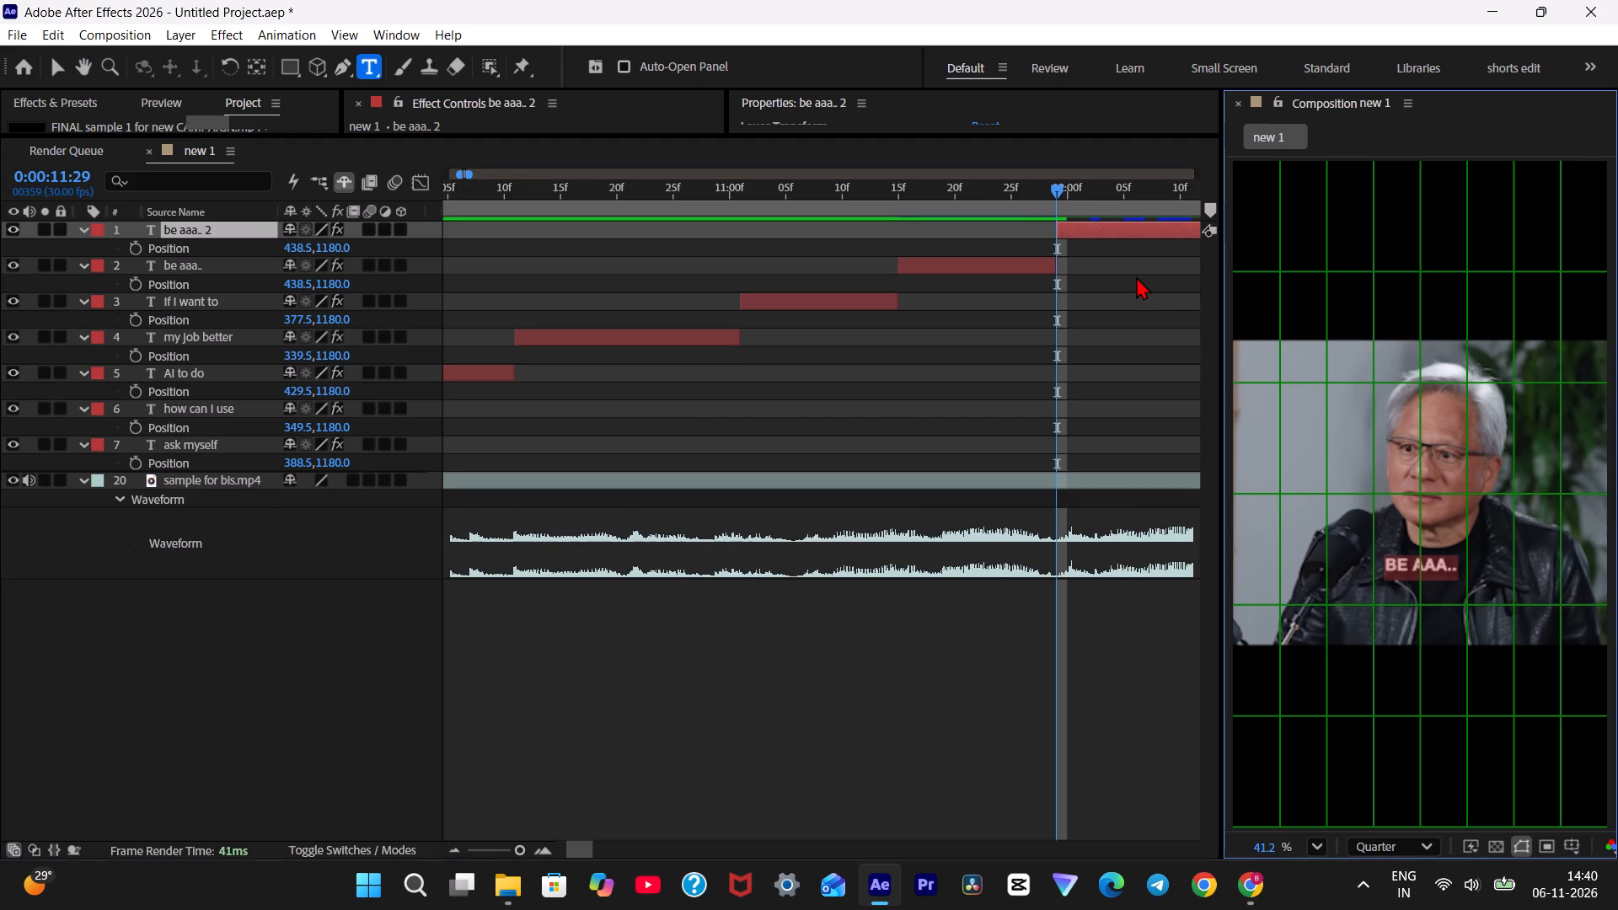
pyautogui.hotkey('ctrl', 'v')
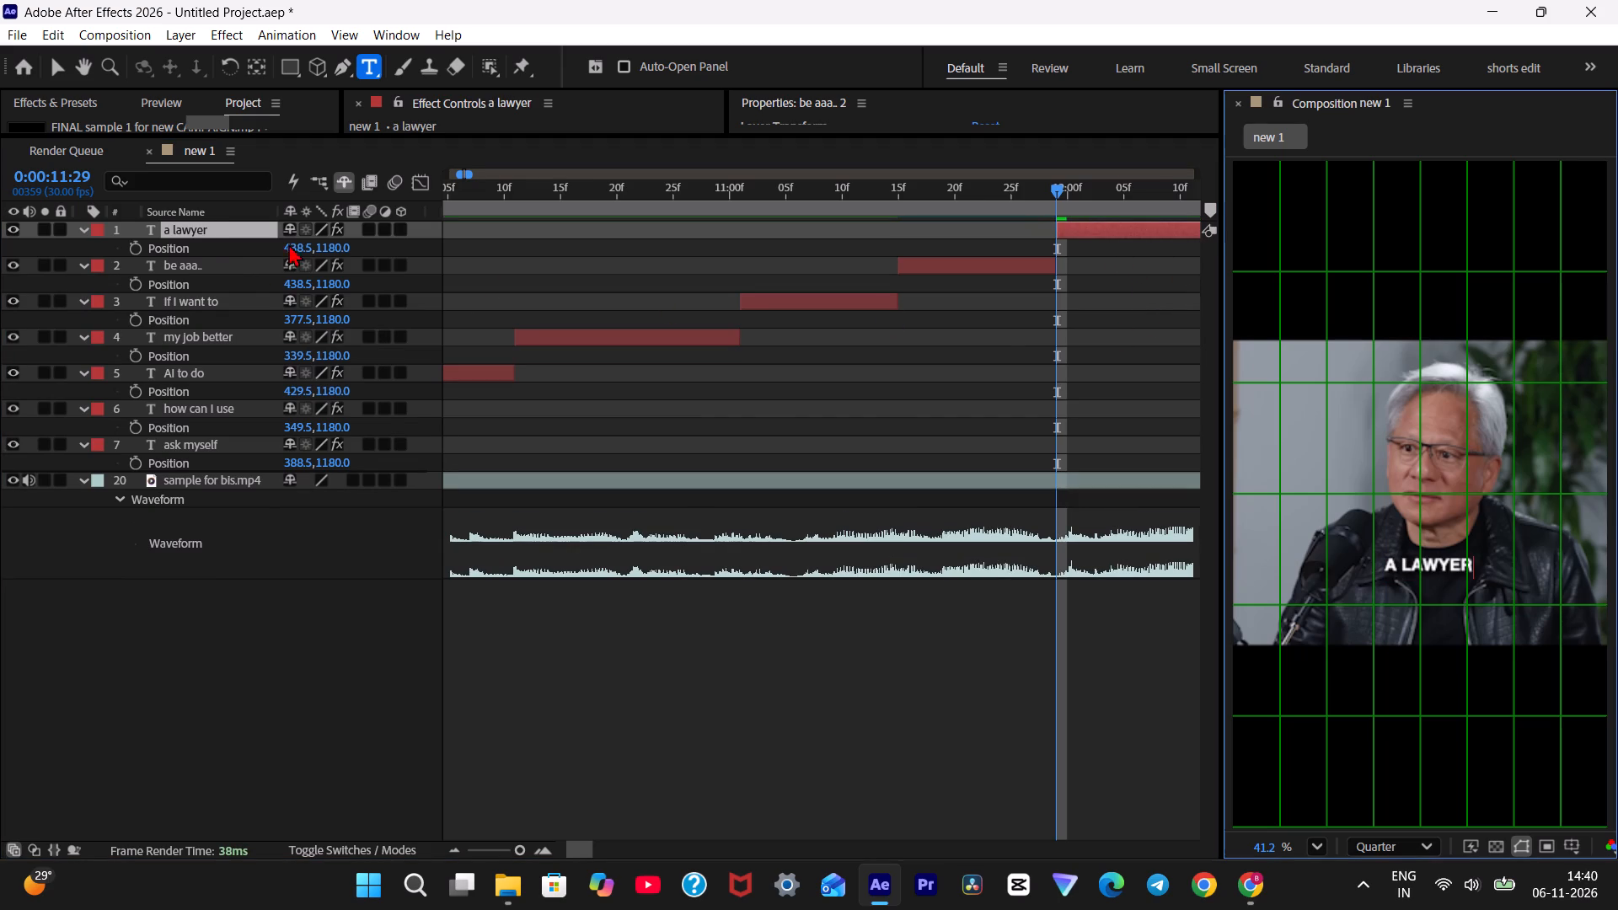
pyautogui.moveTo(298, 242); pyautogui.dragTo(289, 254)
# Replay the "be aaa.." and "a lawyer" captions to check their timing against the speech.
pyautogui.moveTo(914, 189); pyautogui.dragTo(959, 195)
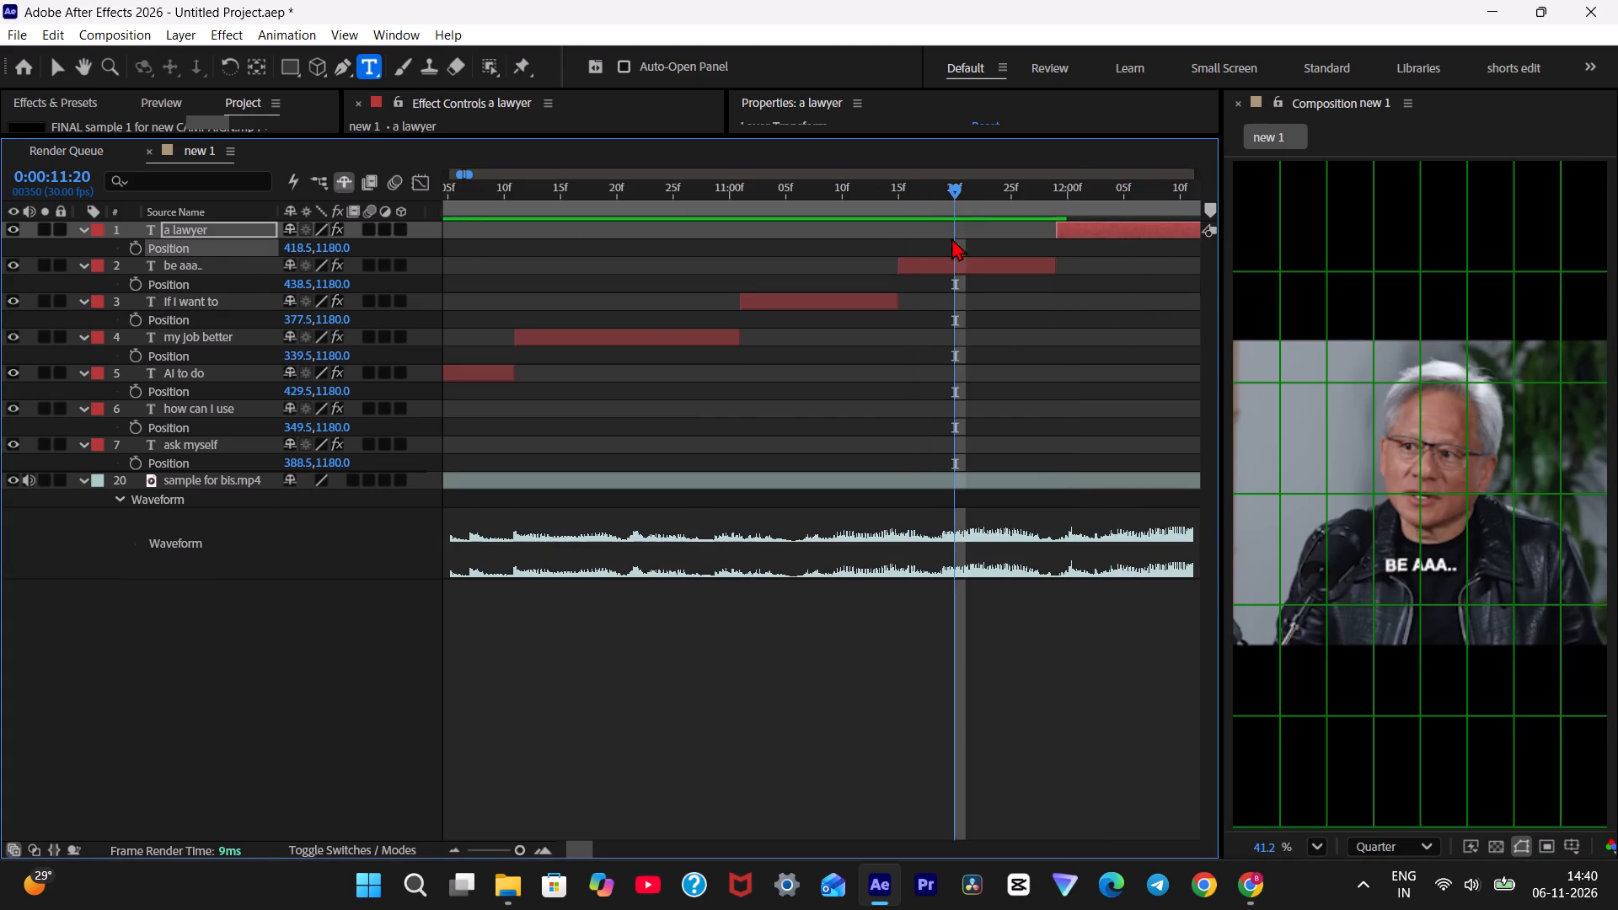
pyautogui.click(955, 269)
pyautogui.moveTo(928, 208); pyautogui.dragTo(793, 211)
pyautogui.press('space')
pyautogui.press('space')
pyautogui.press('space')
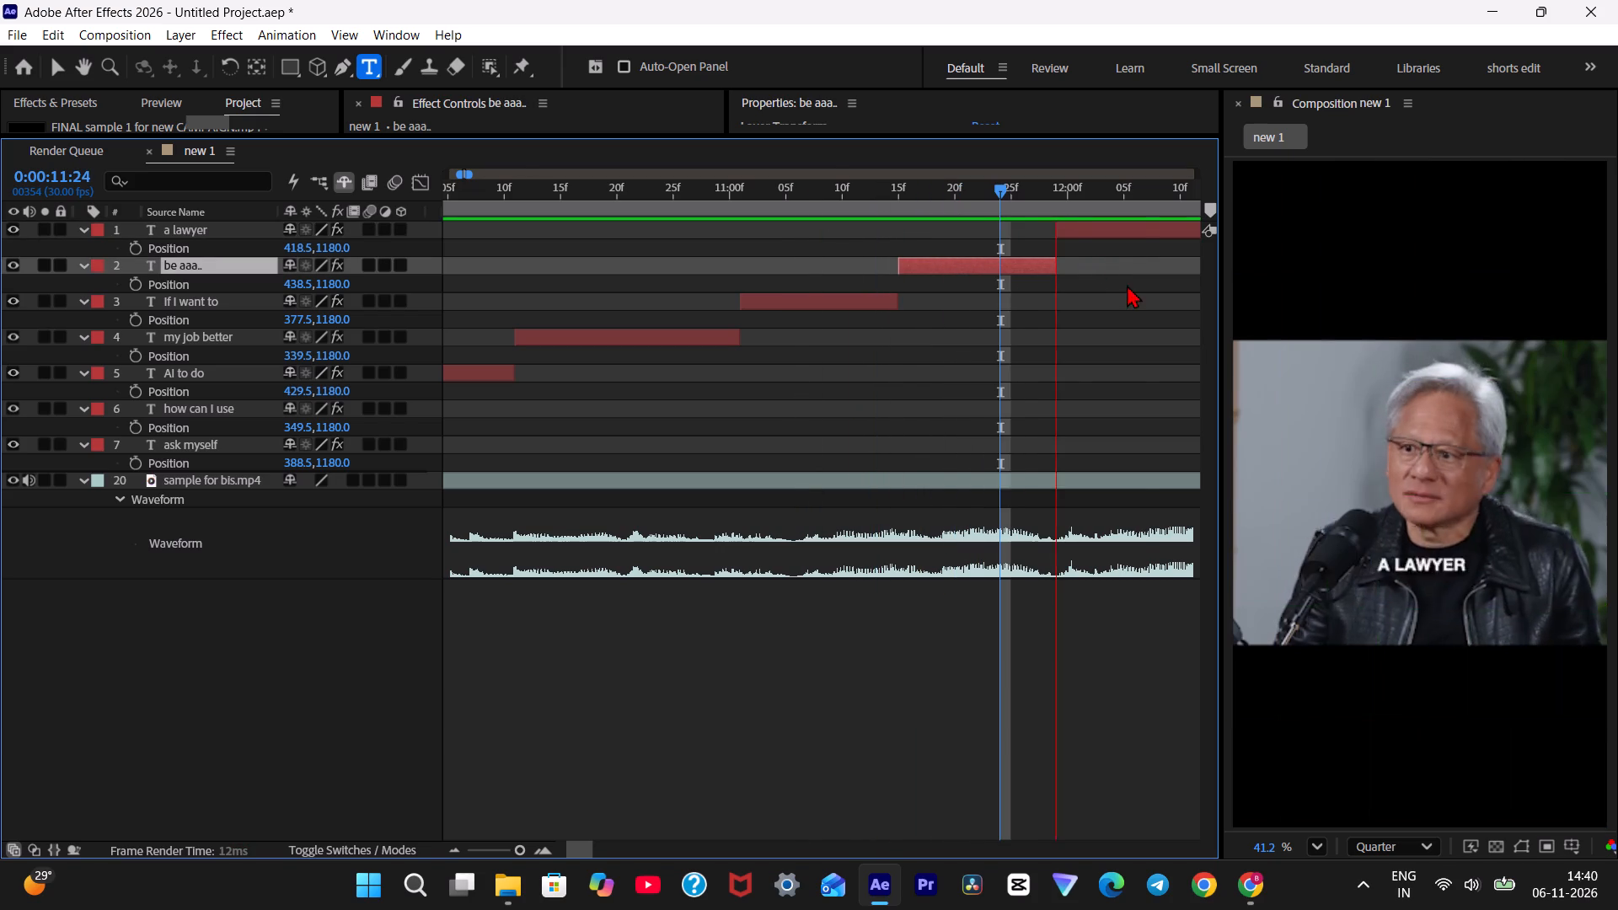
pyautogui.press('space')
pyautogui.press('space')
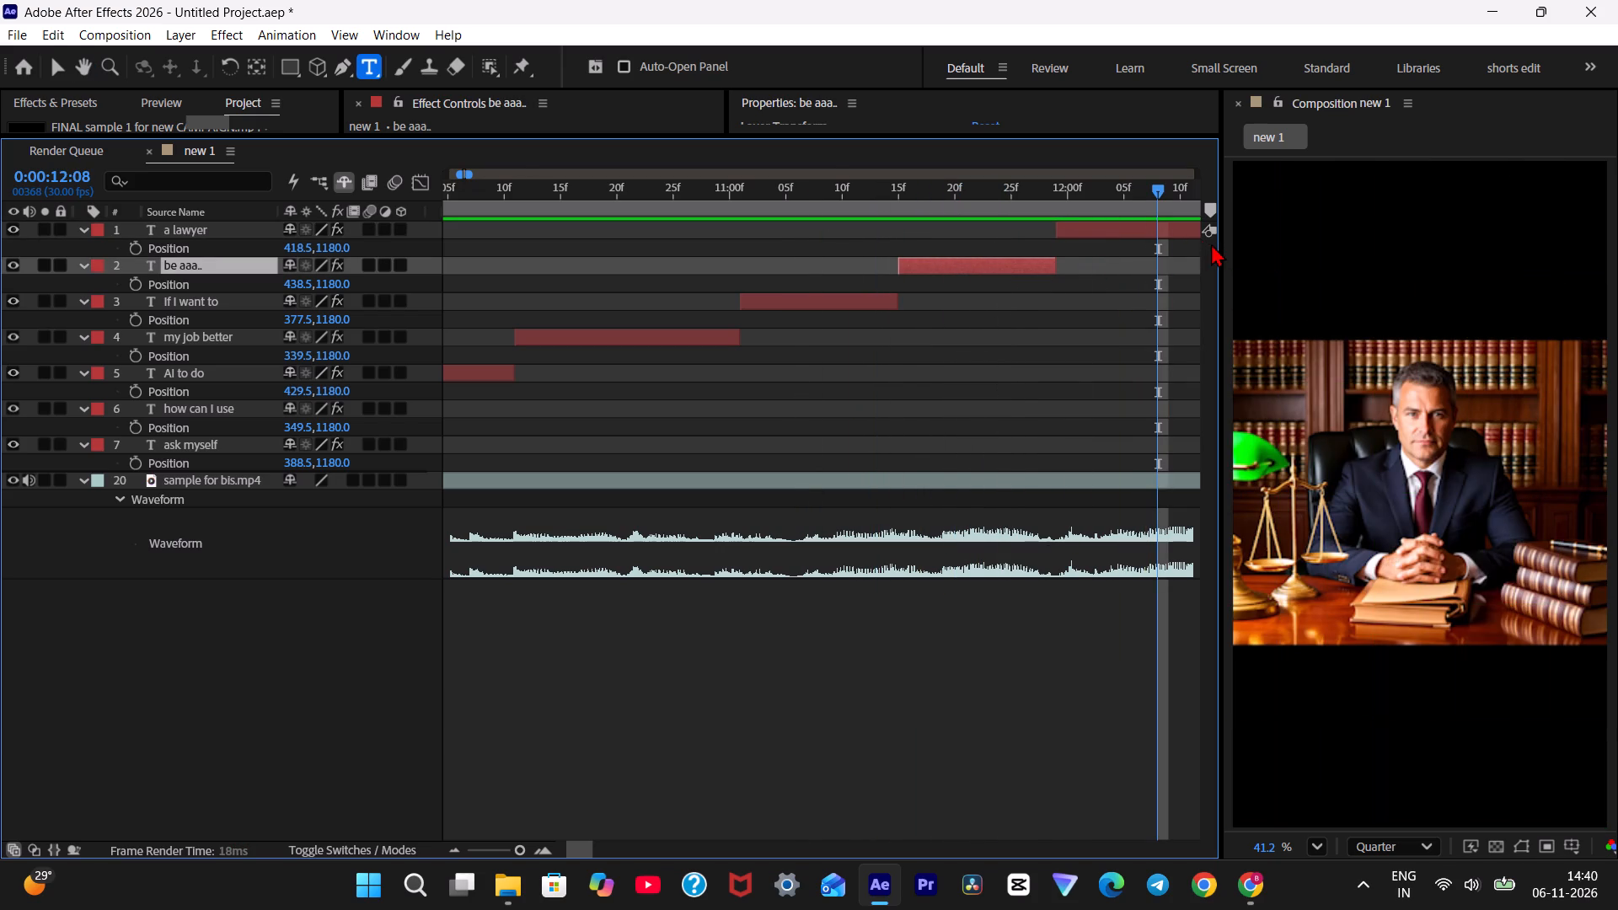
pyautogui.press('space')
pyautogui.moveTo(909, 201); pyautogui.dragTo(497, 219)
pyautogui.press('space')
pyautogui.press('space')
# Scrub through the composition and replay from the "ask myself" caption through "a lawyer" to check caption timing.
pyautogui.moveTo(729, 180); pyautogui.dragTo(768, 191)
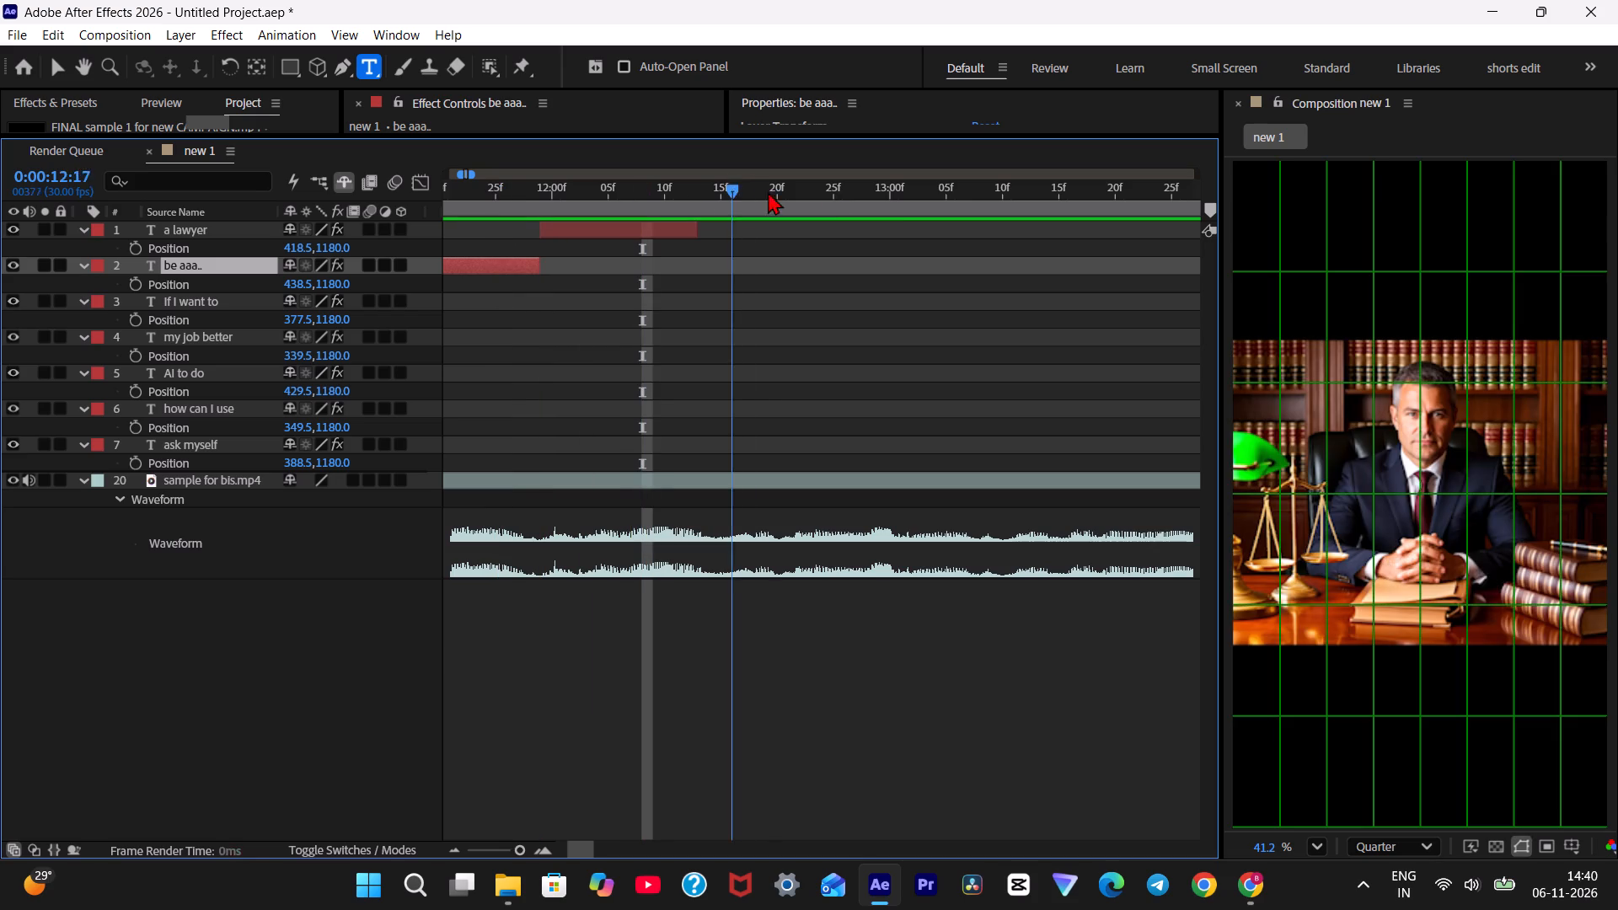
pyautogui.moveTo(768, 191); pyautogui.dragTo(1126, 334)
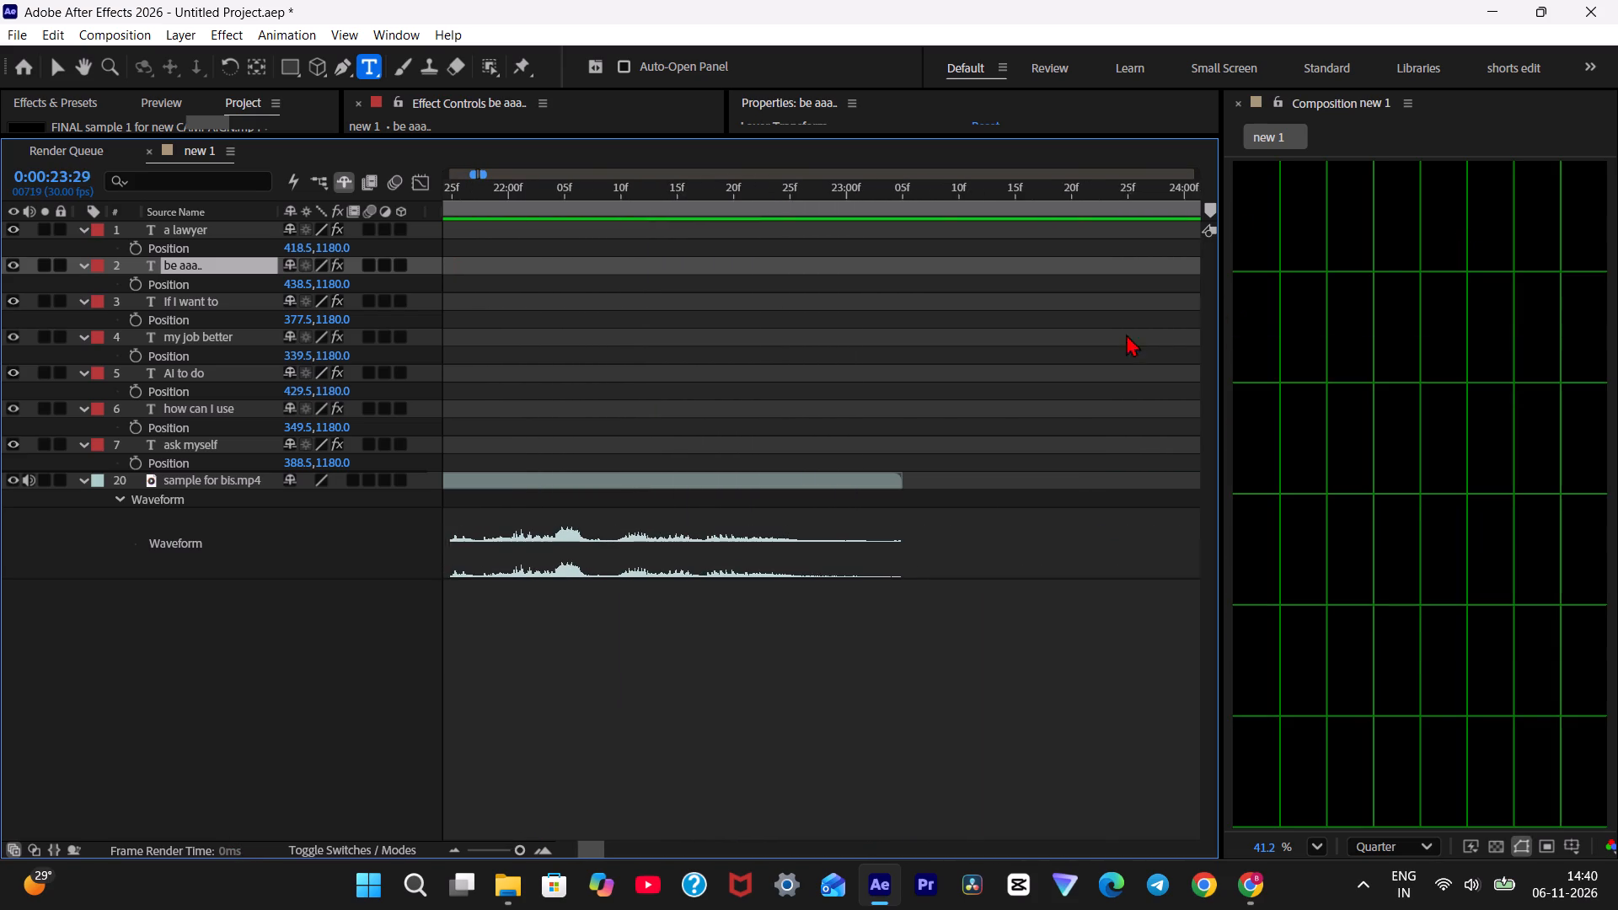
pyautogui.moveTo(1126, 334); pyautogui.dragTo(0, 466)
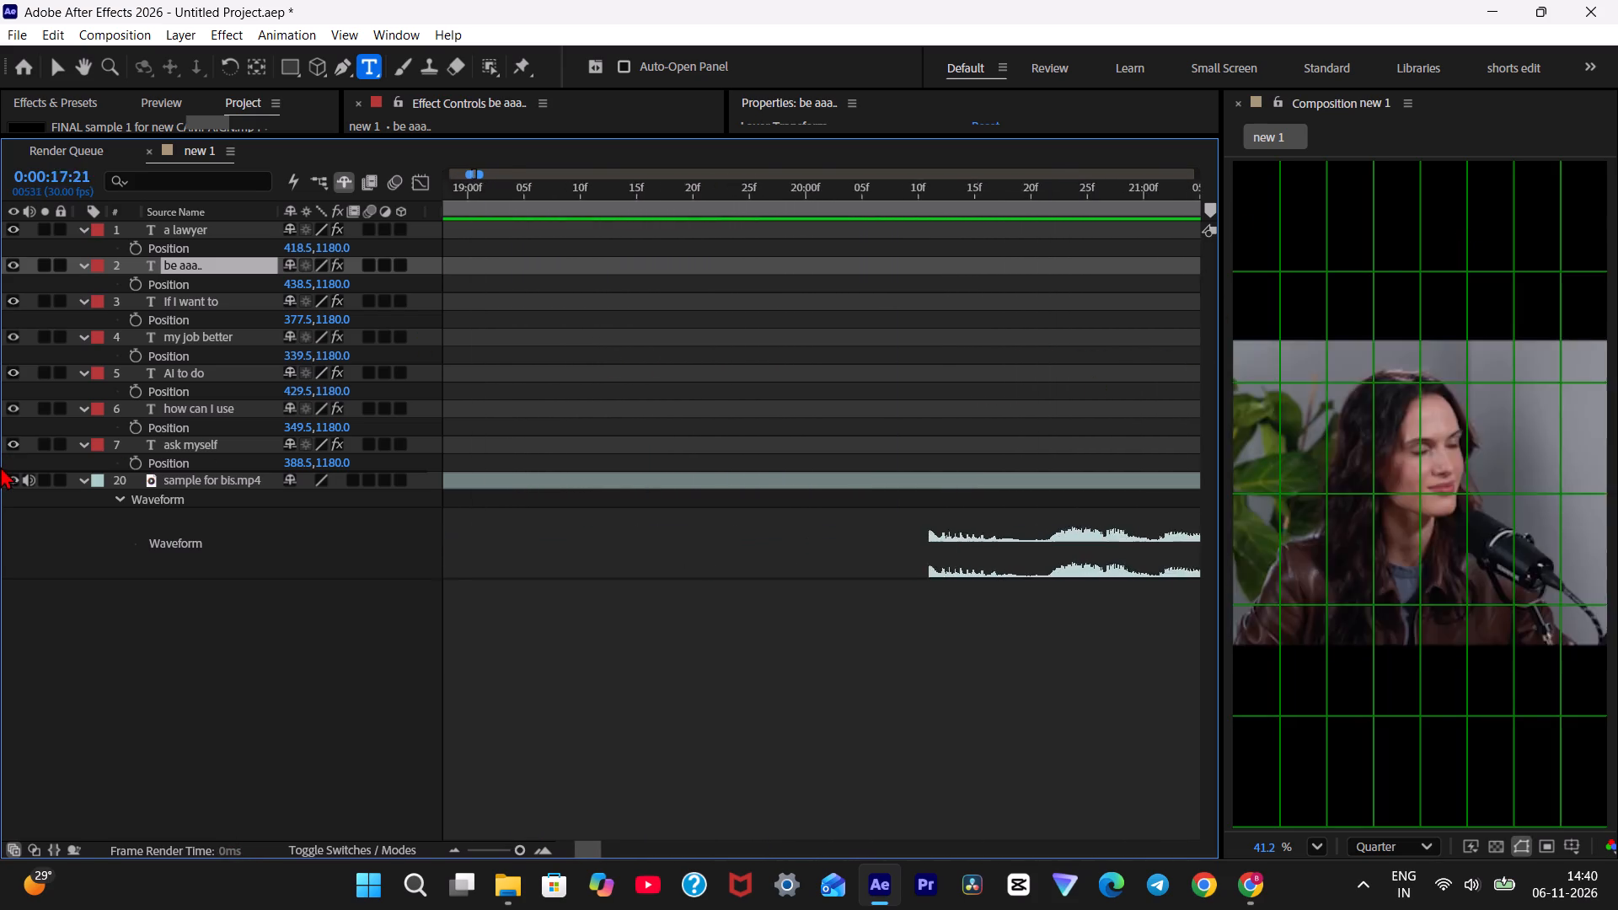
pyautogui.moveTo(0, 466); pyautogui.dragTo(1095, 450)
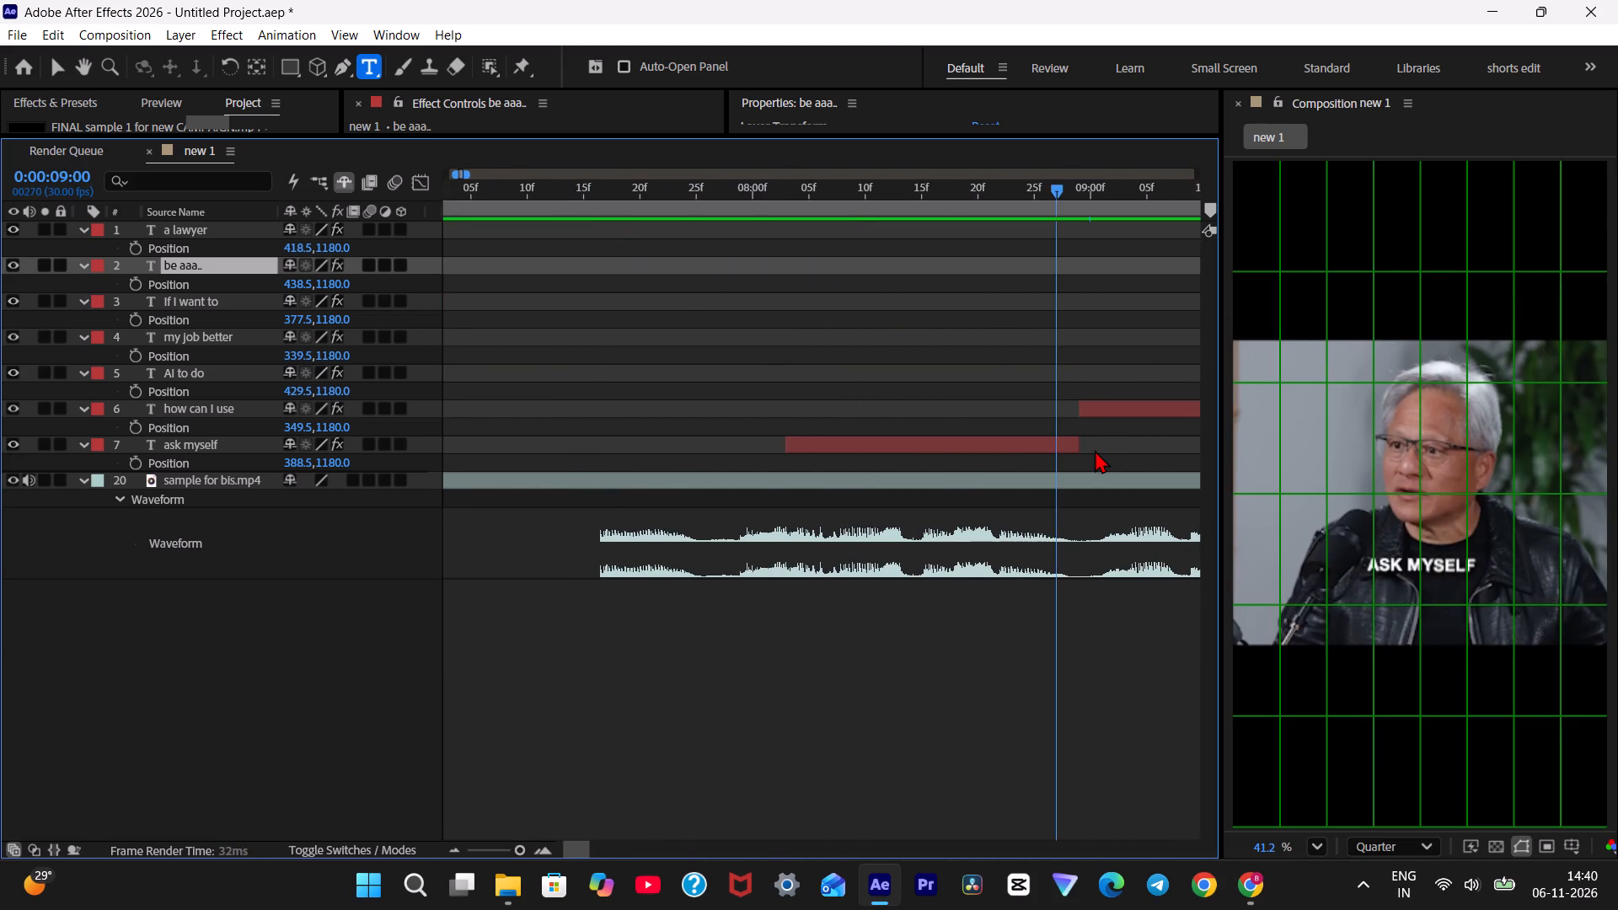
pyautogui.moveTo(1095, 450); pyautogui.dragTo(1089, 452)
pyautogui.press('space')
pyautogui.press('space')
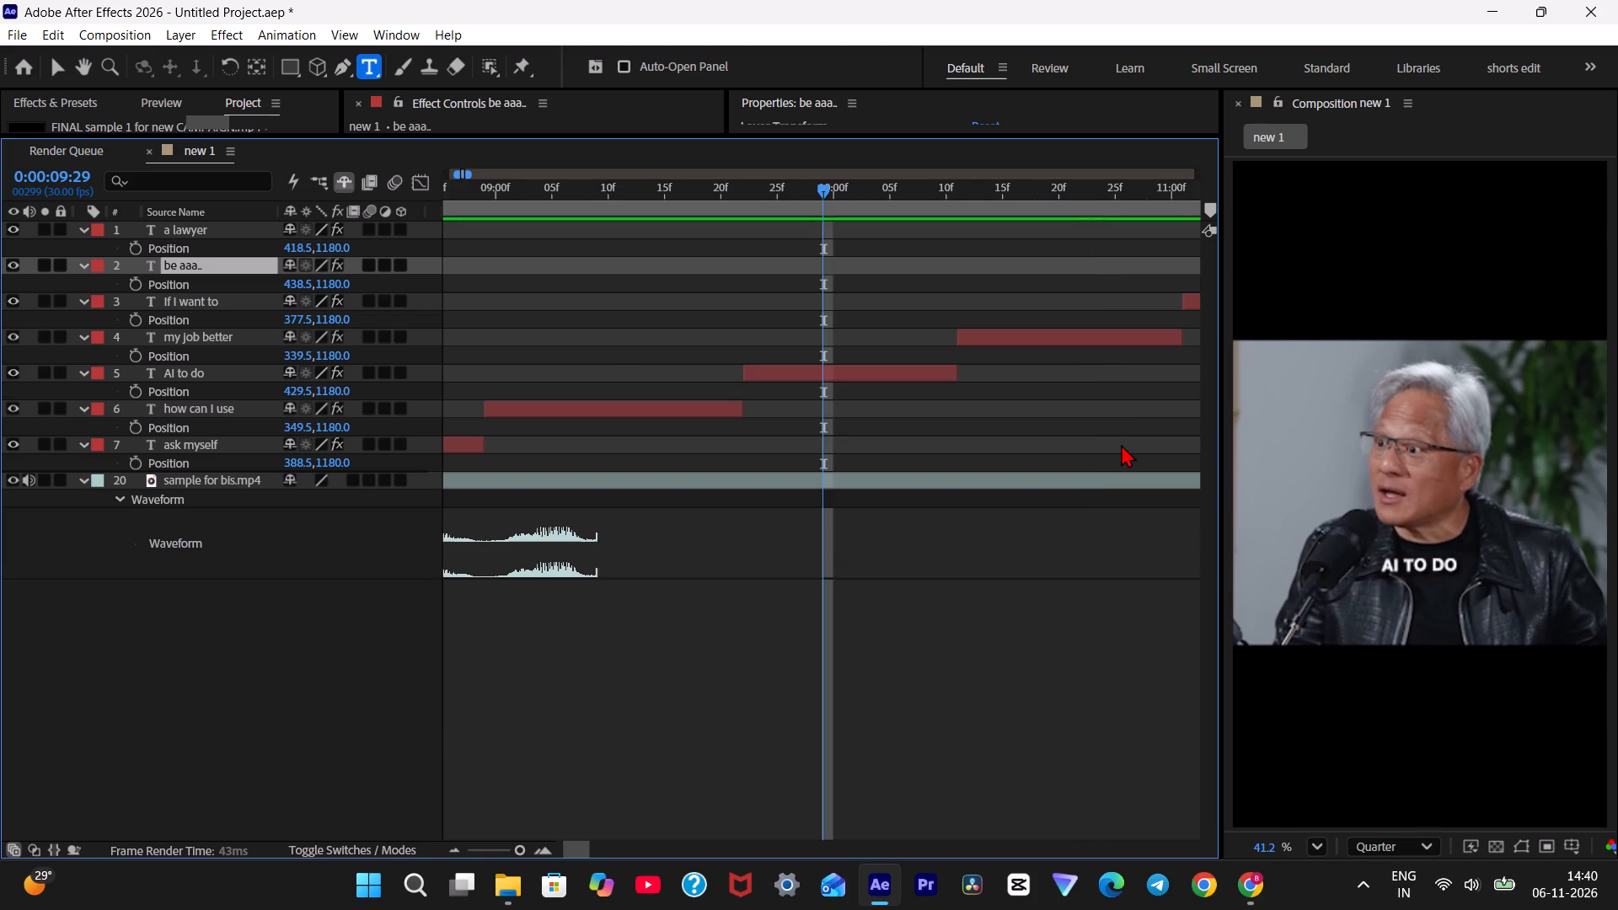
pyautogui.press('space')
pyautogui.press('space')
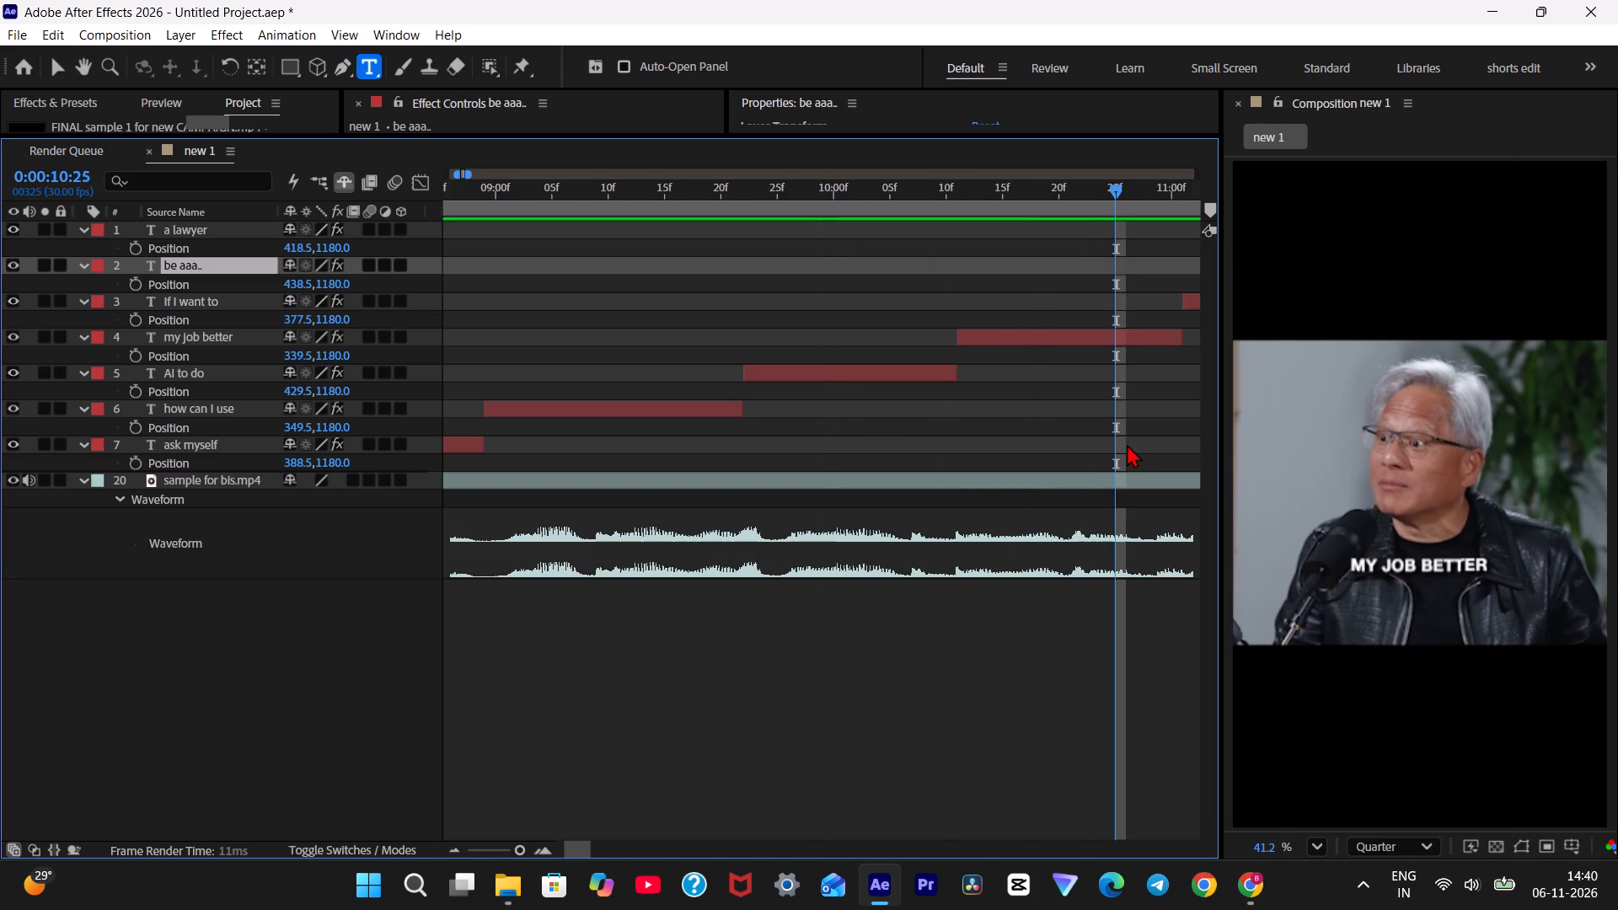
pyautogui.press('space')
pyautogui.press('space')
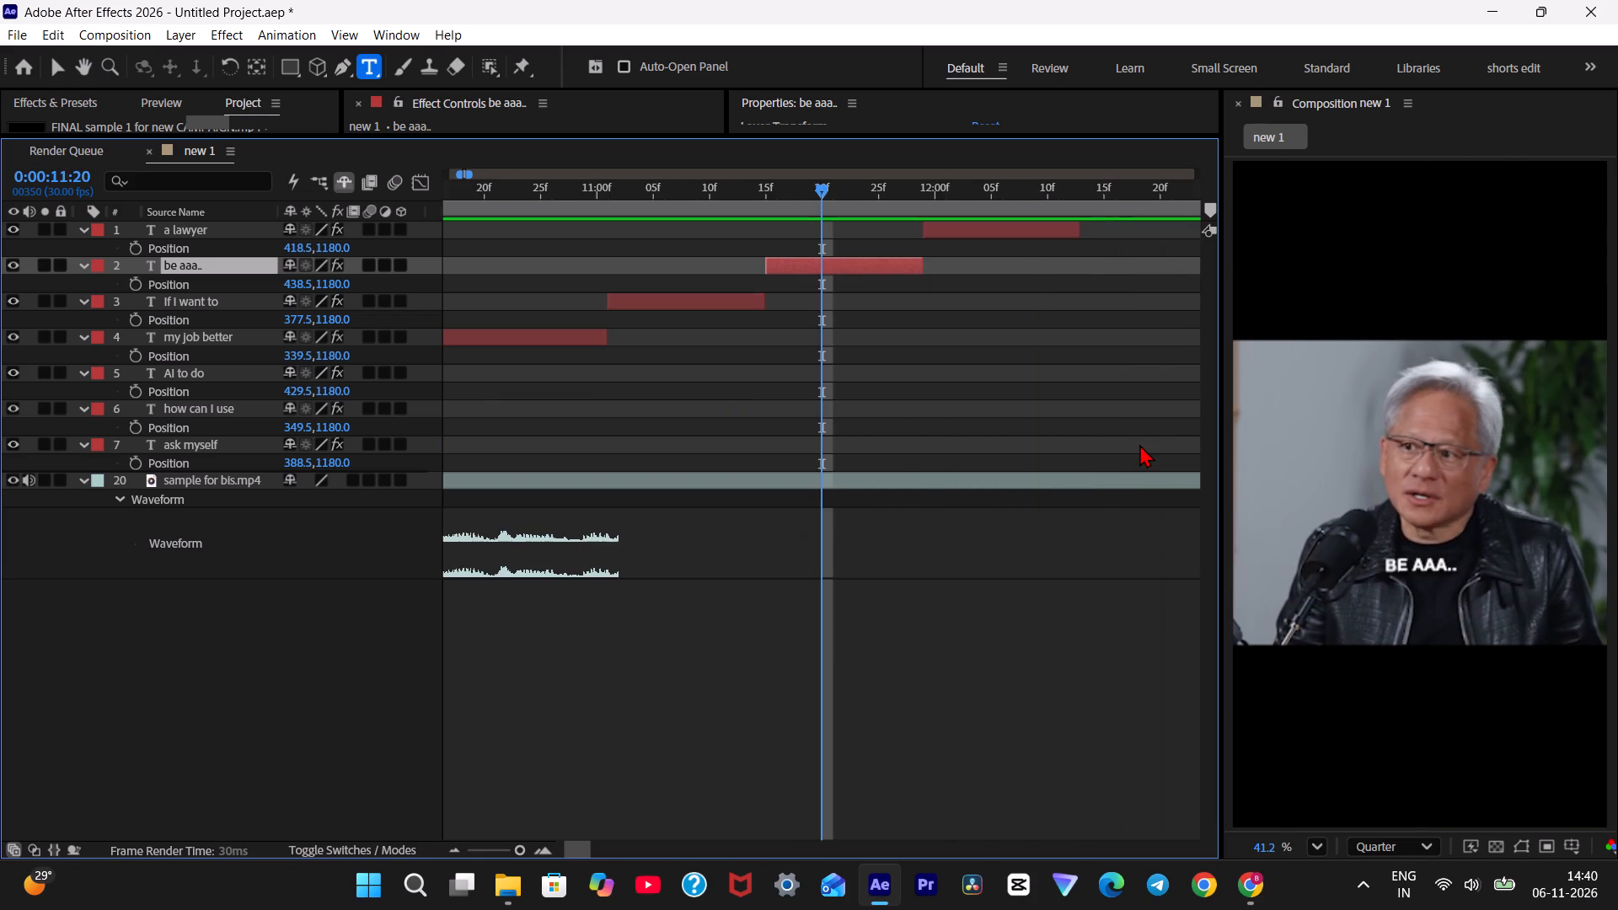
pyautogui.press('space')
pyautogui.press('space')
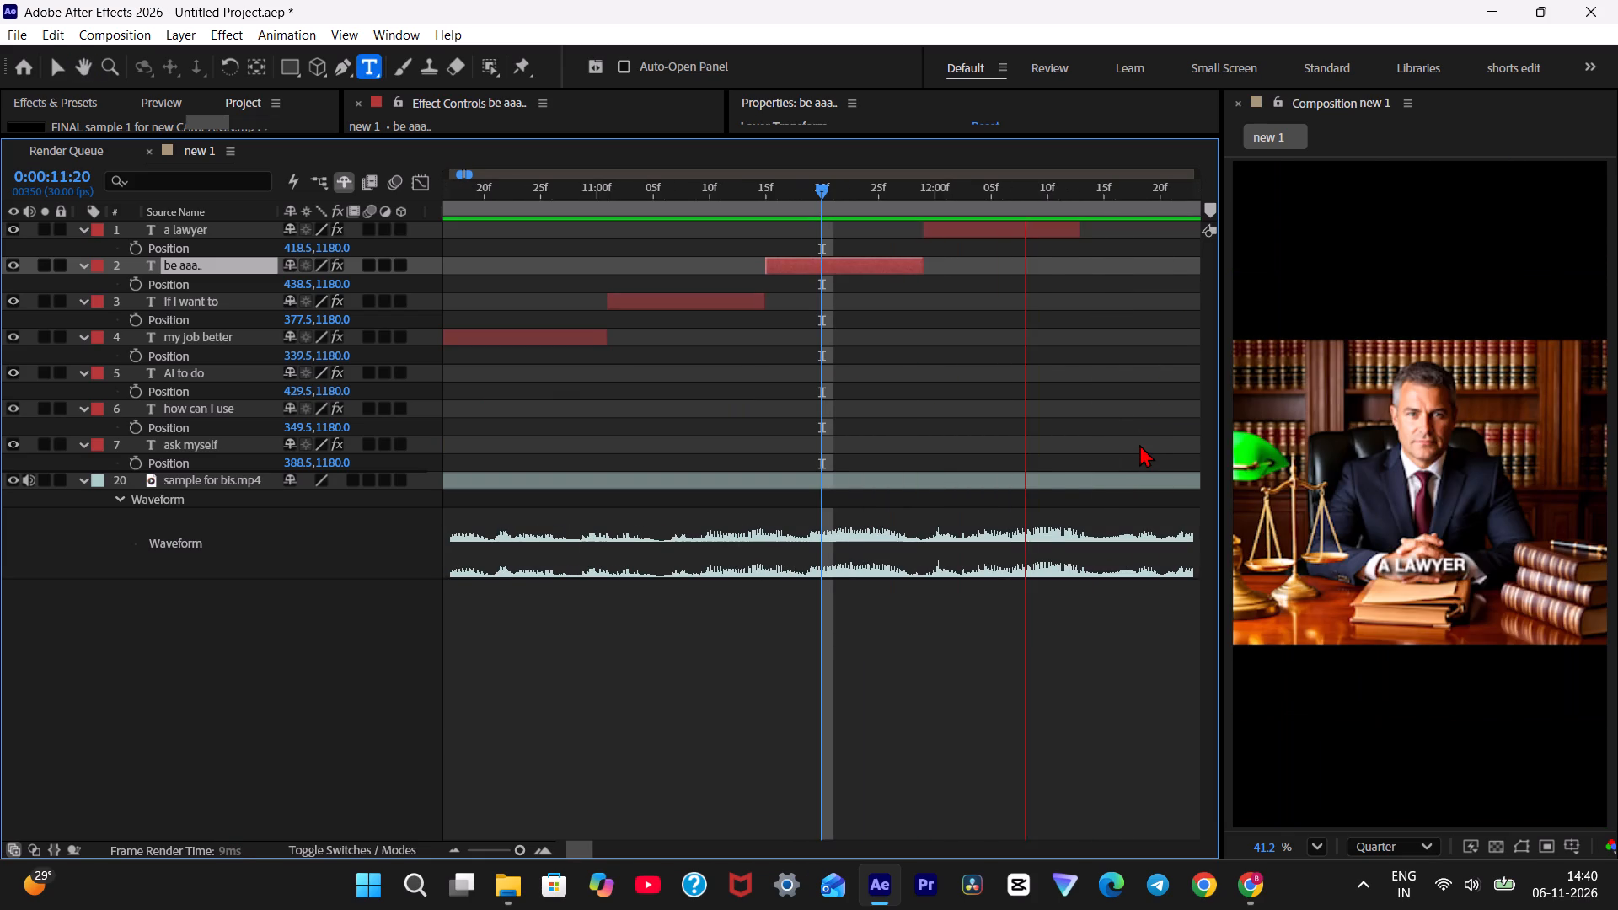
pyautogui.press('space')
pyautogui.press('space')
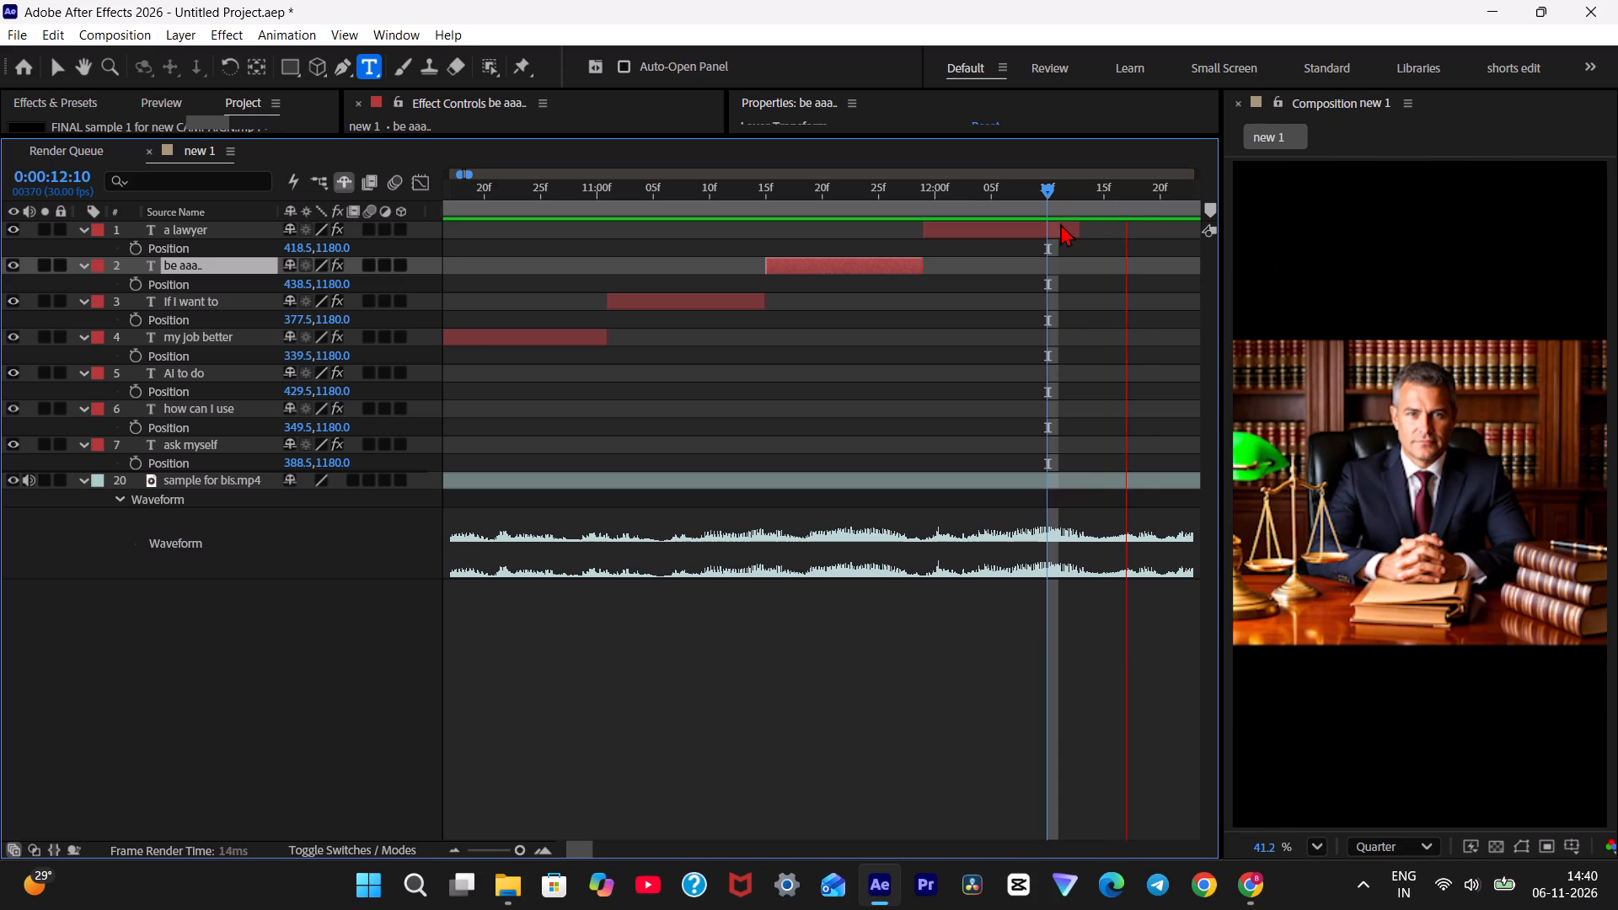
pyautogui.moveTo(1125, 196); pyautogui.dragTo(1134, 225)
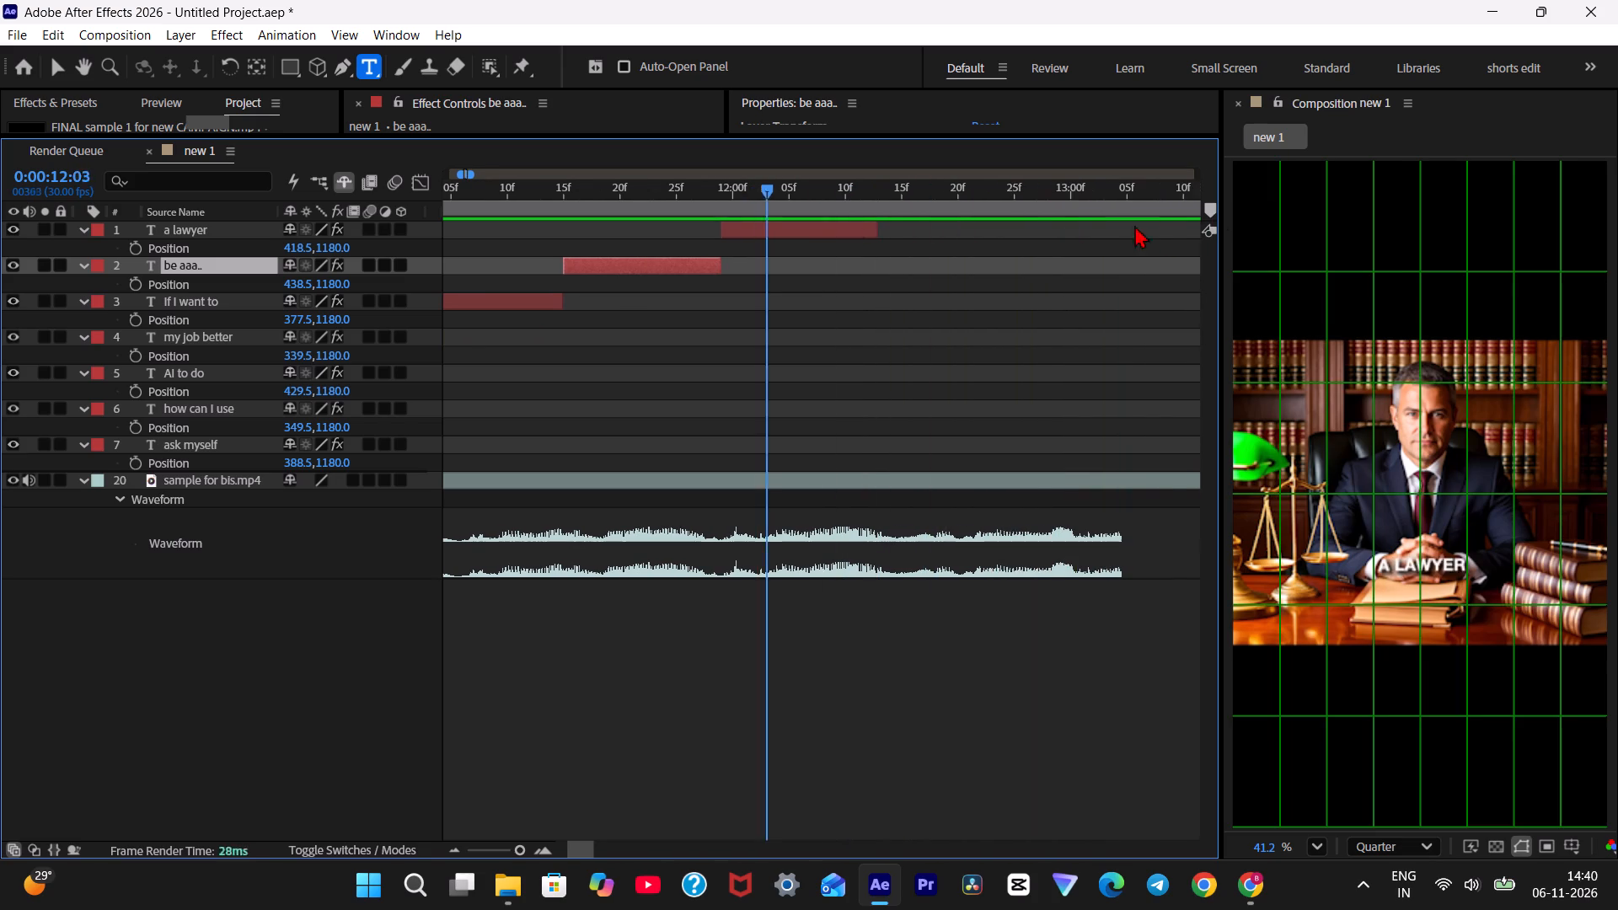
pyautogui.moveTo(1134, 225); pyautogui.dragTo(522, 236)
pyautogui.press('space')
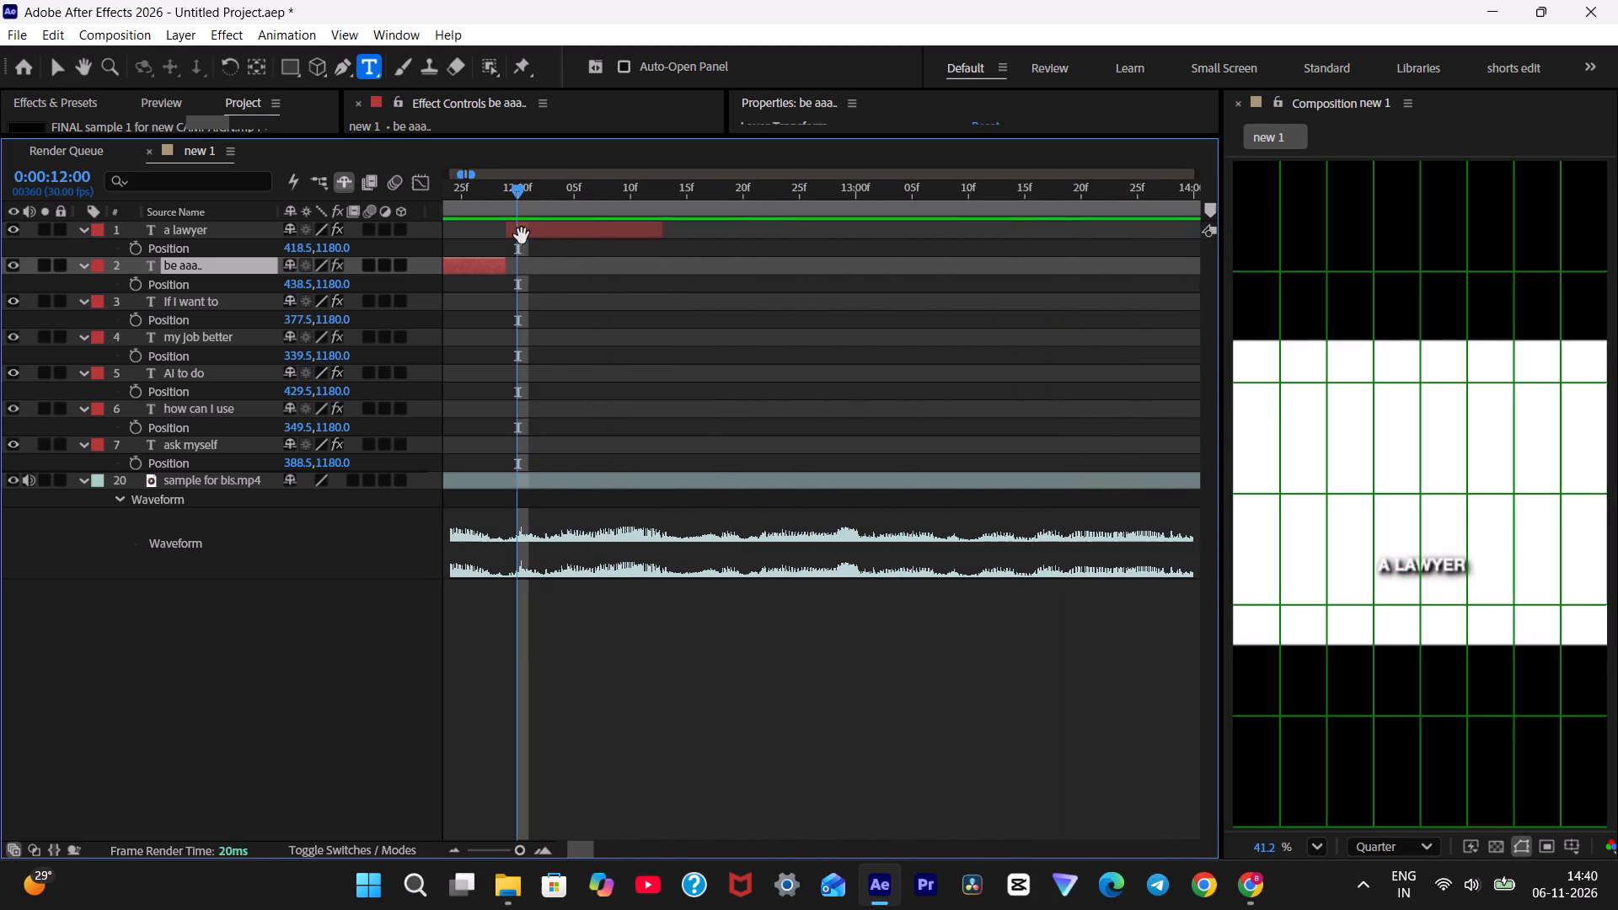
pyautogui.press('space')
pyautogui.press('space')
pyautogui.press('space')
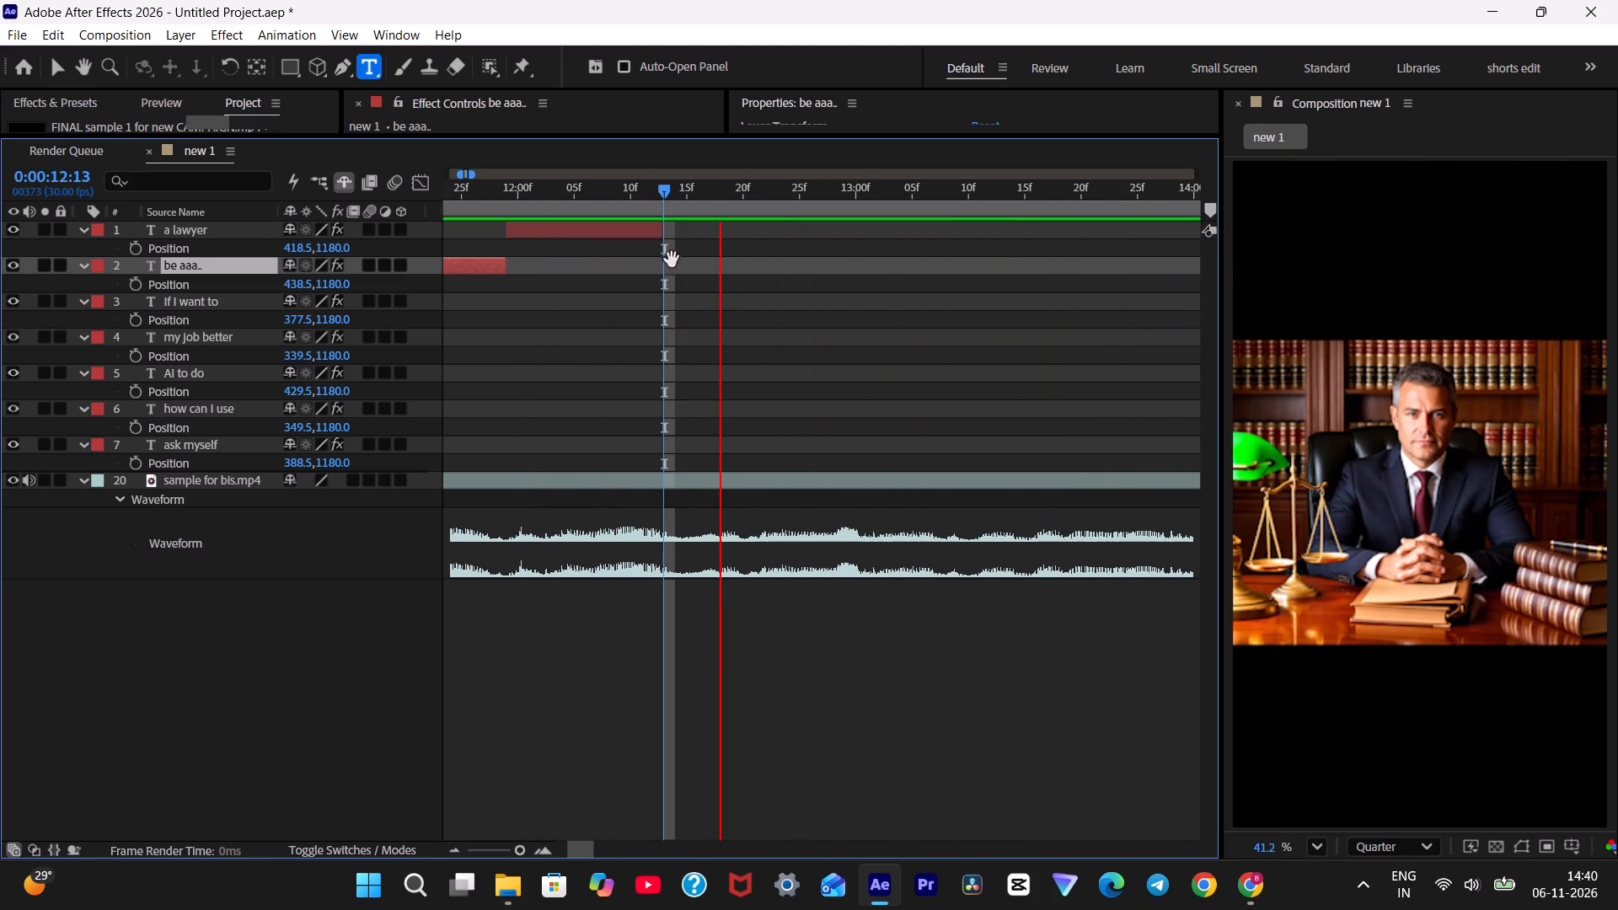
pyautogui.moveTo(680, 202); pyautogui.dragTo(658, 201)
pyautogui.press('space')
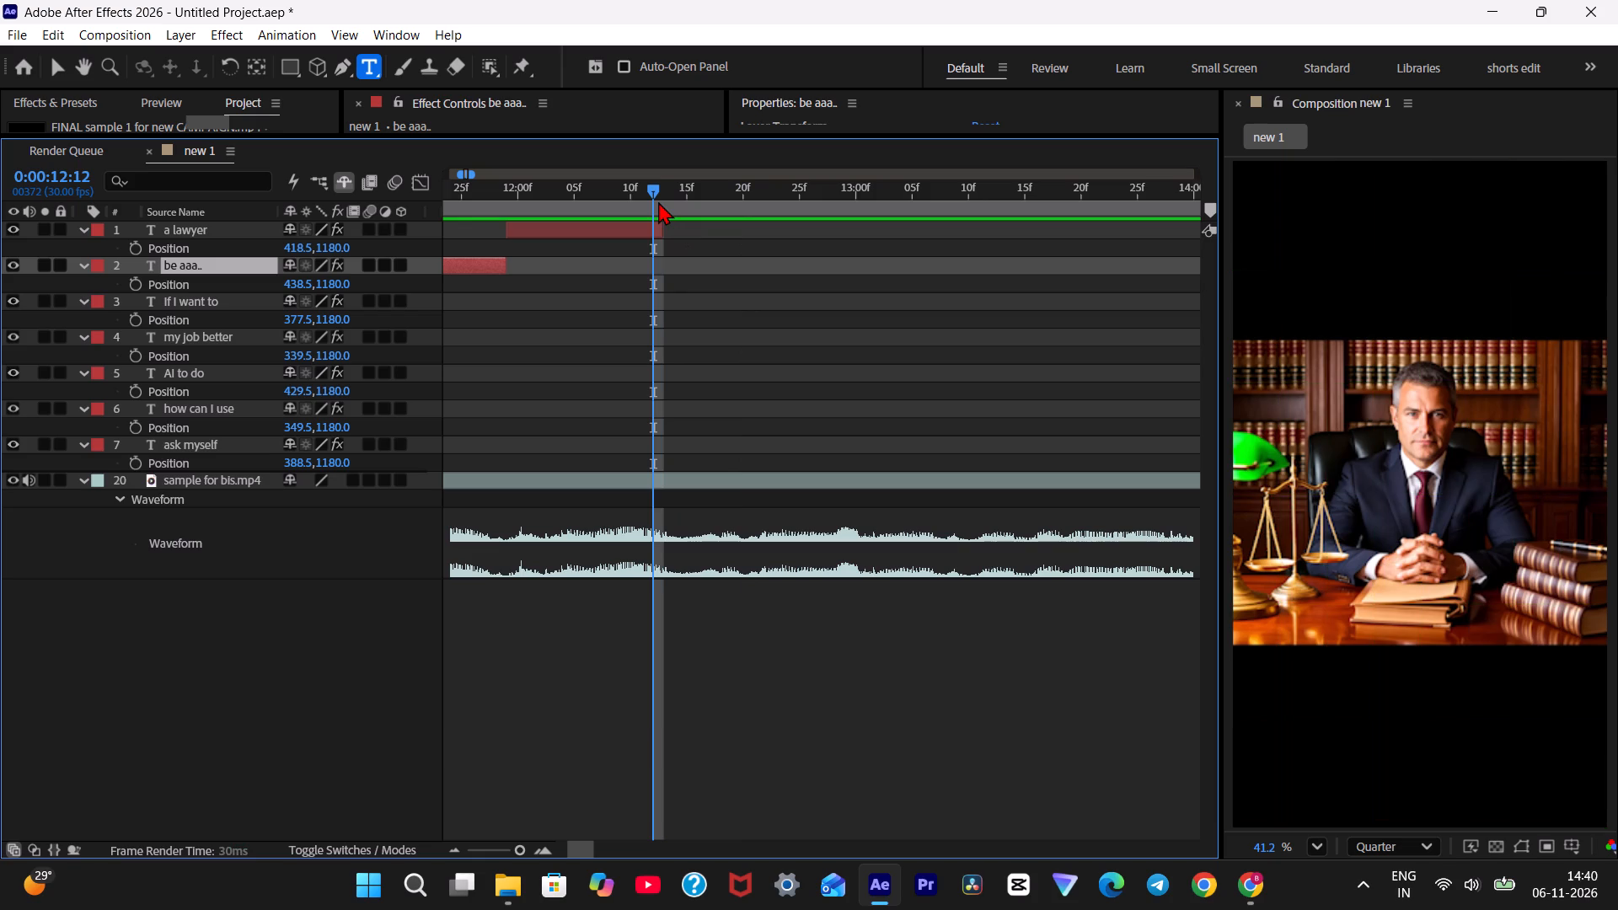
pyautogui.press('space')
pyautogui.moveTo(658, 201); pyautogui.dragTo(670, 204)
pyautogui.press('space')
pyautogui.press('space')
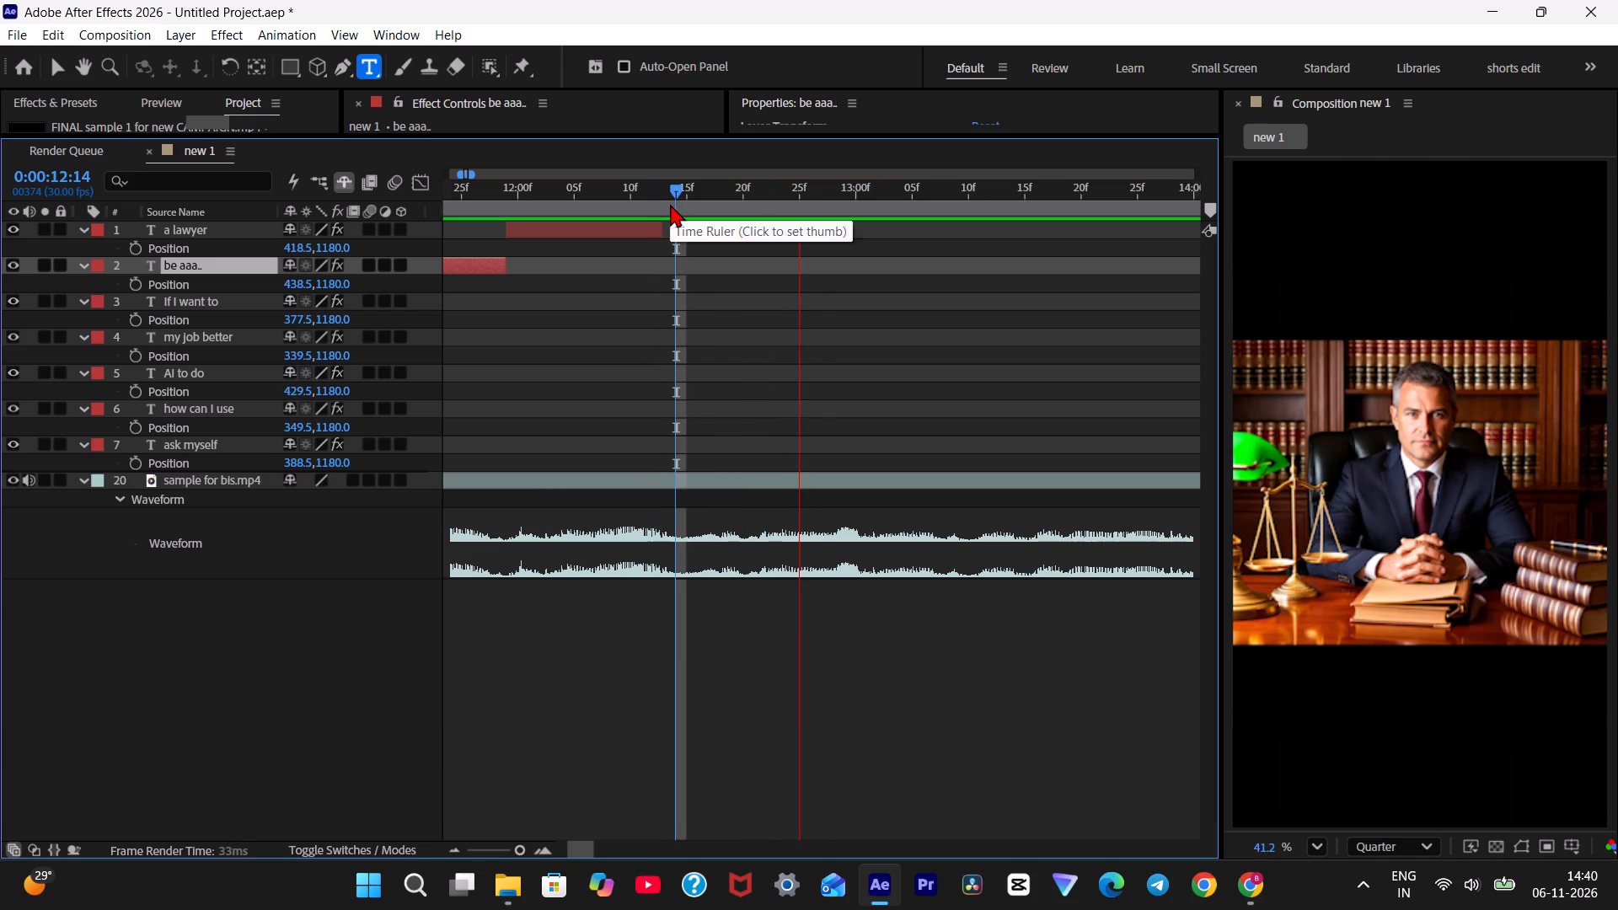
pyautogui.moveTo(670, 204); pyautogui.dragTo(667, 217)
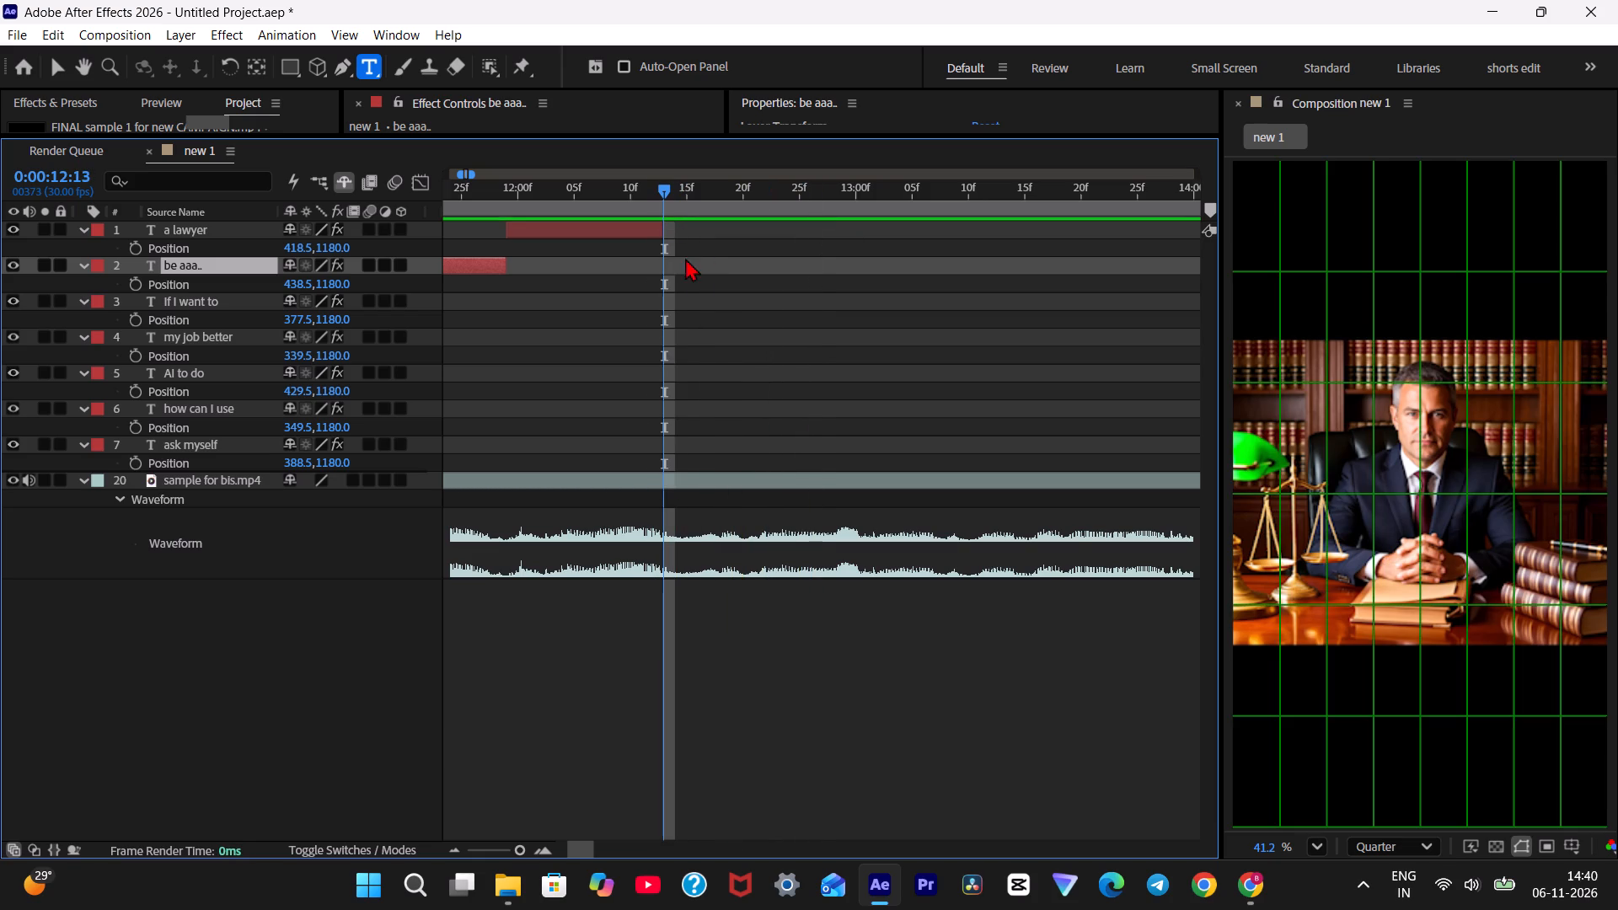
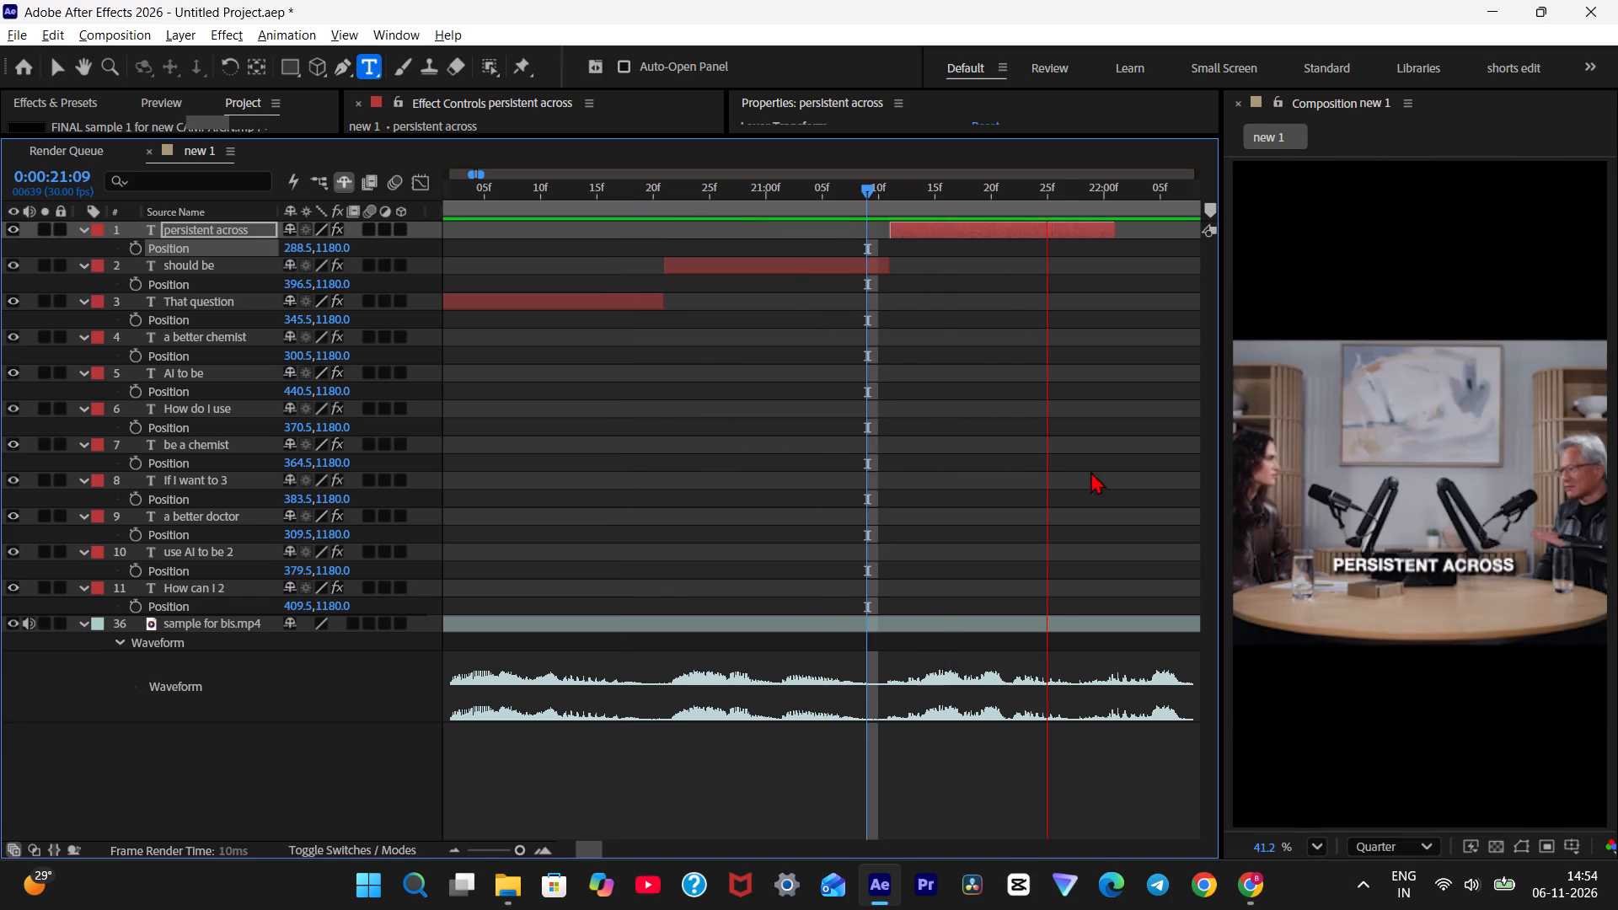
pyautogui.press('space')
pyautogui.press('space')
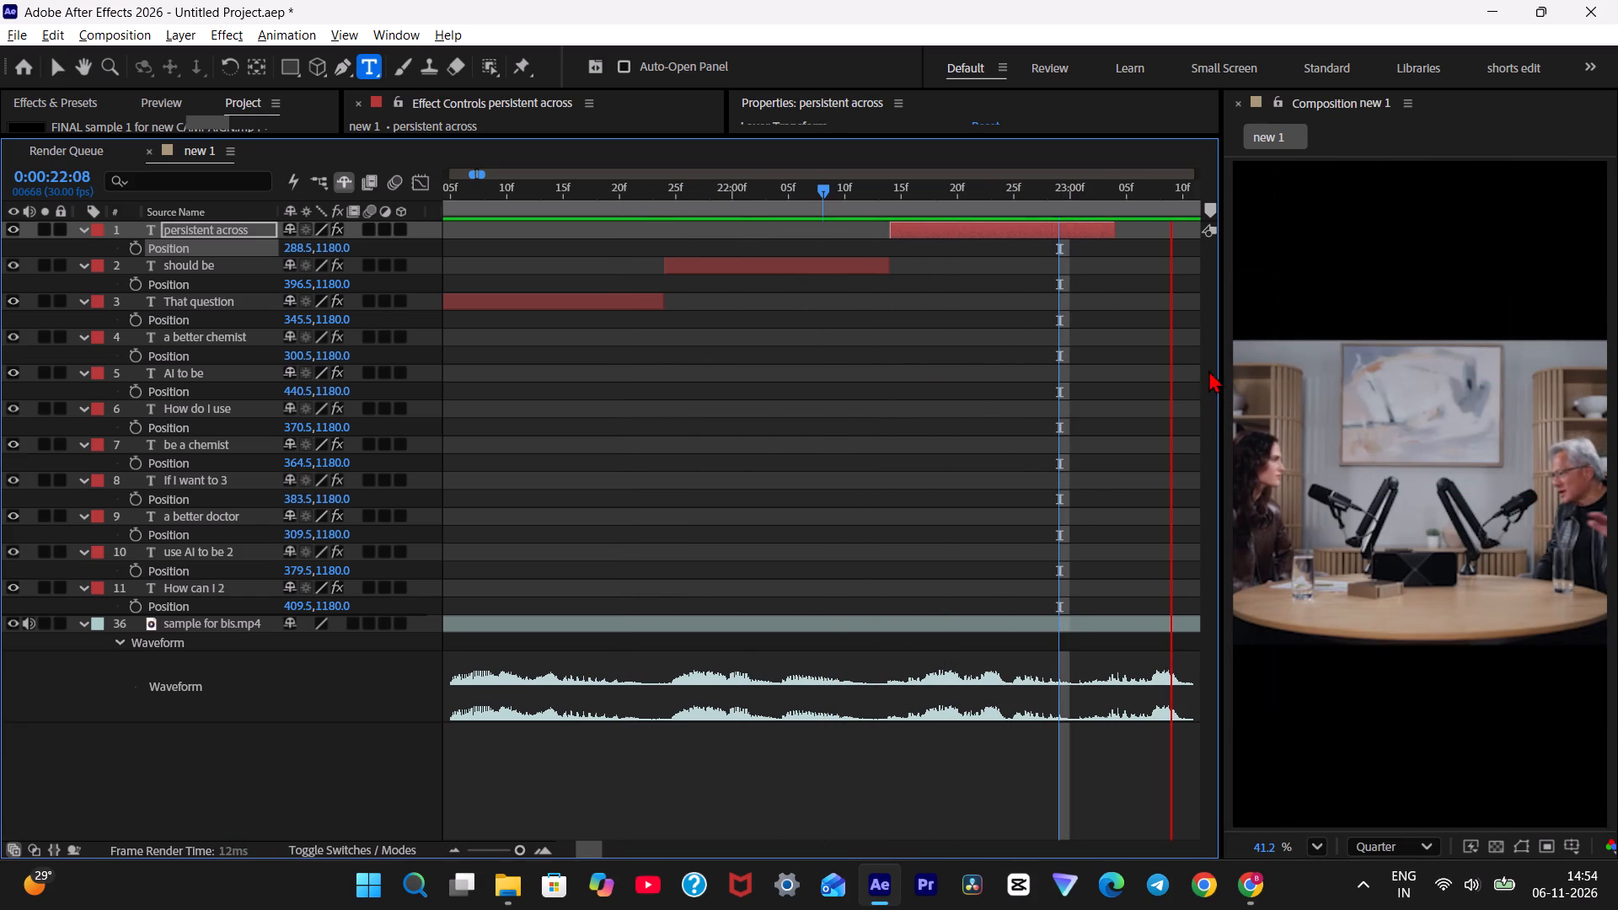
pyautogui.press('space')
pyautogui.press('space')
pyautogui.moveTo(800, 195); pyautogui.dragTo(715, 228)
pyautogui.press('space')
pyautogui.press('space')
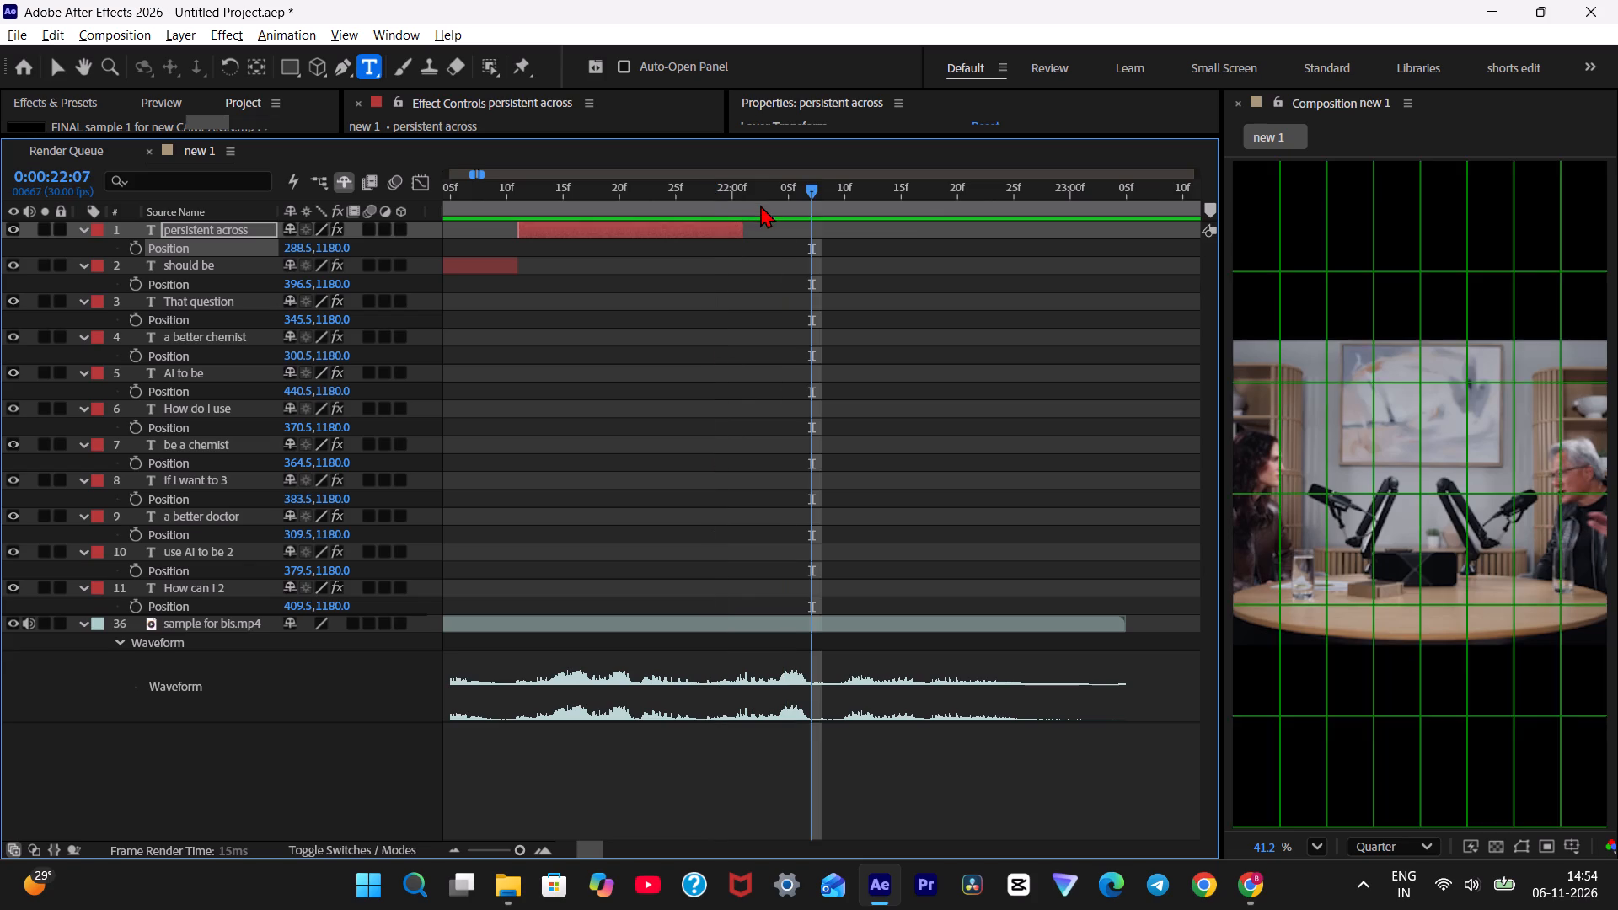
pyautogui.press('space')
pyautogui.press('space')
pyautogui.click(815, 197)
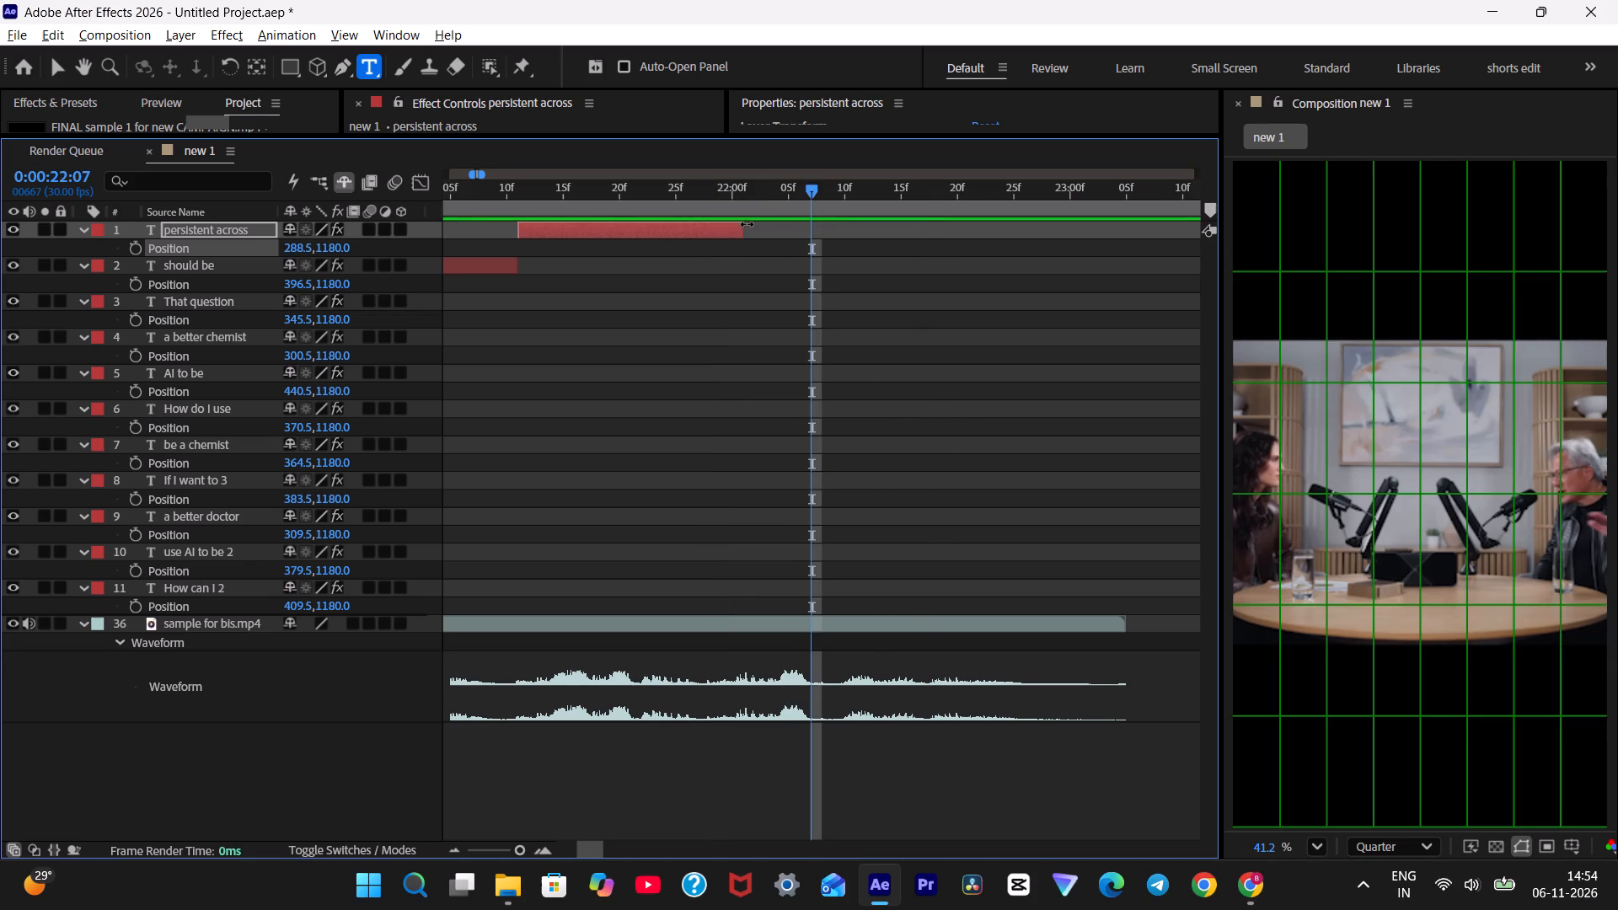
pyautogui.moveTo(742, 225); pyautogui.dragTo(812, 233)
# Duplicate the "persistent across" caption and start the copy at 0:00:22:07.
pyautogui.hotkey('ctrl', 'd')
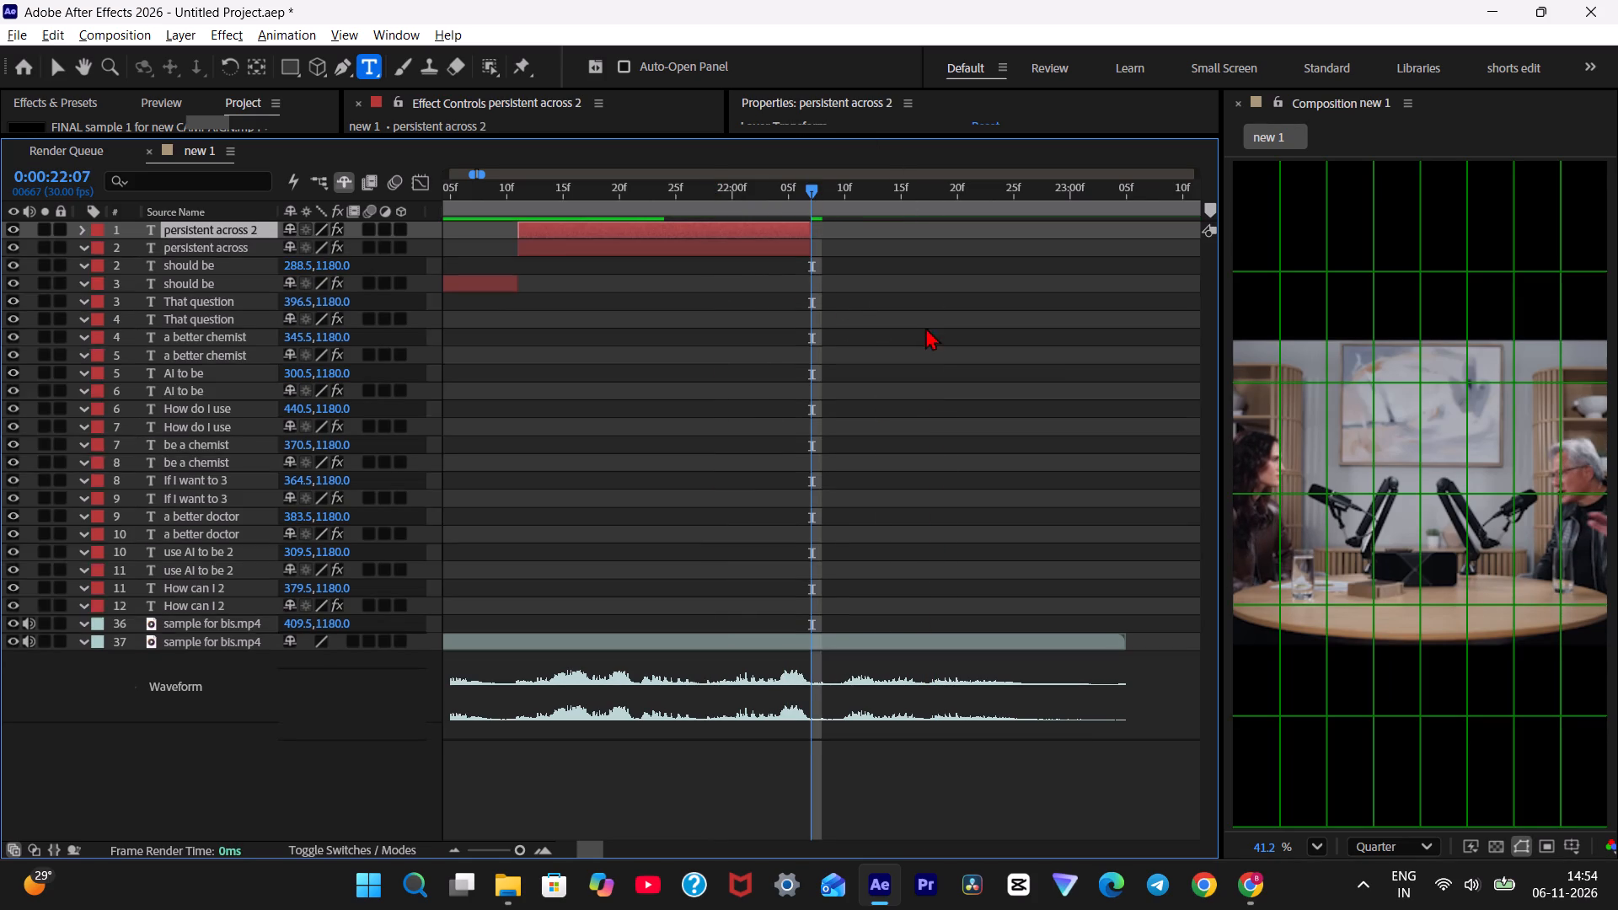
pyautogui.write('p[')
# Replace the copy's text with the copied word "everybody" and centre it horizontally at X 378.5.
pyautogui.doubleClick(950, 233)
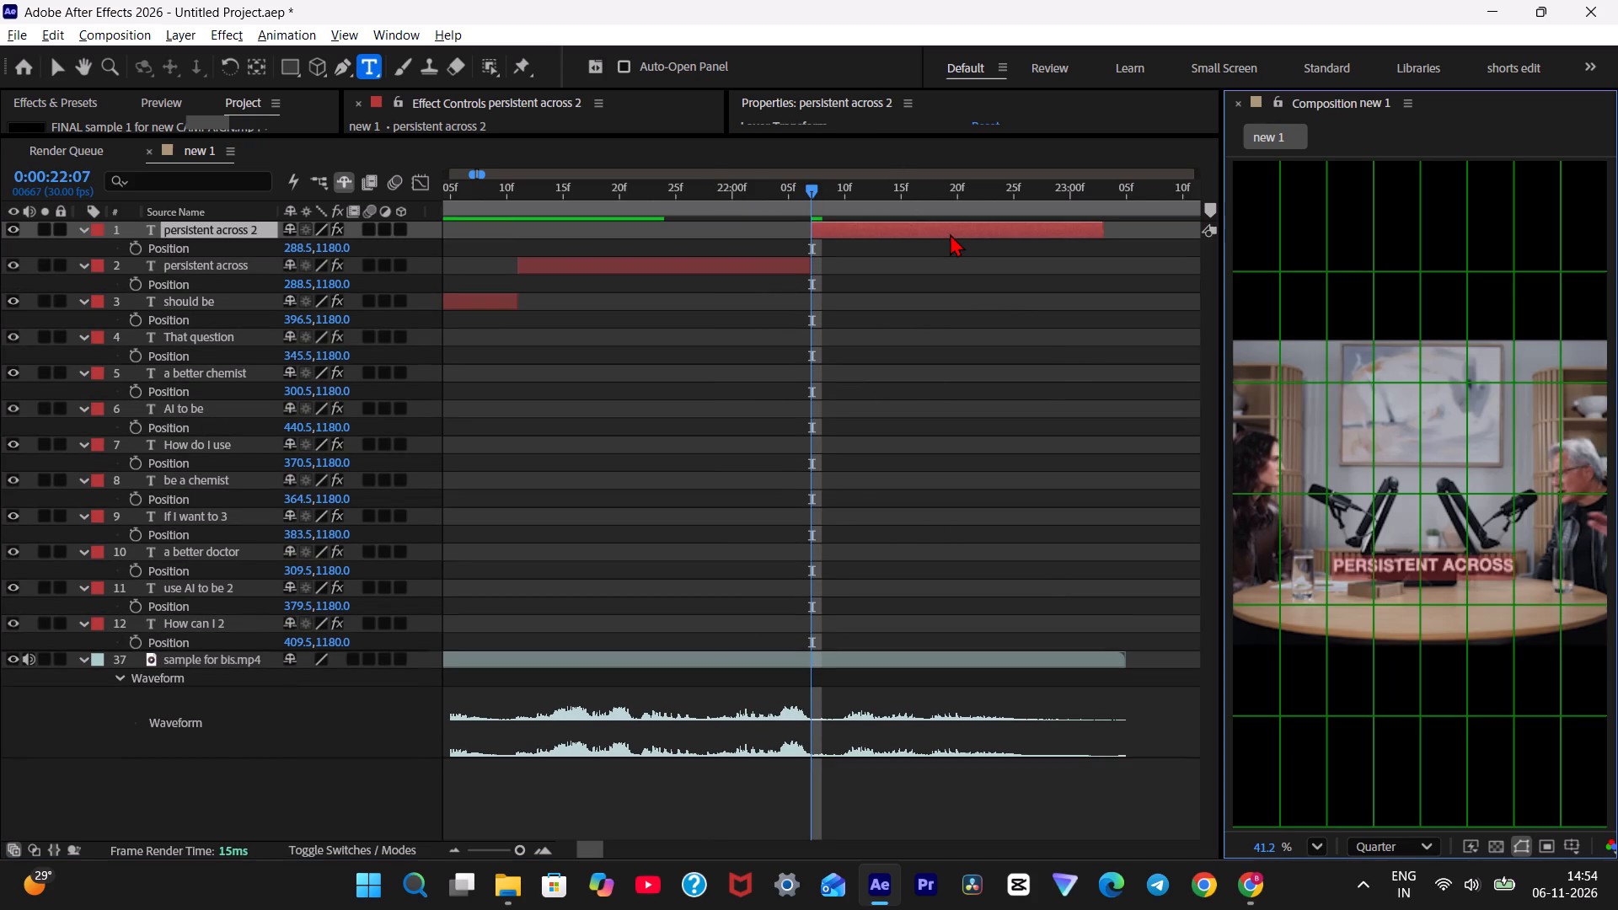
pyautogui.hotkey('ctrl', 'v')
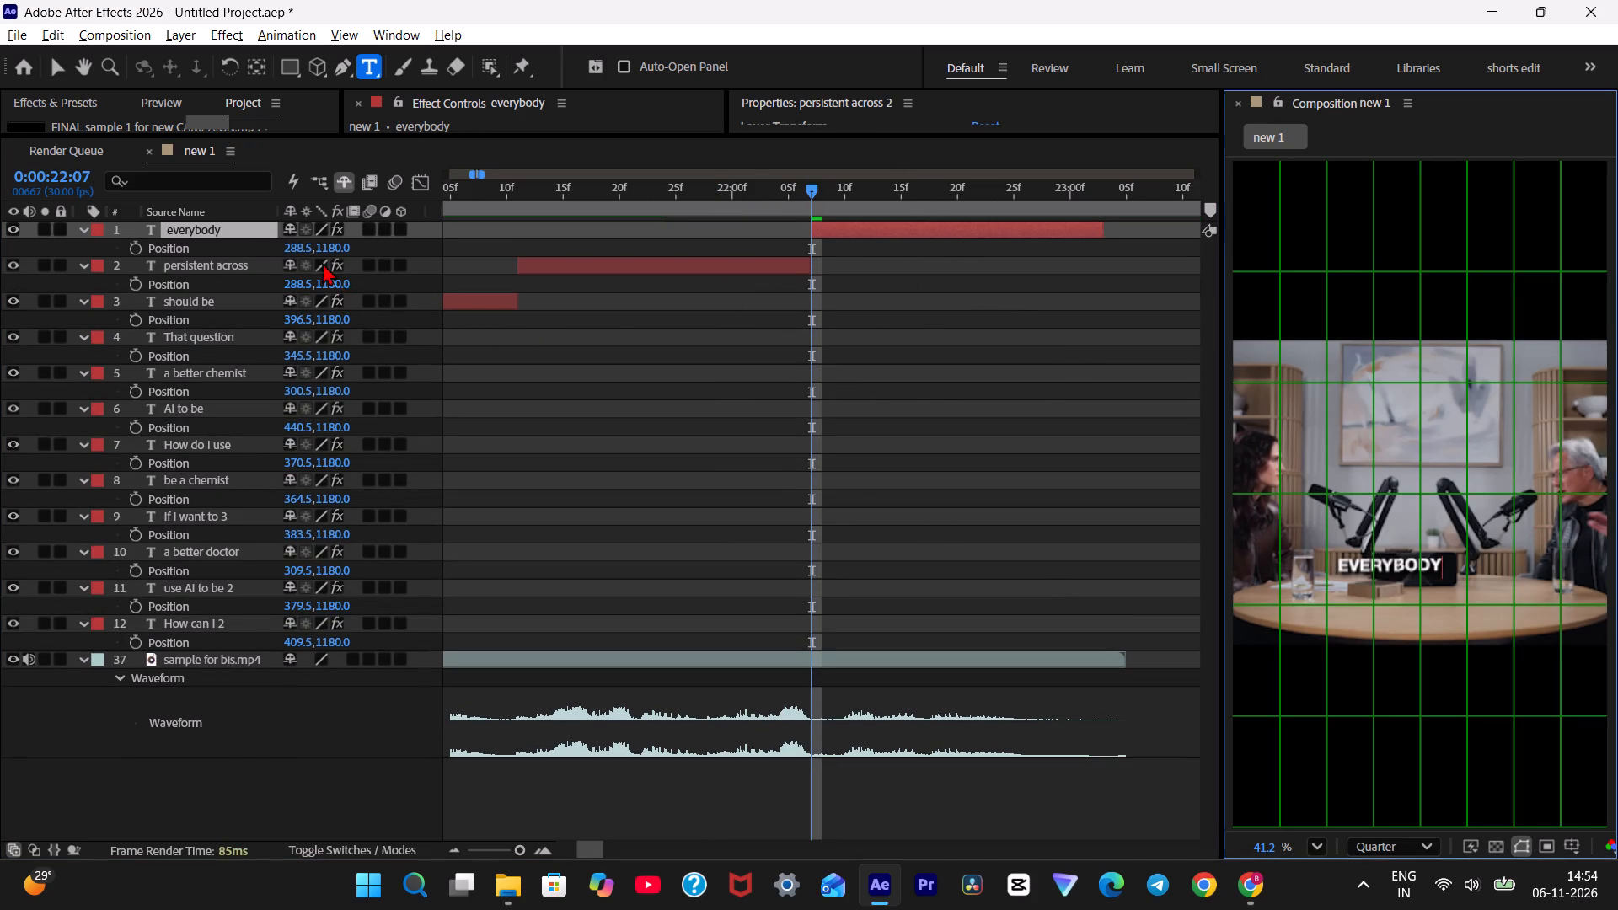
pyautogui.moveTo(299, 248); pyautogui.dragTo(380, 244)
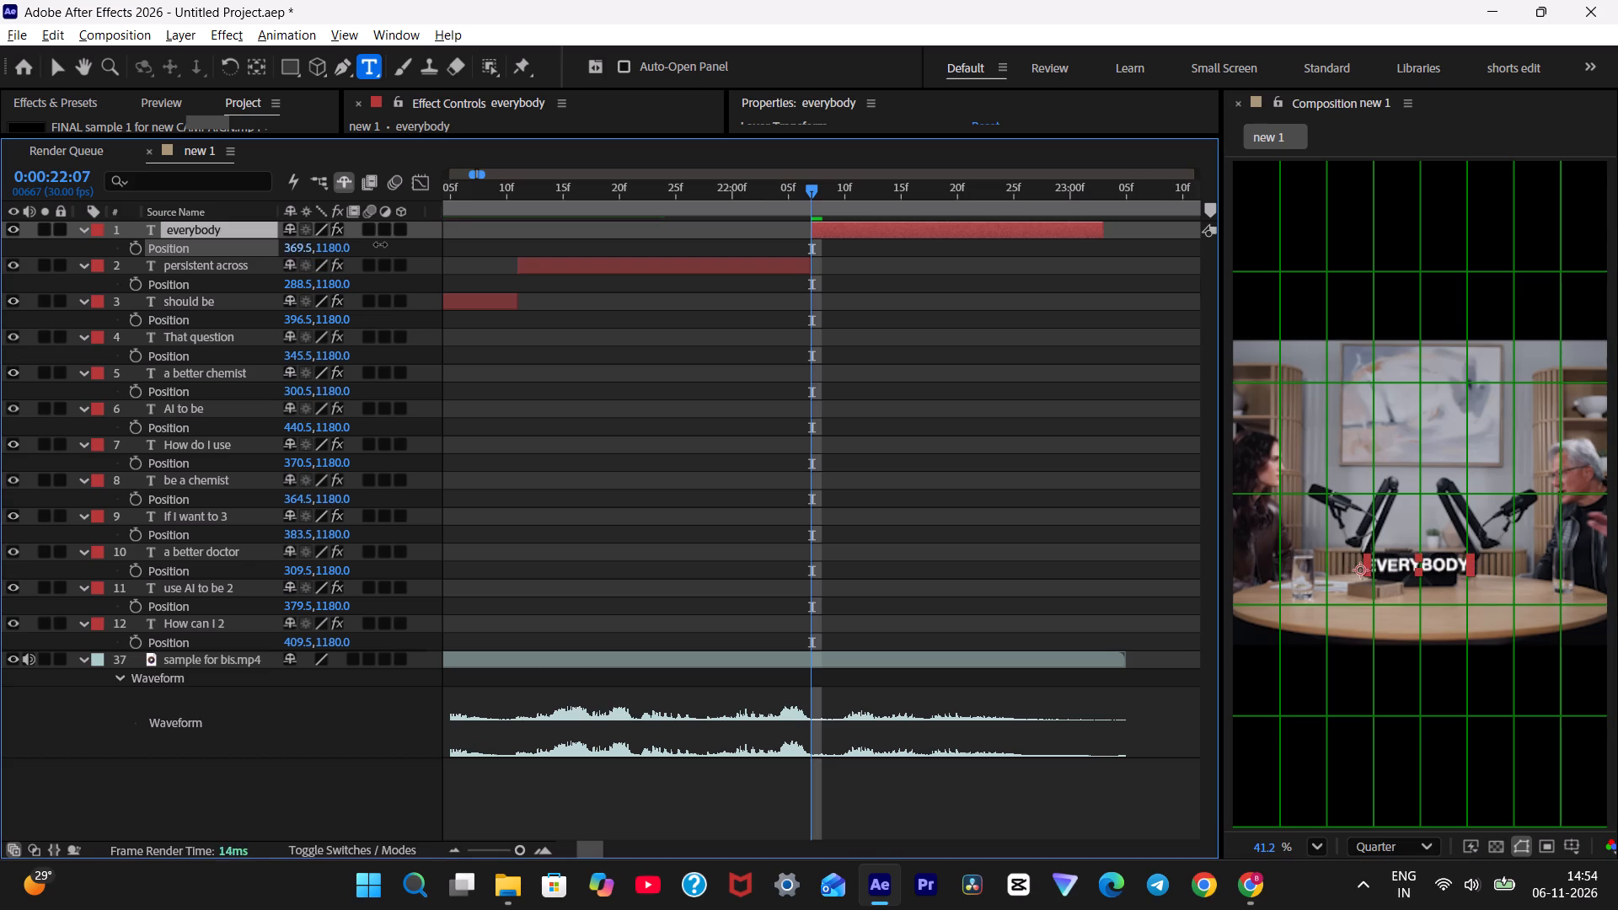
pyautogui.moveTo(380, 244); pyautogui.dragTo(390, 244)
# Play from 0:00:21:17 to the end of the clip to check the last two captions against the speech.
pyautogui.moveTo(747, 205); pyautogui.dragTo(587, 213)
pyautogui.press('space')
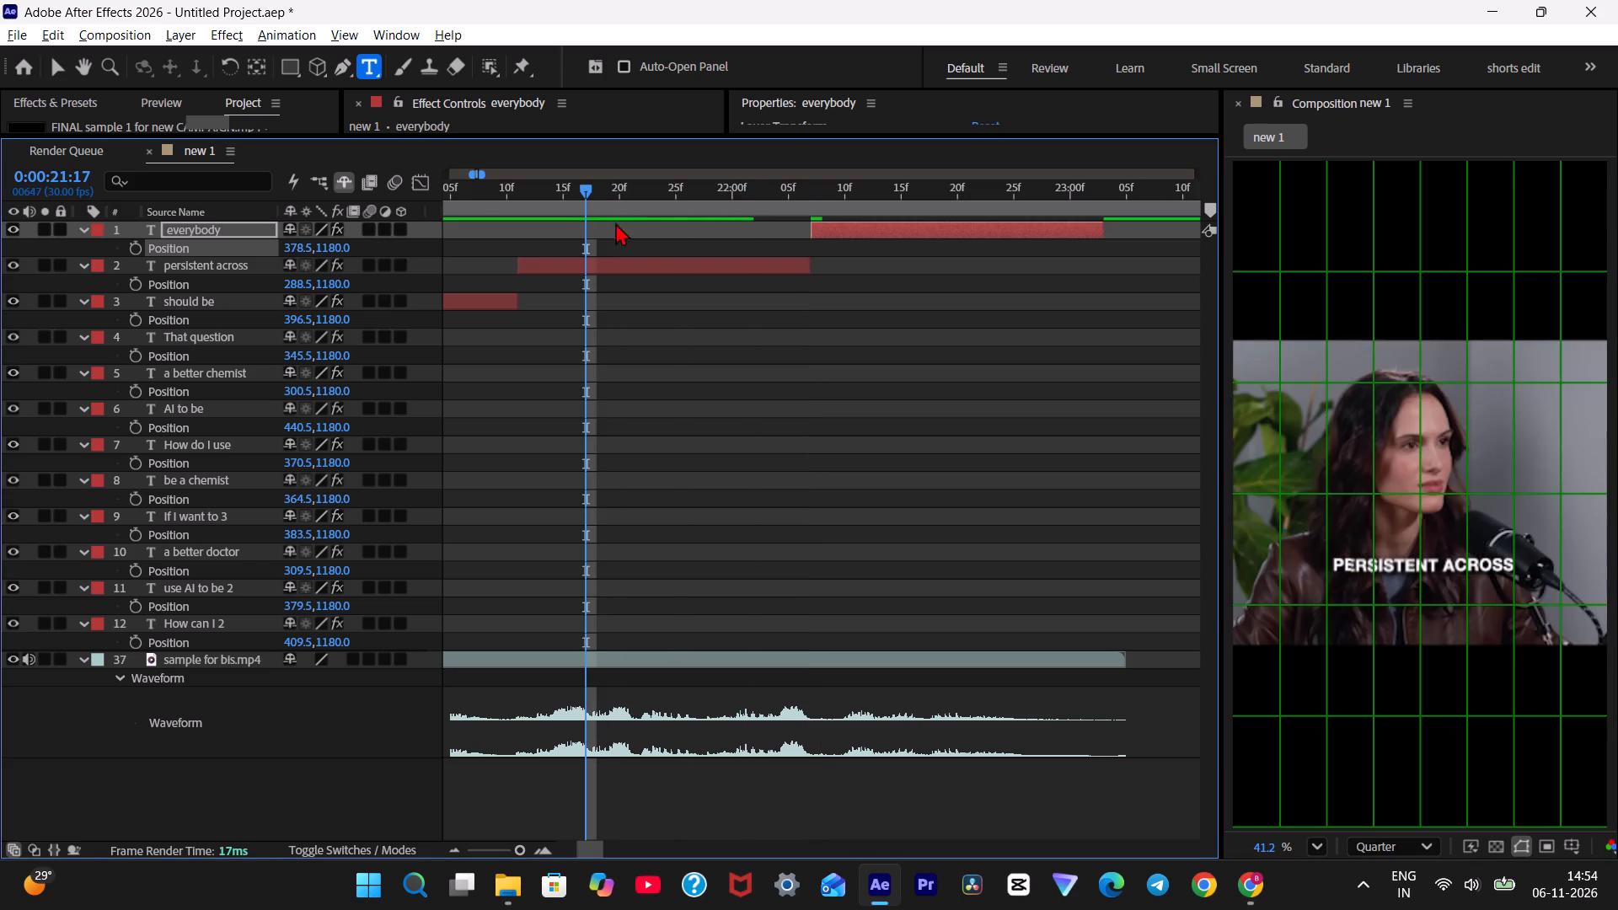
pyautogui.press('space')
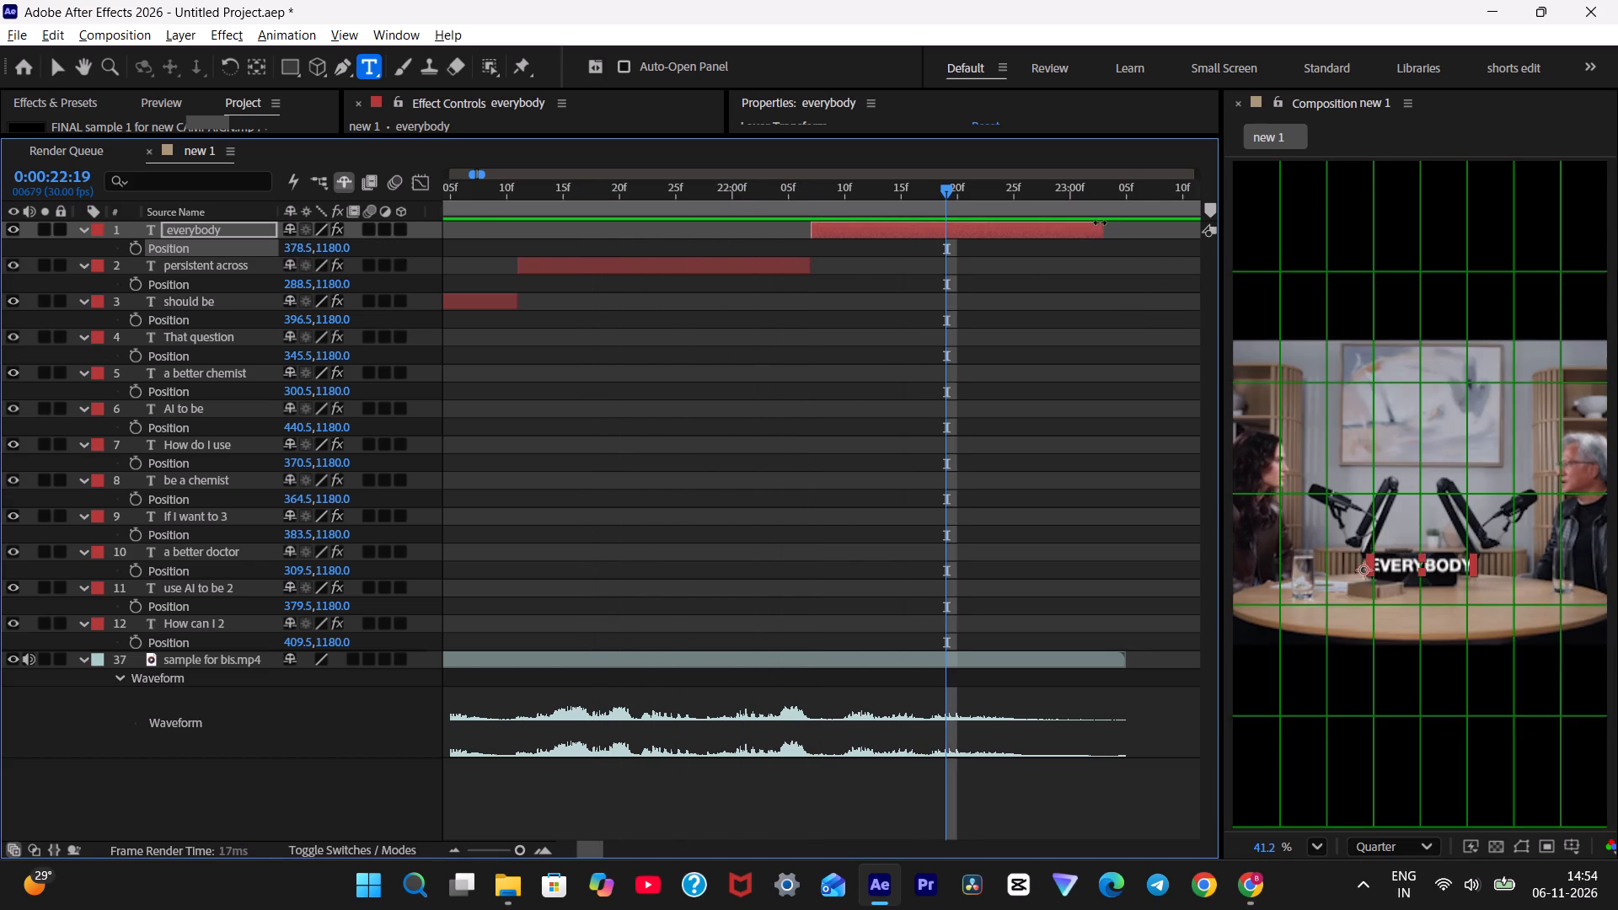
pyautogui.press('space')
pyautogui.press('space')
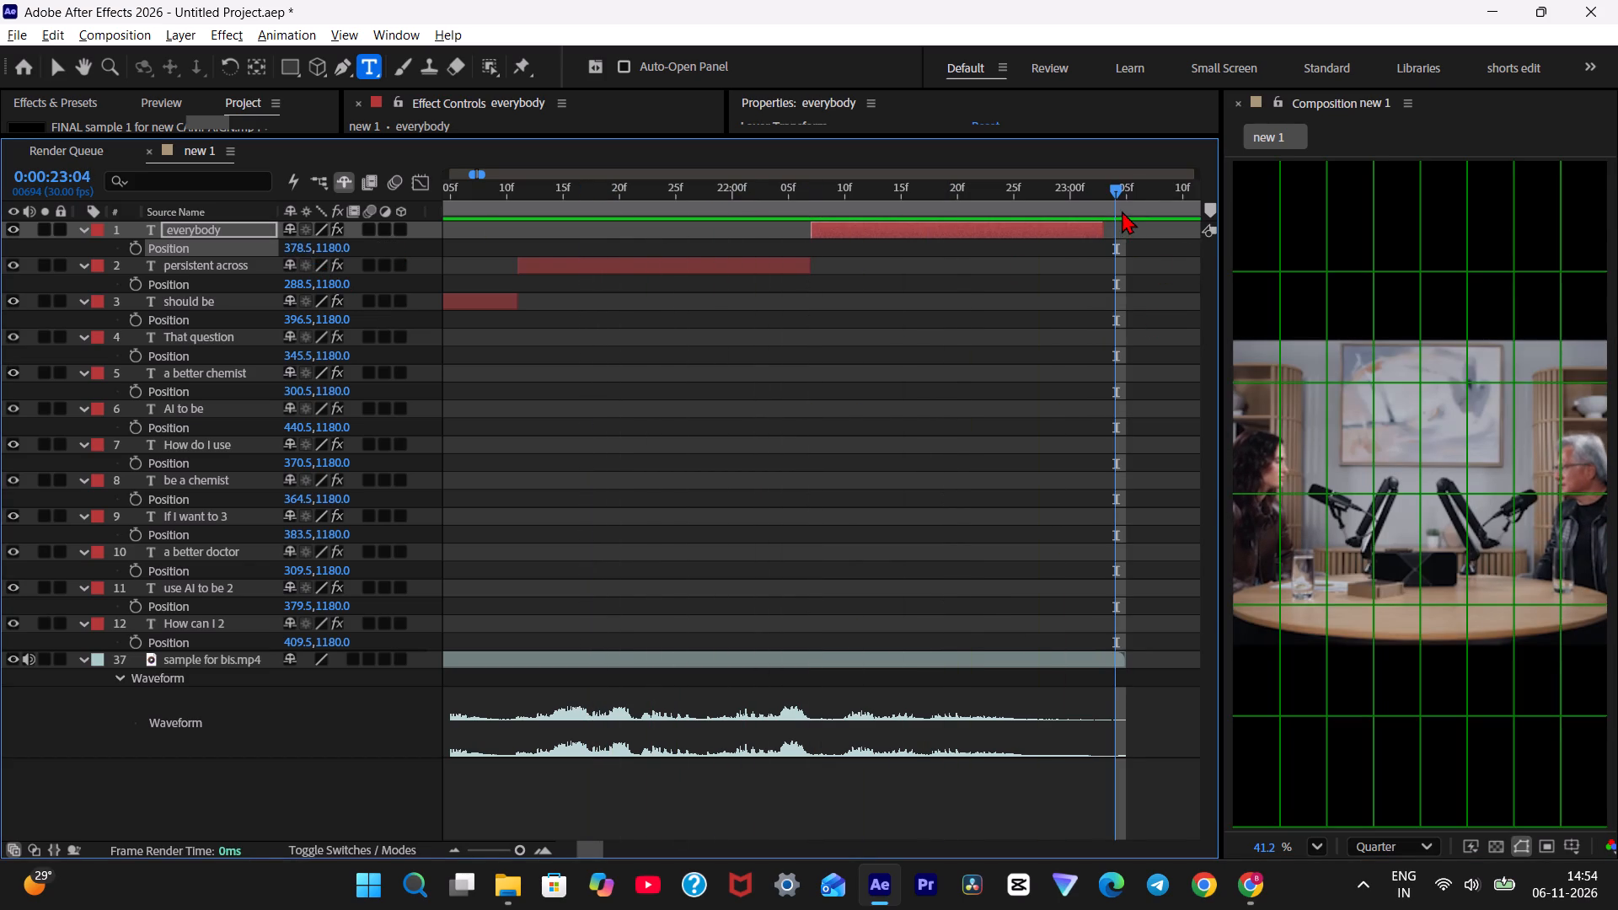
# Set the end of the work area to 0:00:23:05, where the footage ends.
pyautogui.moveTo(1117, 200); pyautogui.dragTo(1118, 197)
pyautogui.moveTo(1118, 197); pyautogui.dragTo(1125, 197)
pyautogui.press('n')
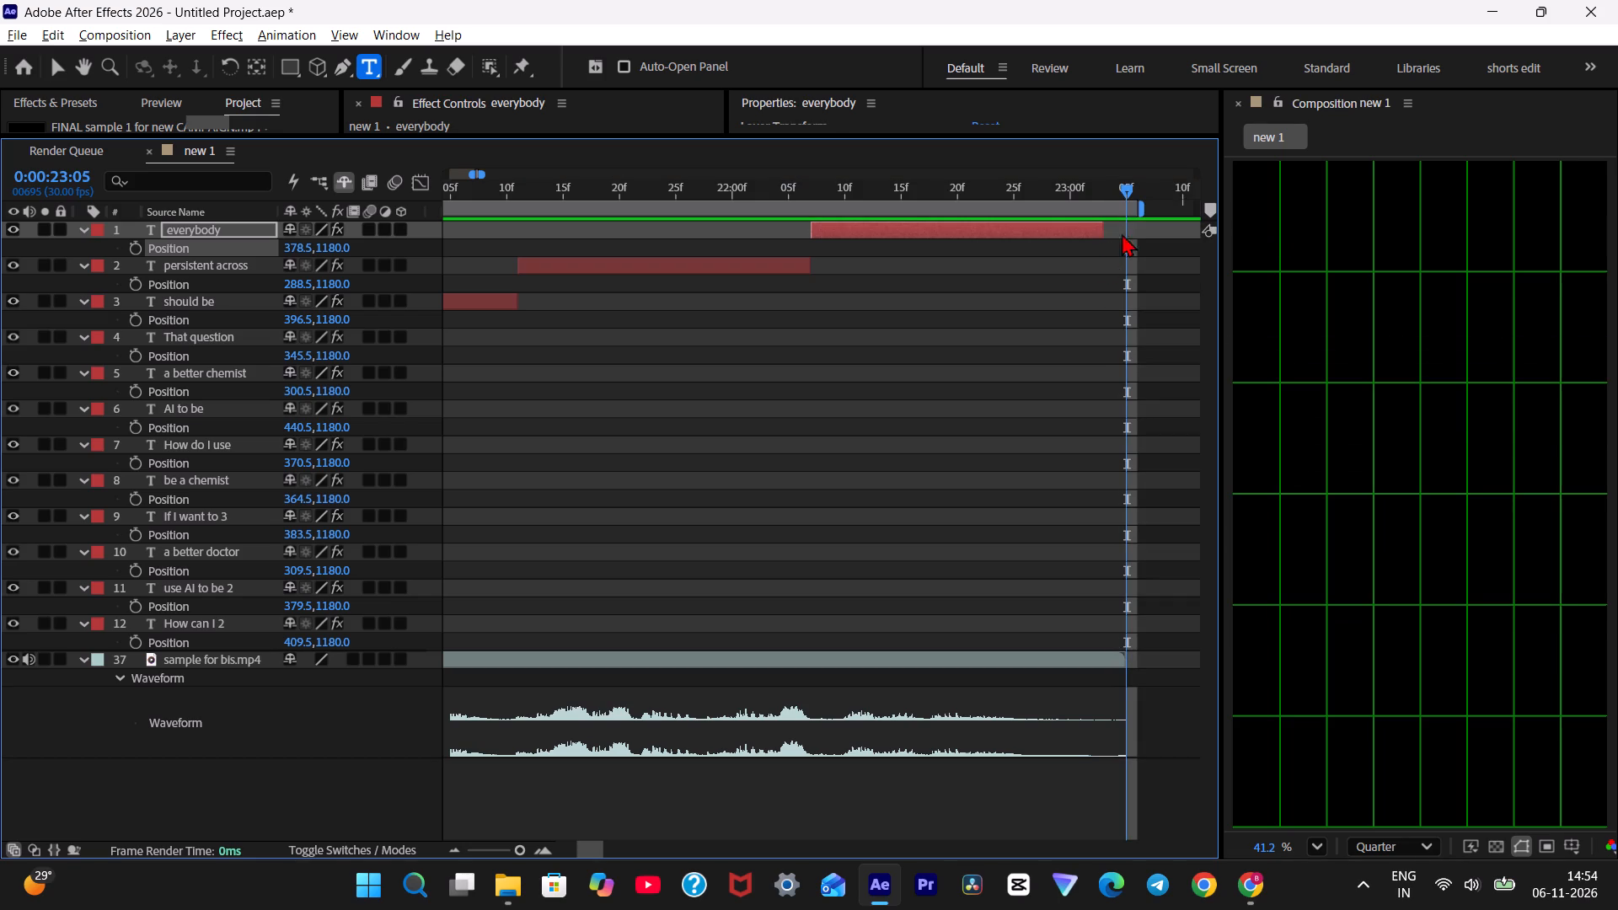
pyautogui.moveTo(1139, 212); pyautogui.dragTo(1129, 212)
# Set the composition's preview resolution to Full and return the playhead to the start of the timeline.
pyautogui.moveTo(1121, 192); pyautogui.dragTo(932, 202)
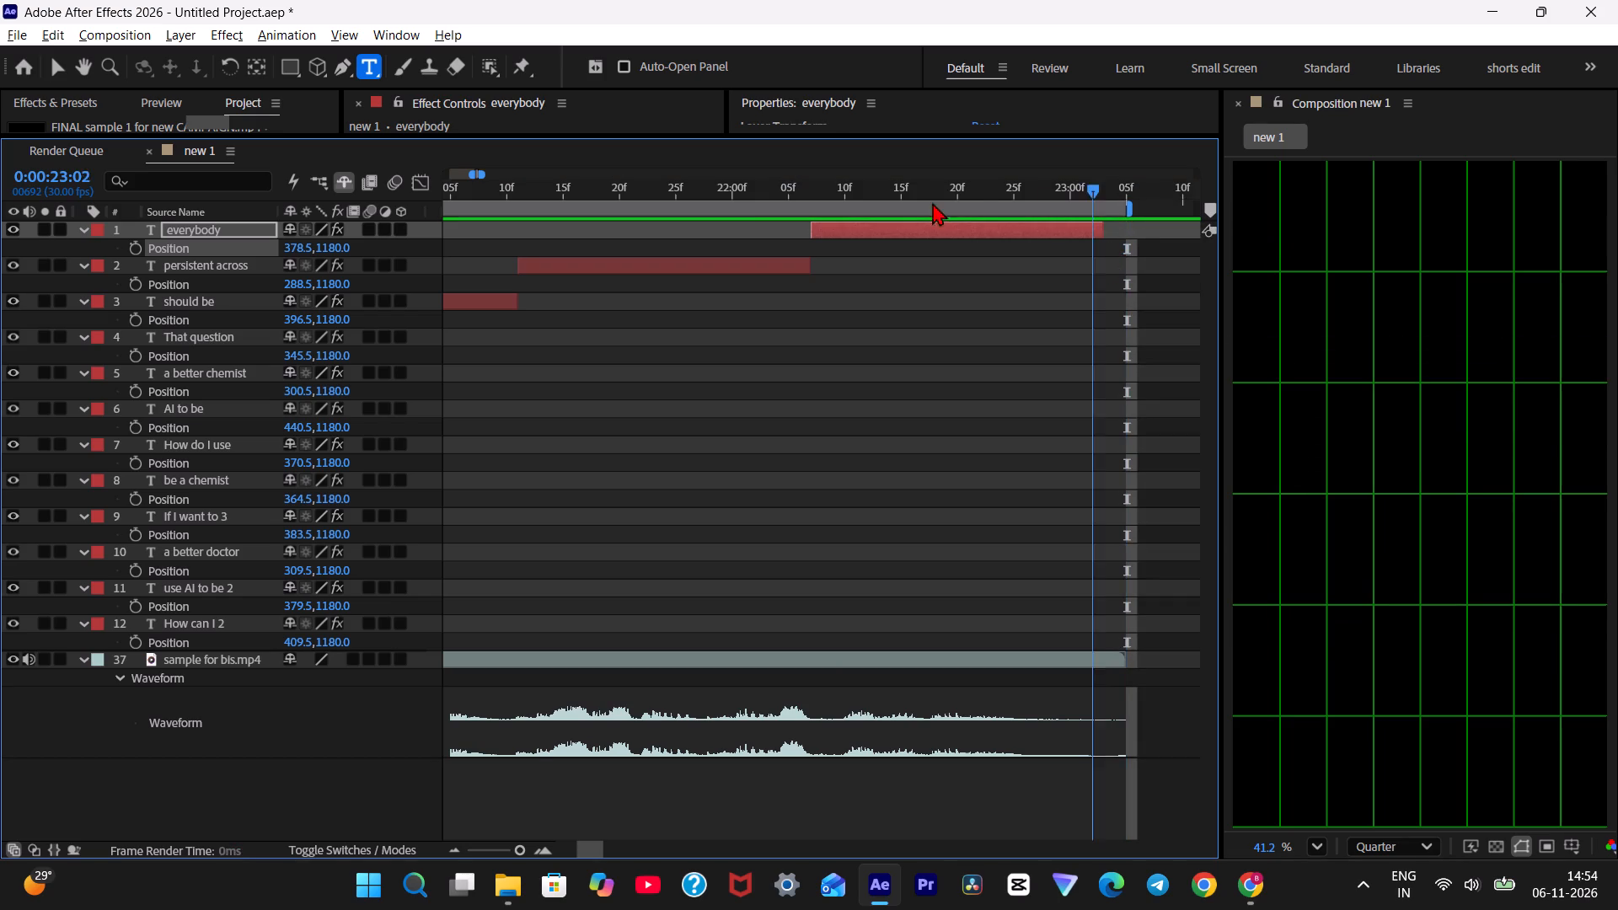
pyautogui.moveTo(932, 202); pyautogui.dragTo(0, 320)
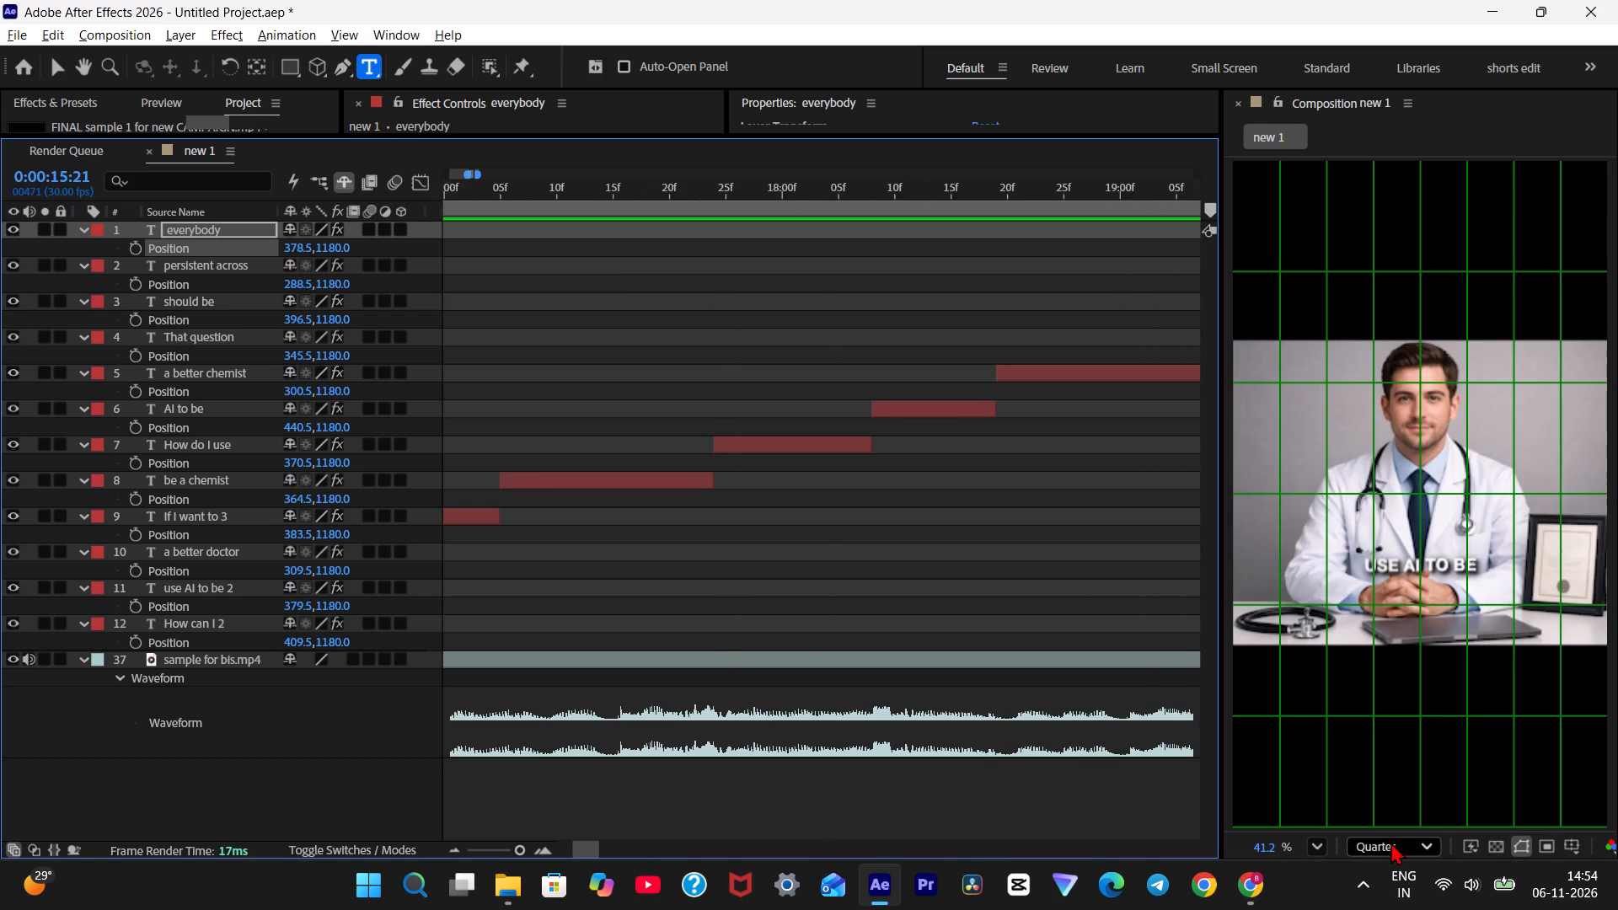
pyautogui.click(1390, 842)
pyautogui.click(1395, 694)
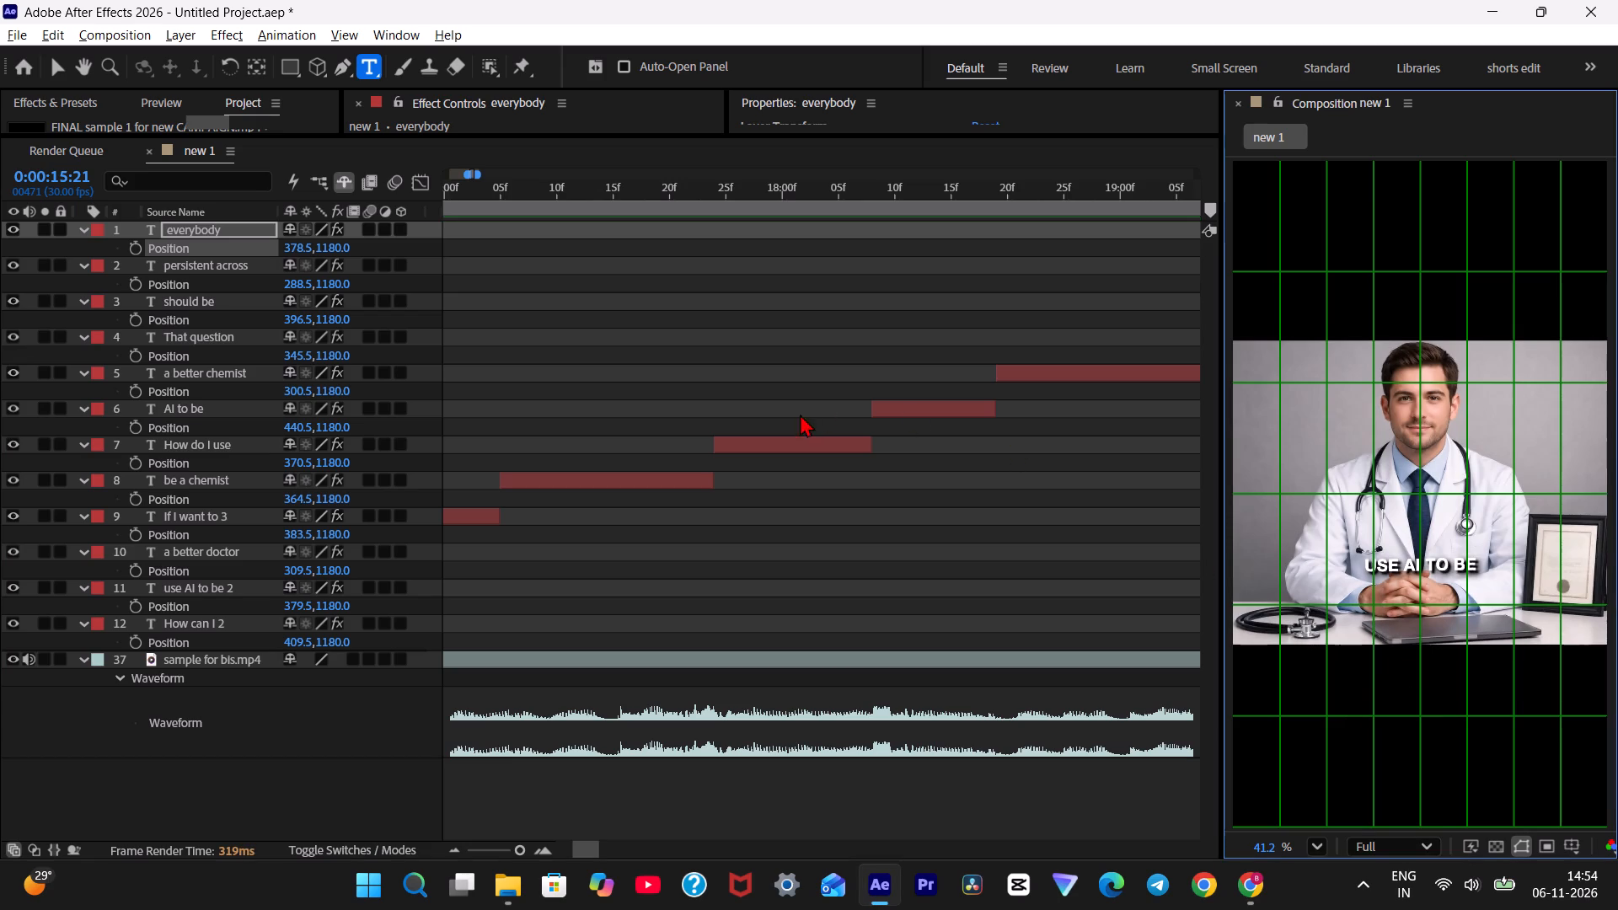
pyautogui.moveTo(707, 188); pyautogui.dragTo(0, 202)
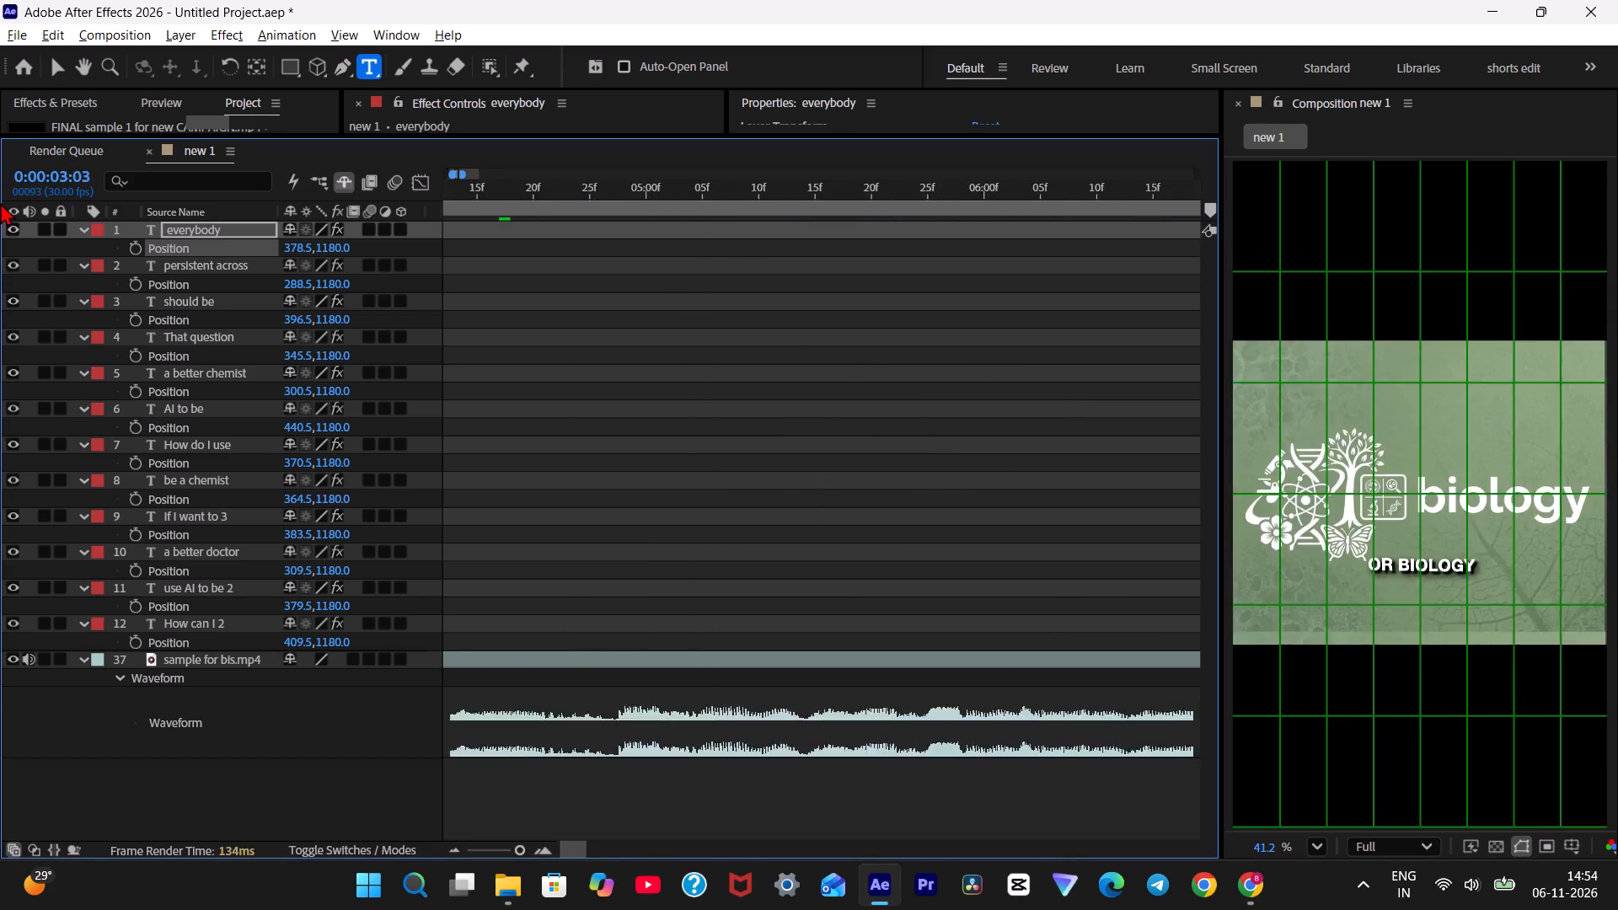
pyautogui.moveTo(0, 202); pyautogui.dragTo(0, 178)
# Add the composition to the render queue, output it as H.264 file "new 1" in Downloads, and start rendering.
pyautogui.click(6, 29)
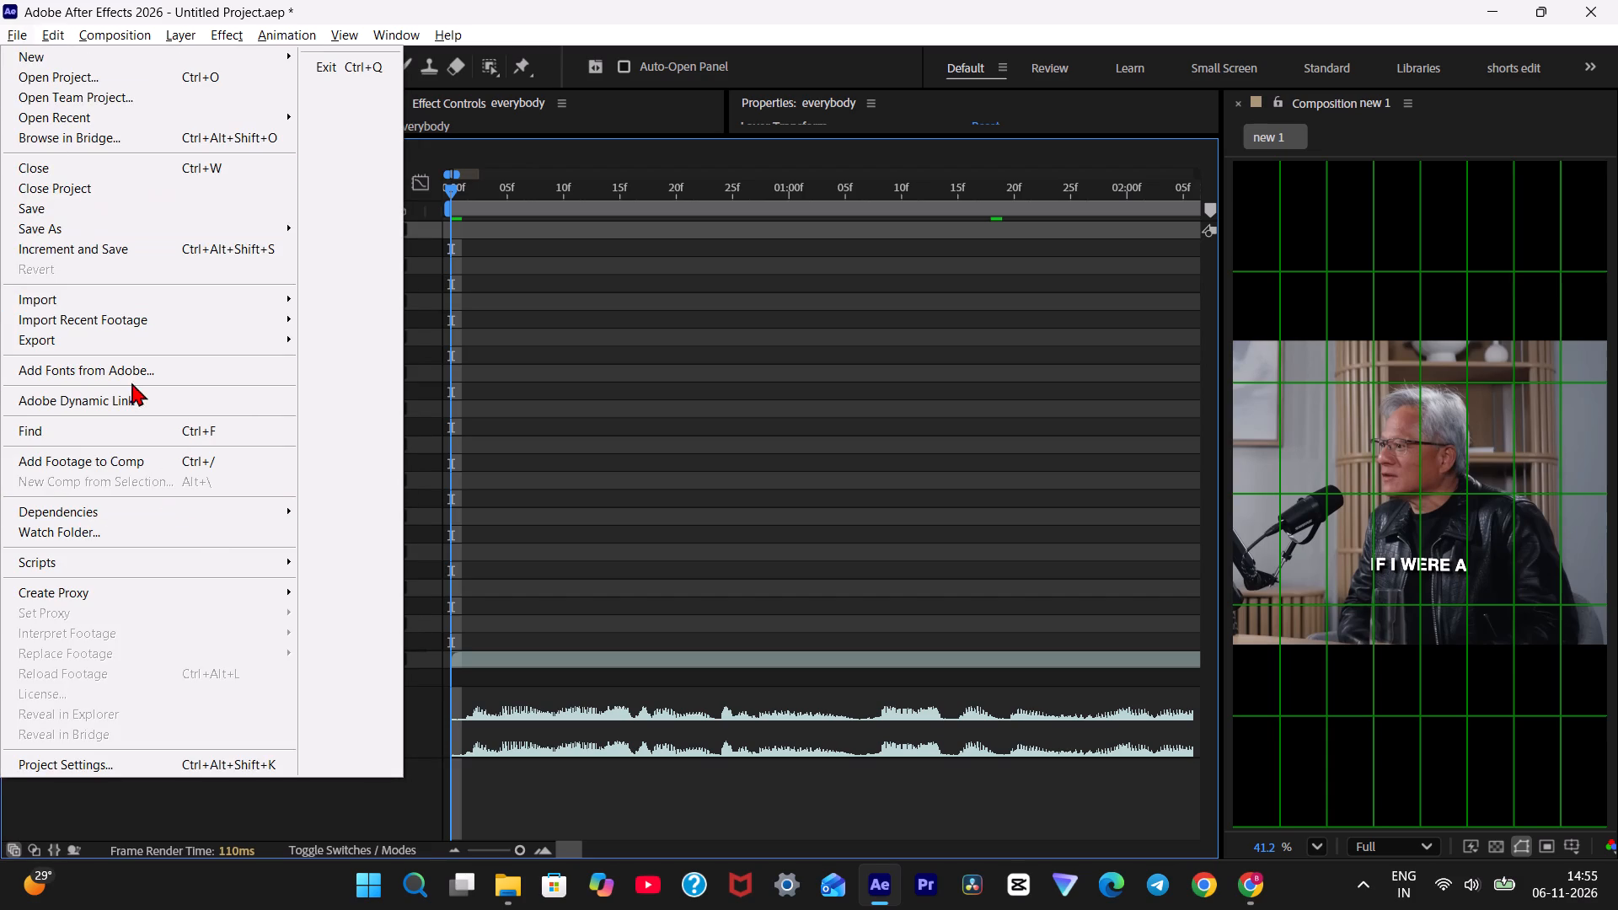
pyautogui.click(396, 356)
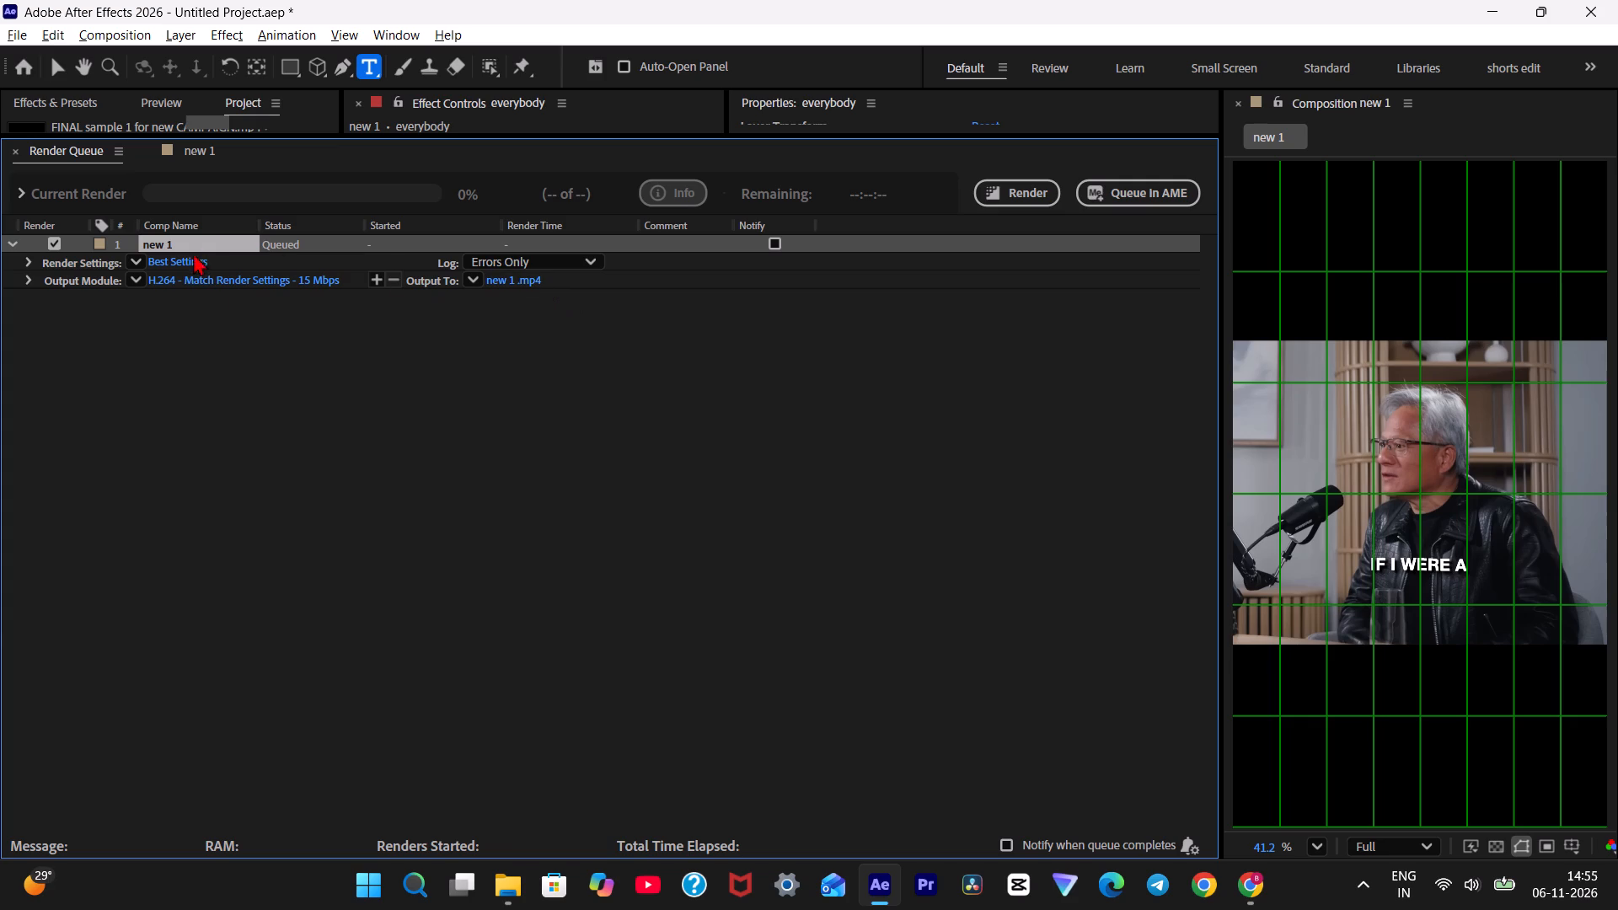
pyautogui.click(500, 275)
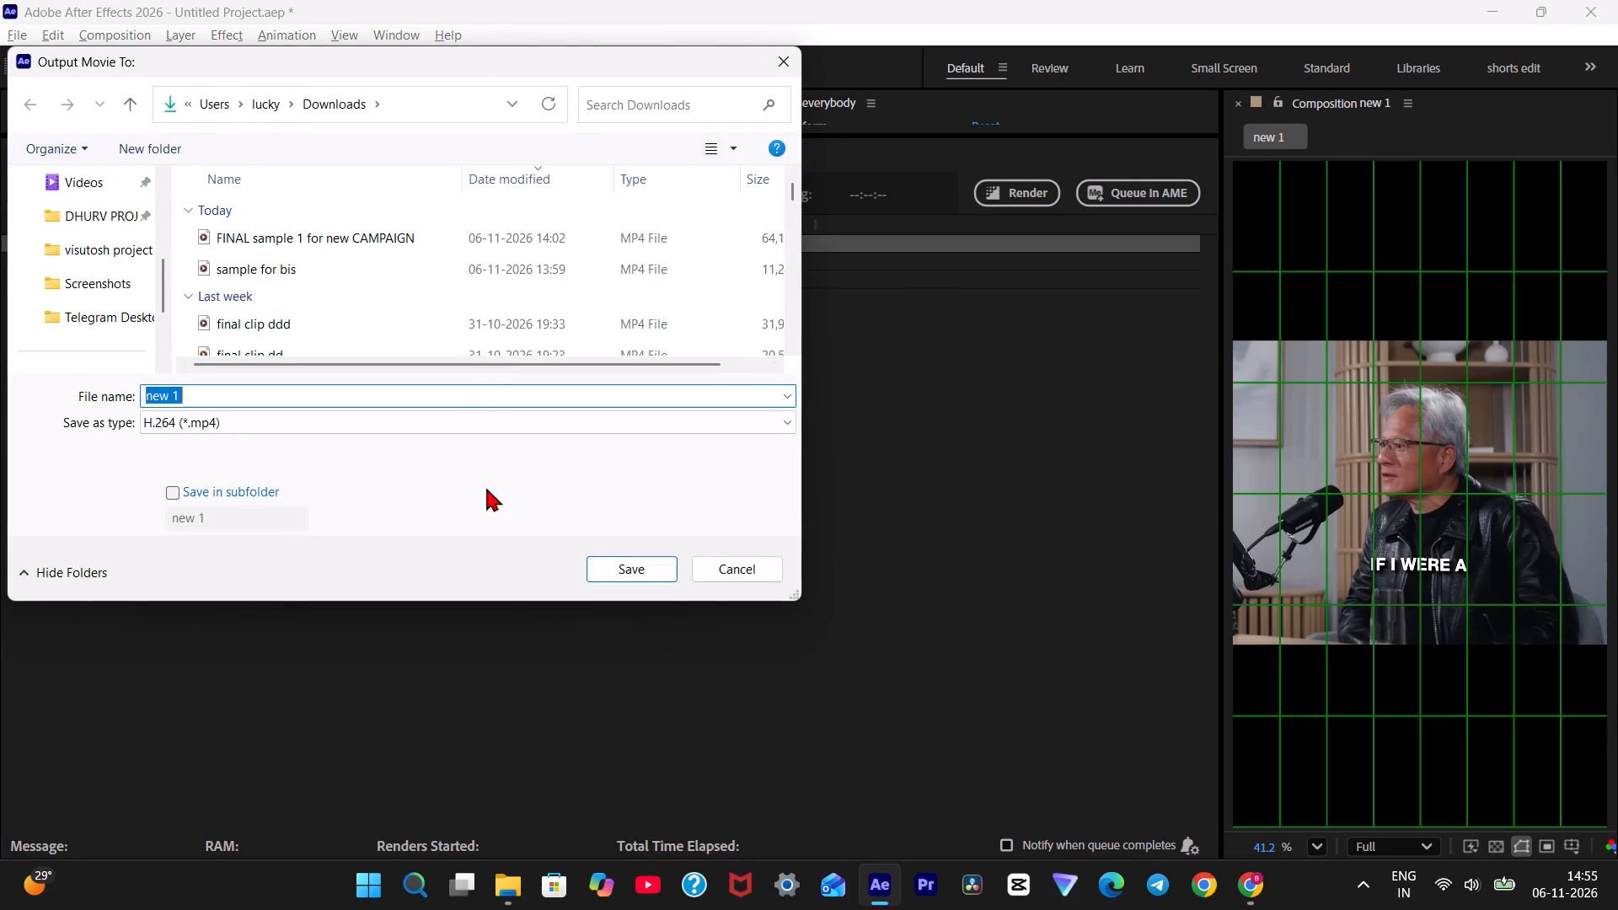
pyautogui.click(645, 563)
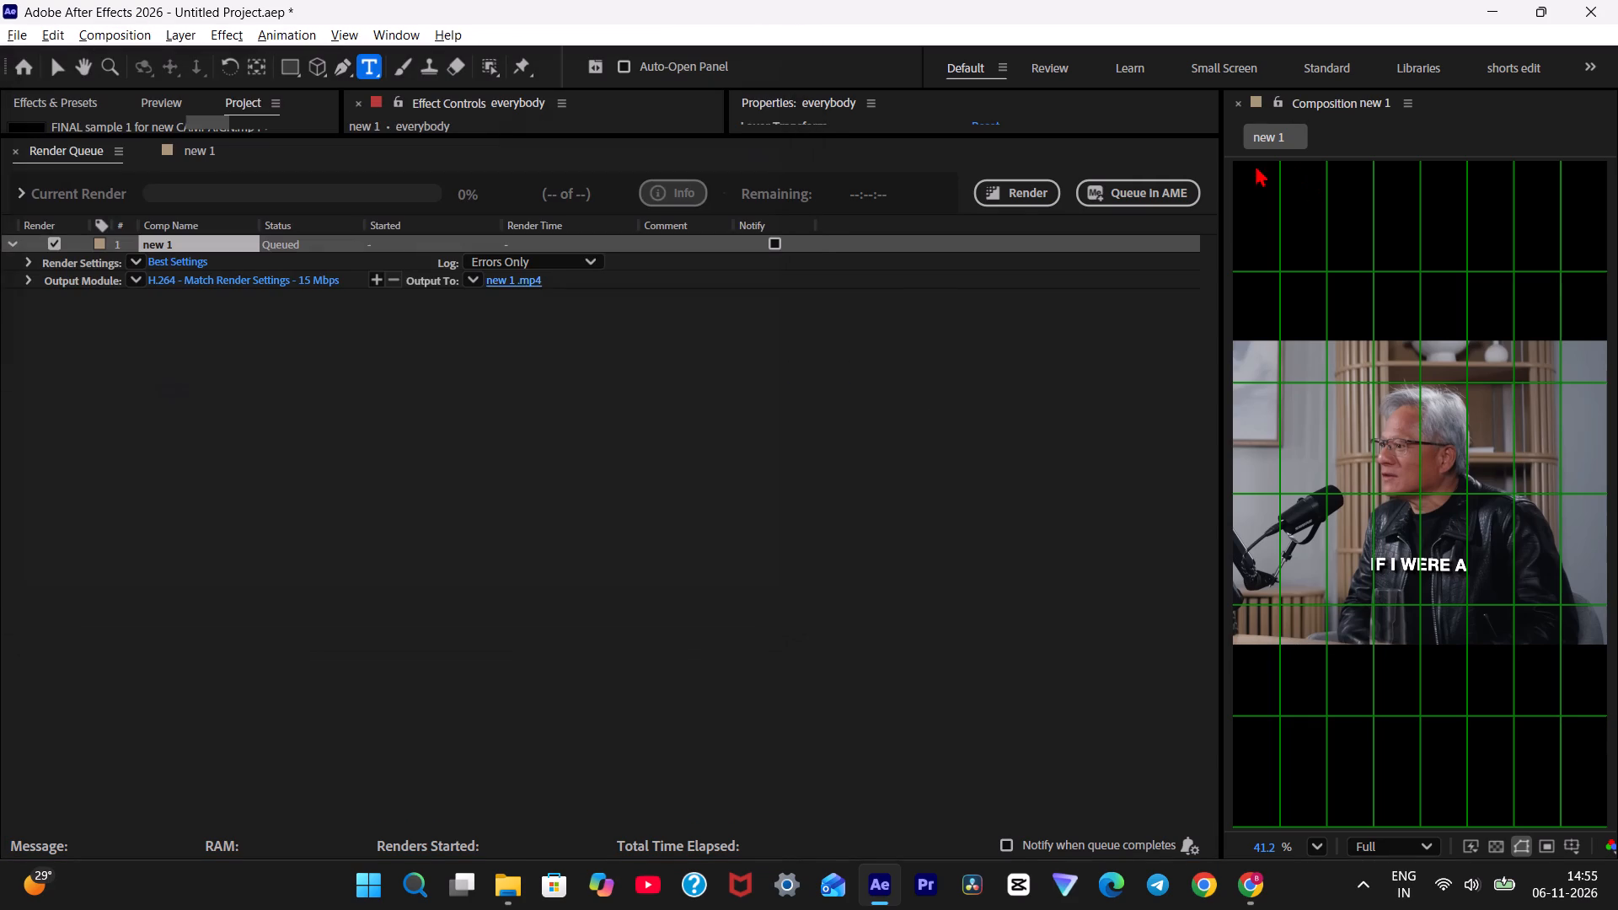
pyautogui.click(1013, 185)
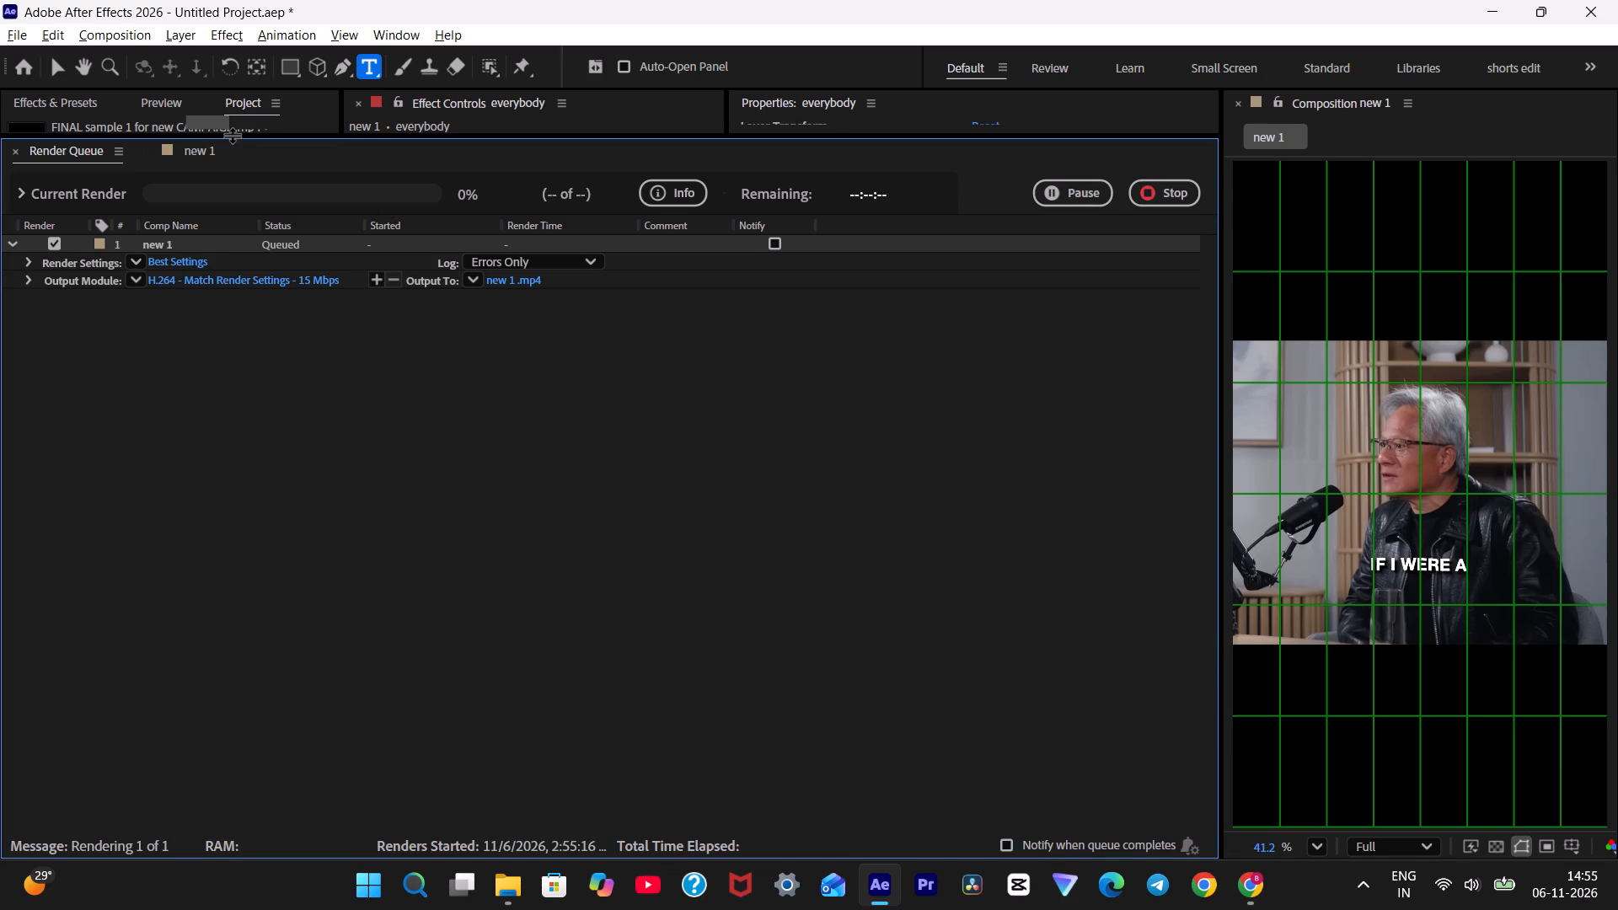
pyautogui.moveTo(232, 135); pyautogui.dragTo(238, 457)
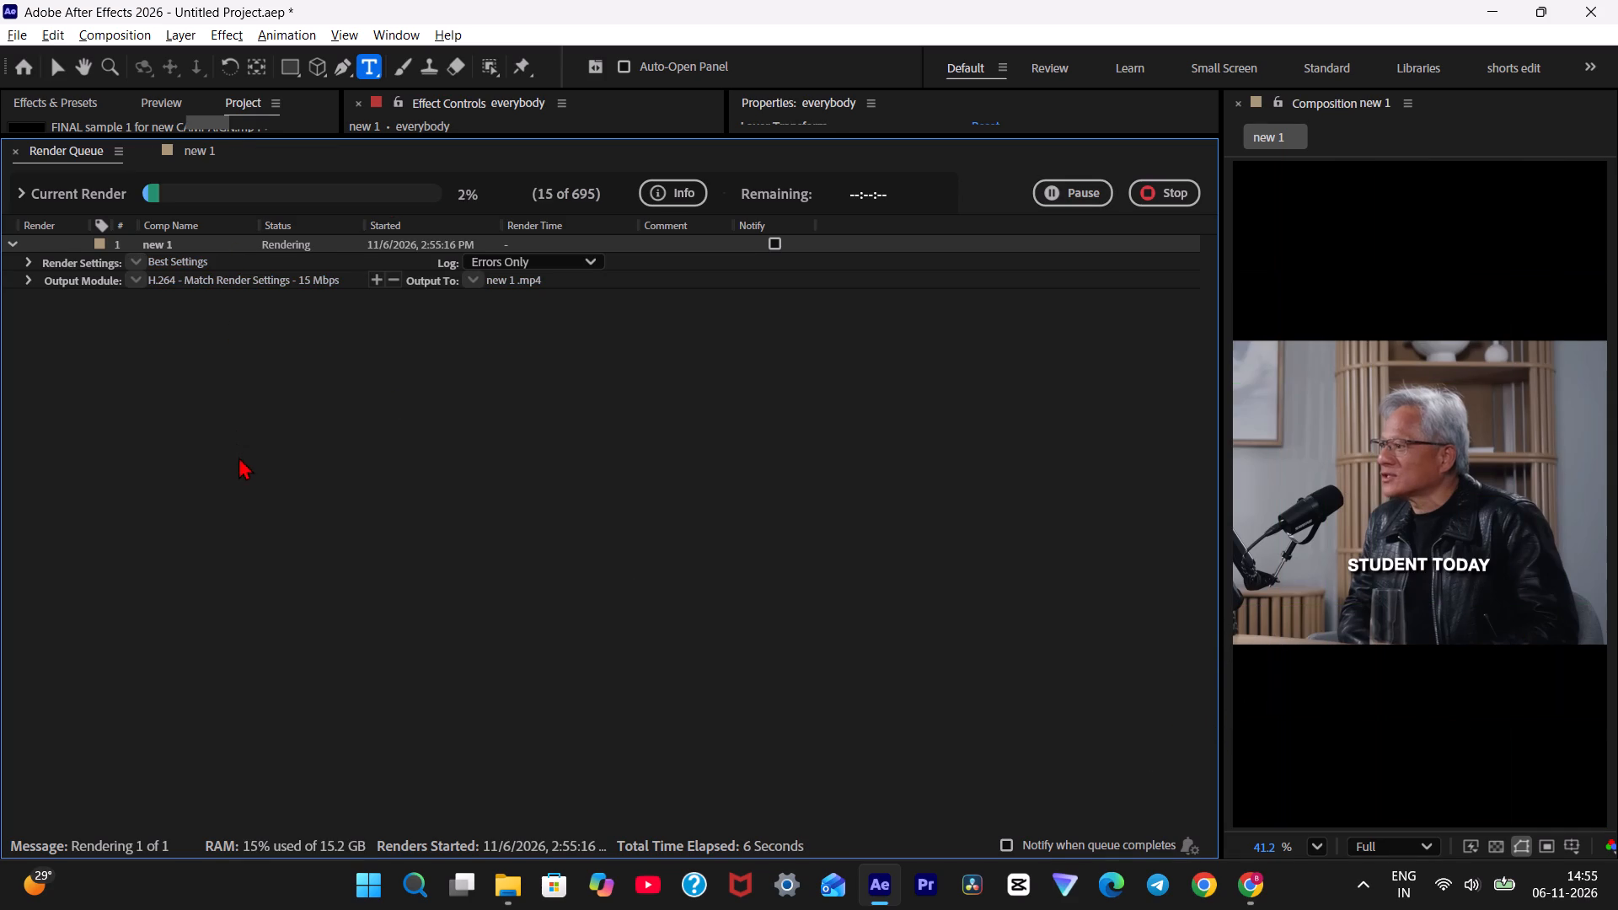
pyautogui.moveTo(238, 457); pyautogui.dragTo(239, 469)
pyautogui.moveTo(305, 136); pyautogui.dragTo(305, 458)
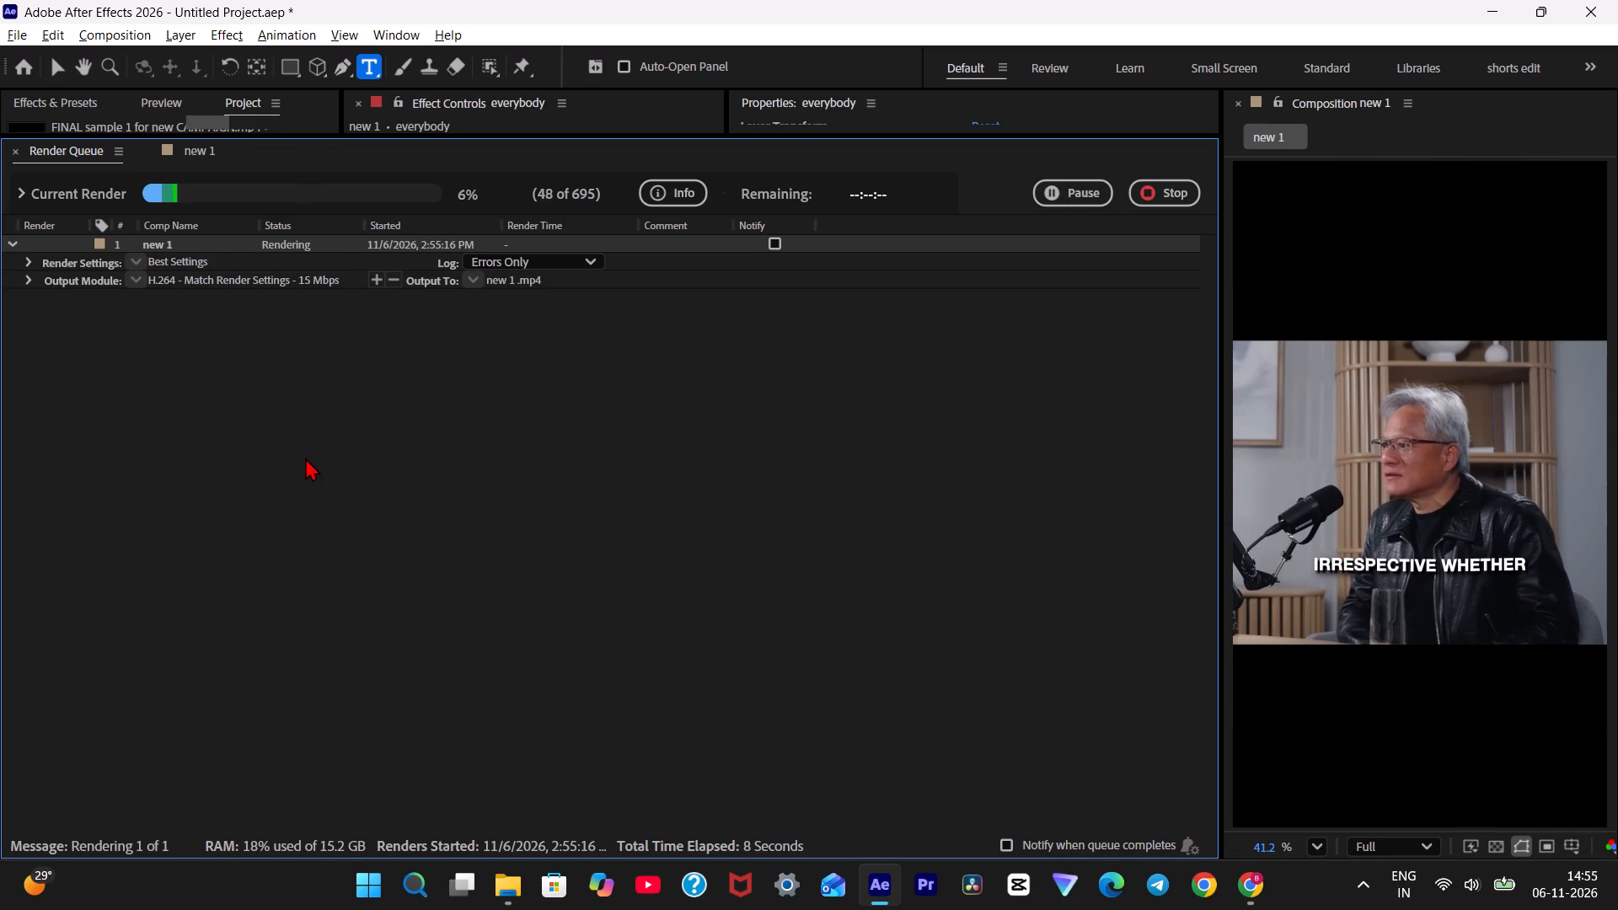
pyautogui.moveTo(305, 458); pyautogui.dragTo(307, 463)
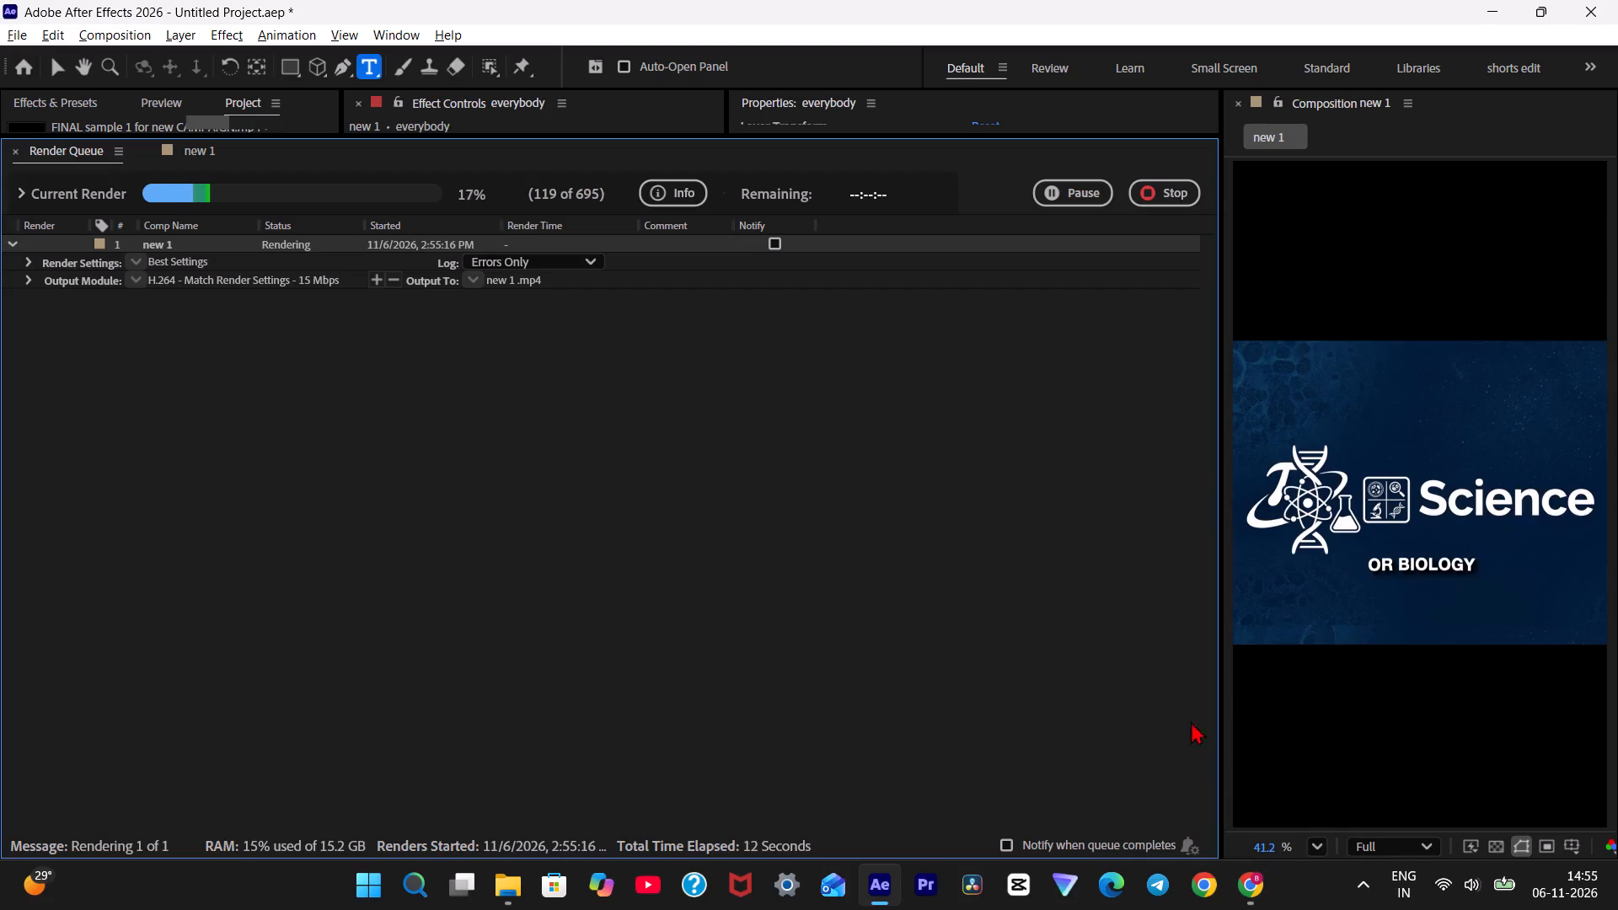
# Search Windows for "wh" and open a suggested result while the render runs.
pyautogui.press('w')
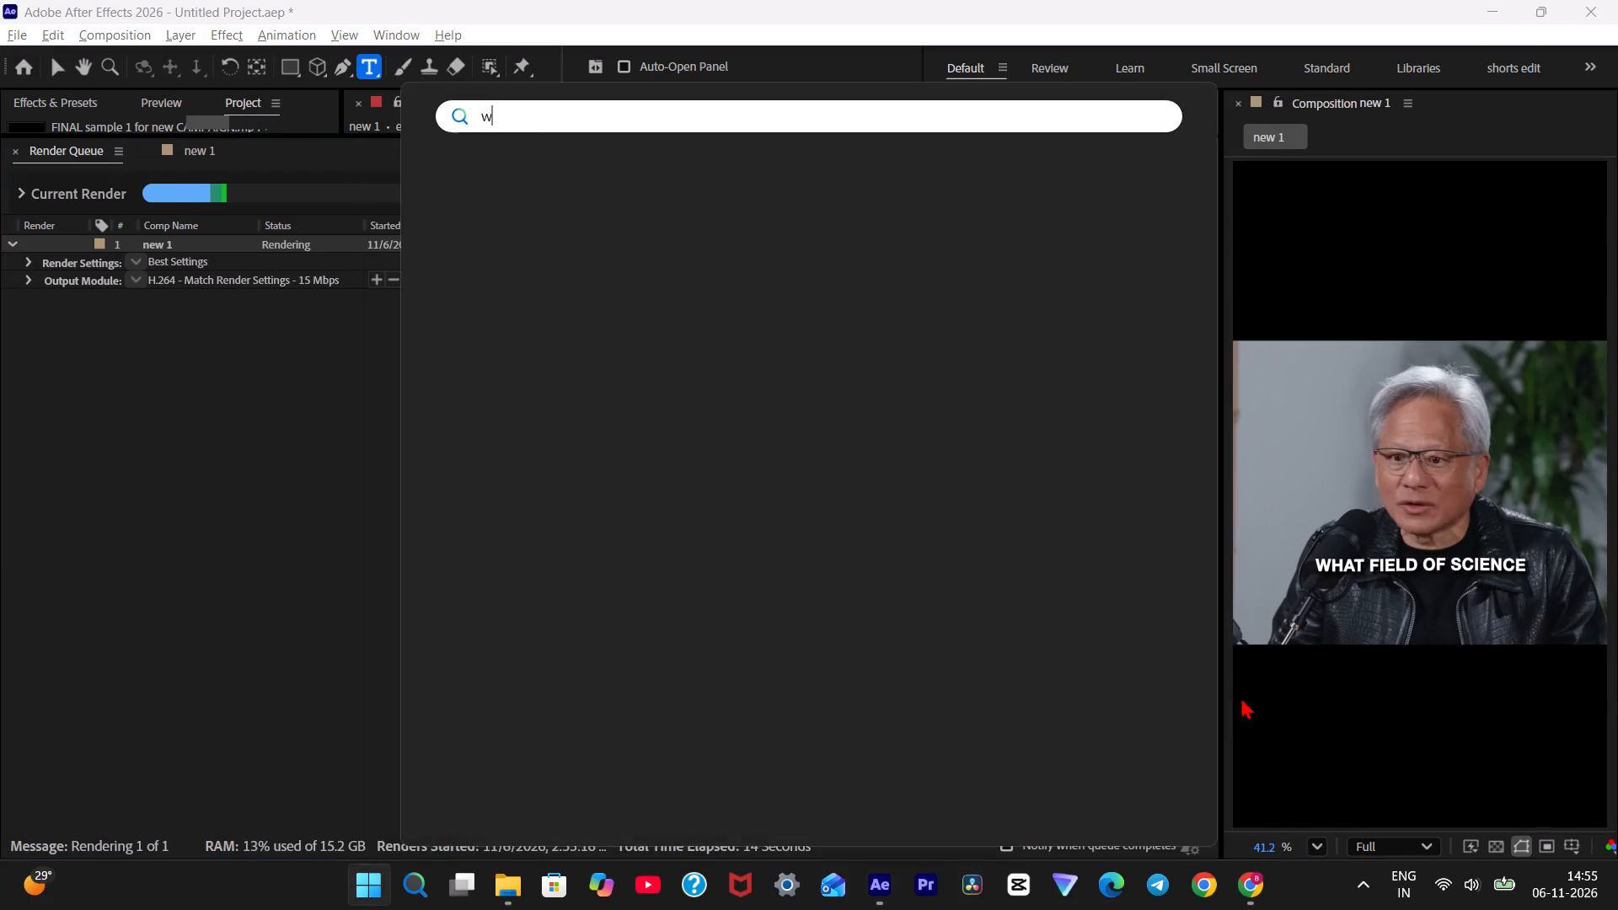
pyautogui.press('h')
pyautogui.click(908, 447)
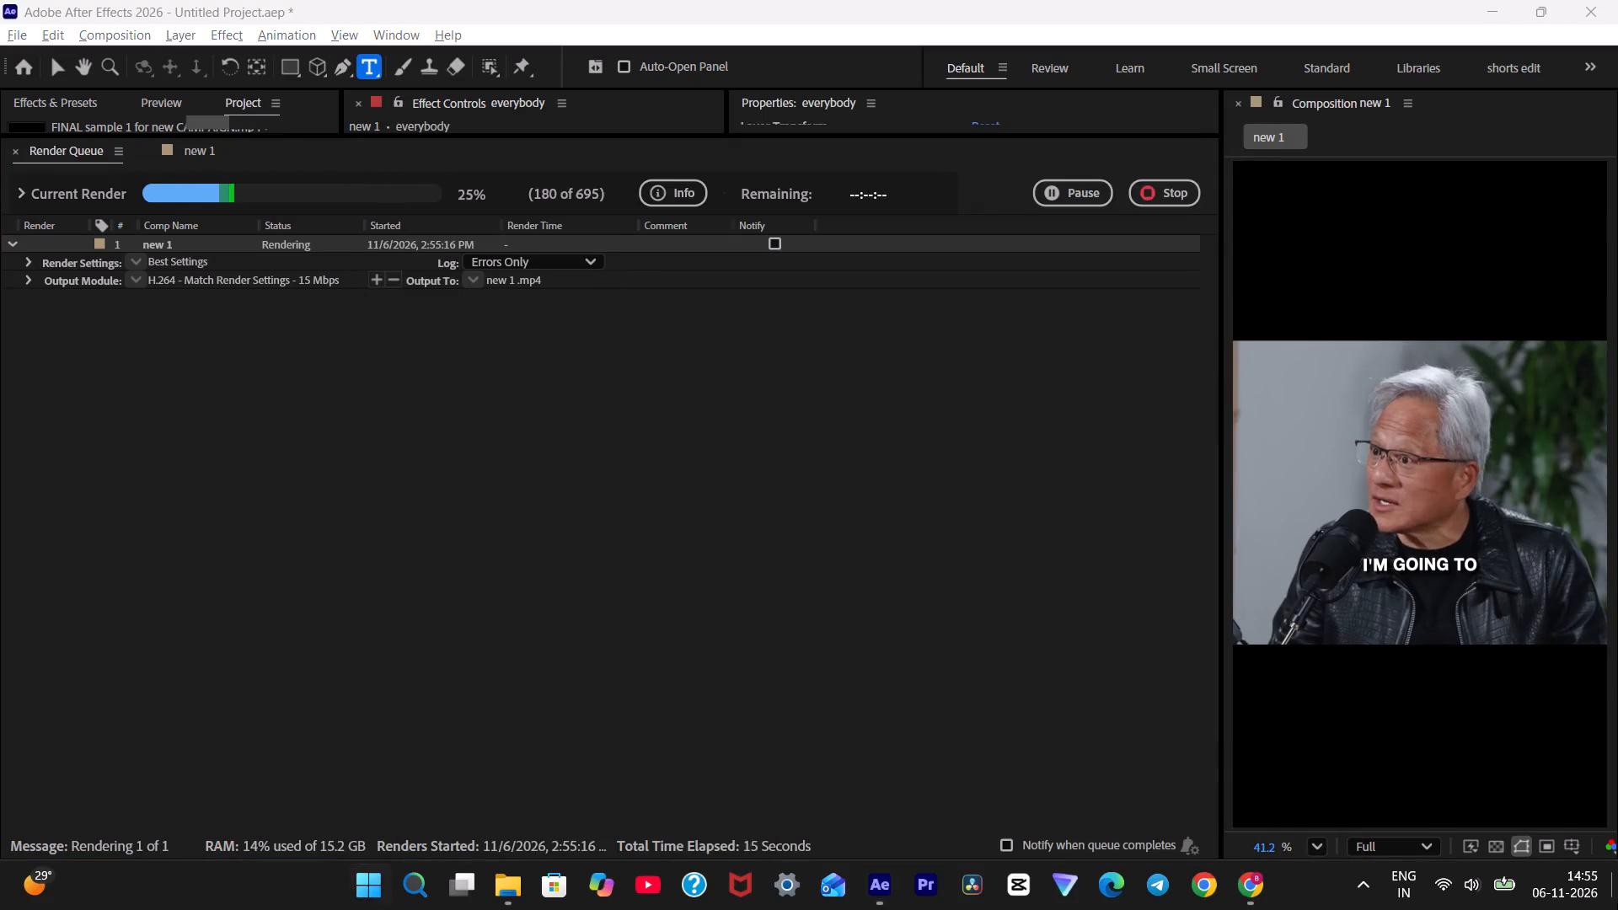
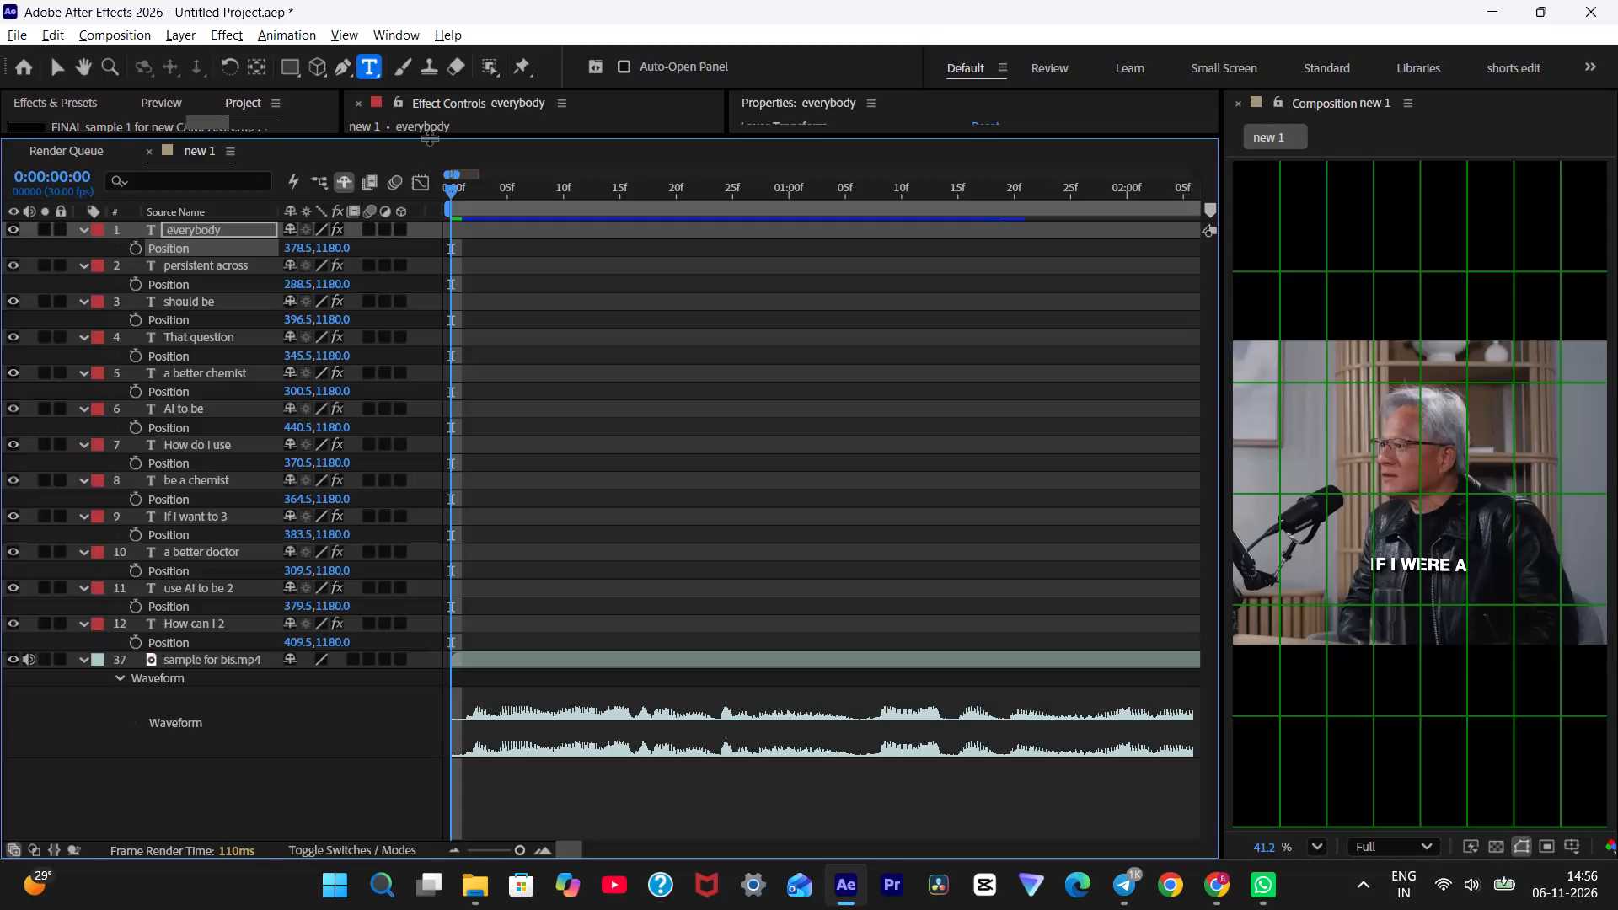
# Shrink the timeline to reveal the project and effect settings above it, and unhide the shy layers in composition new 1.
pyautogui.moveTo(429, 137); pyautogui.dragTo(447, 432)
pyautogui.click(337, 476)
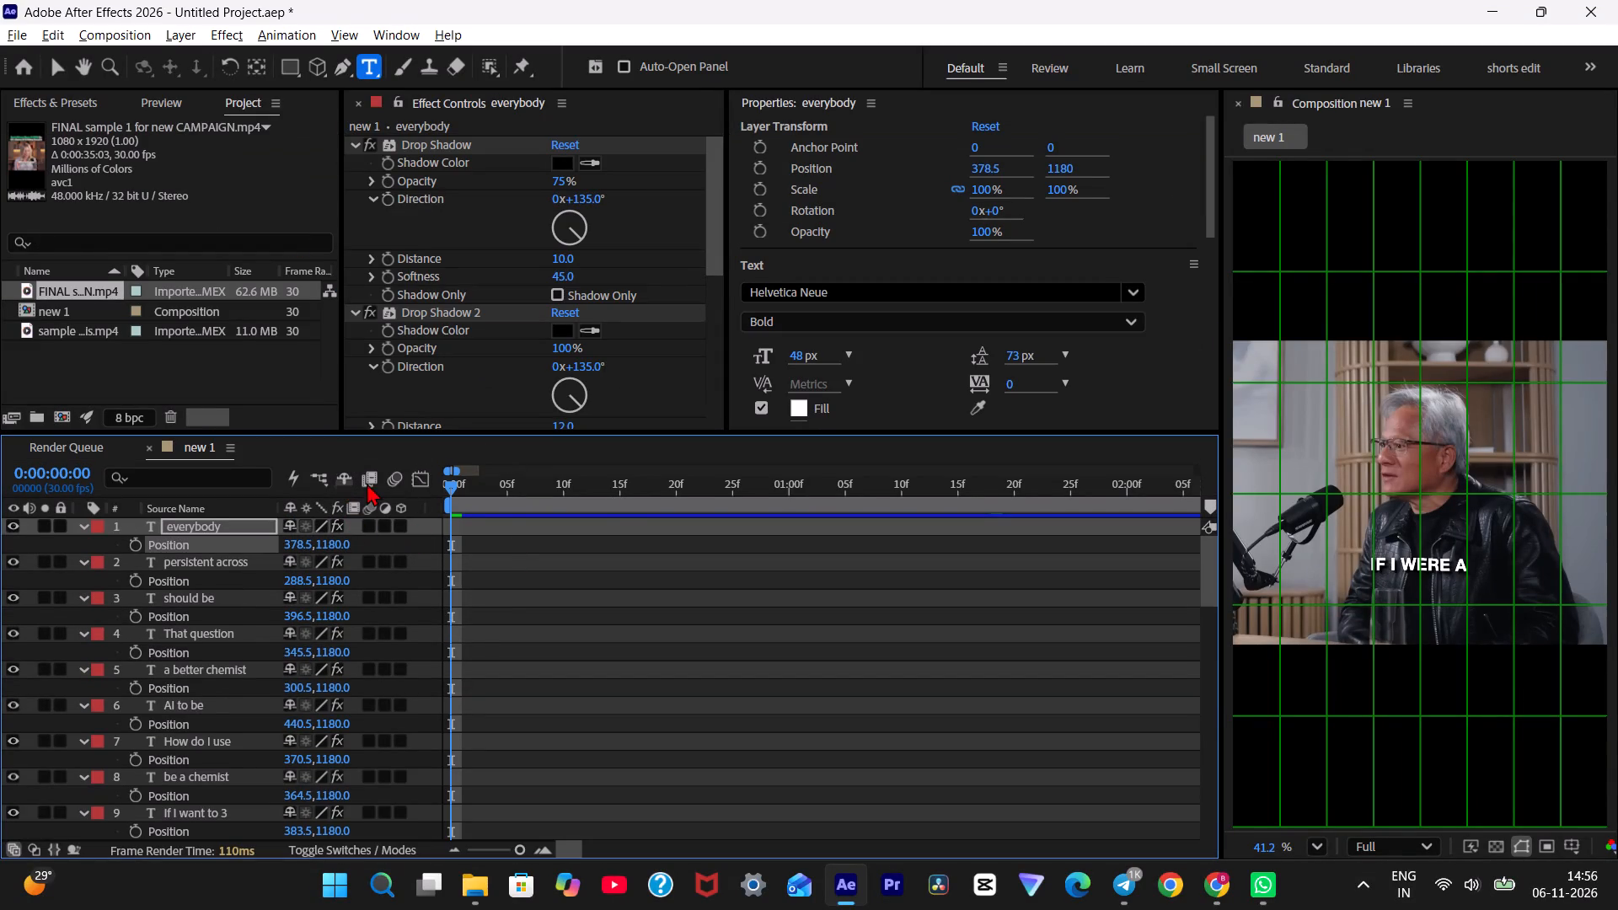
# Examine the lower caption layers and scrub through the composition from the start to check the on-screen captions against the footage.
pyautogui.scroll(-12, 656, 582)
pyautogui.scroll(1, 649, 580)
pyautogui.scroll(-7, 652, 578)
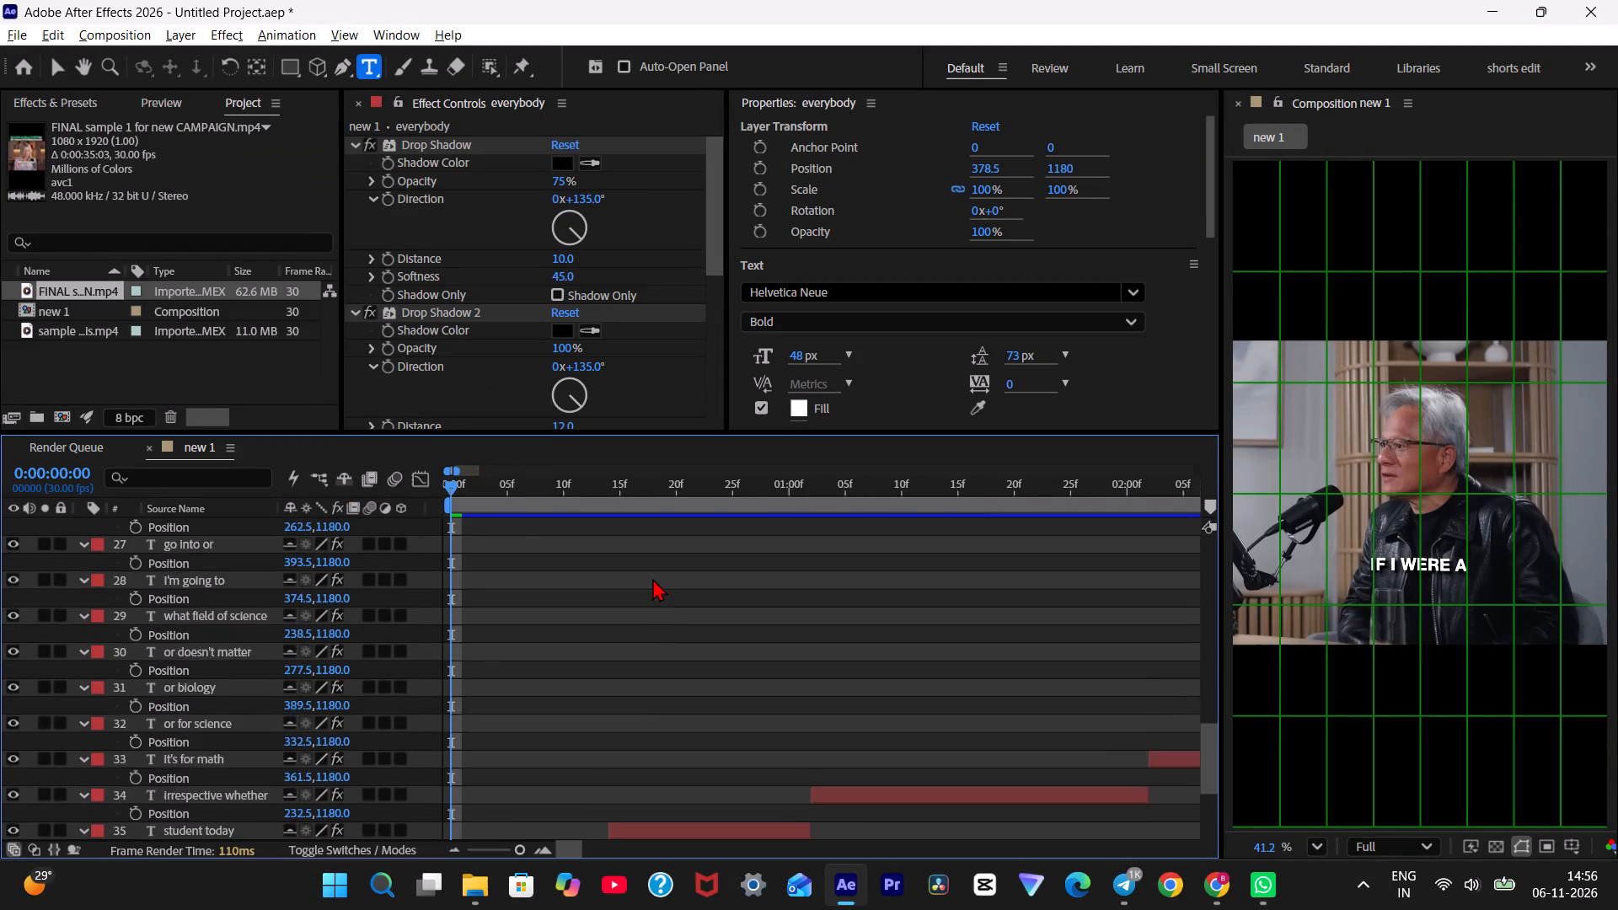
pyautogui.scroll(-8, 652, 578)
pyautogui.moveTo(674, 490); pyautogui.dragTo(371, 473)
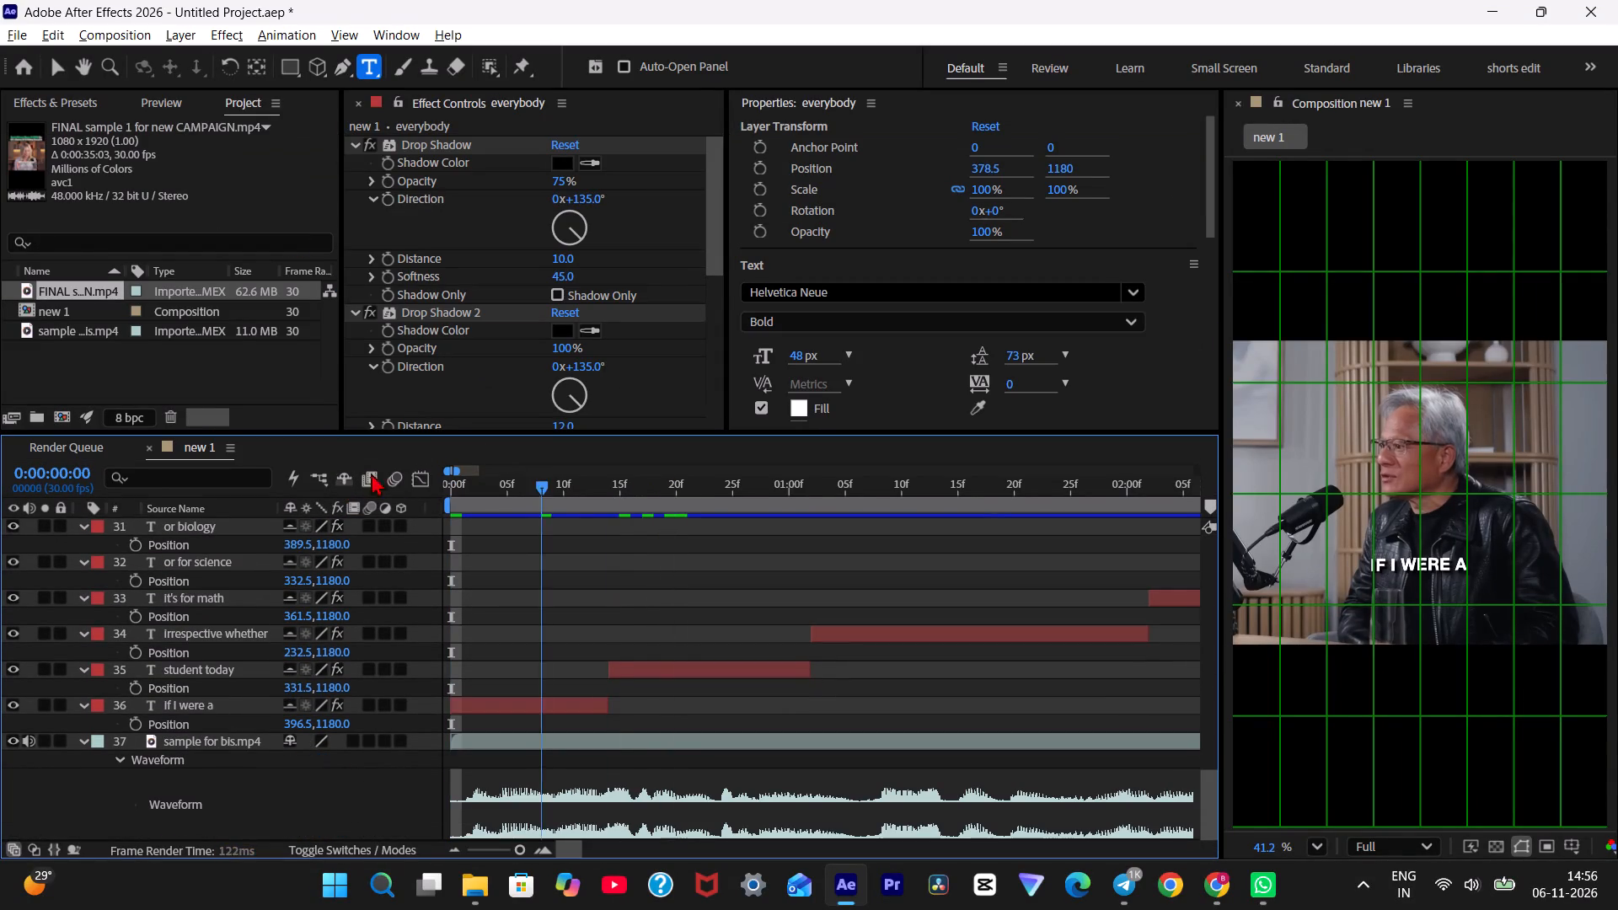
pyautogui.moveTo(371, 473); pyautogui.dragTo(233, 447)
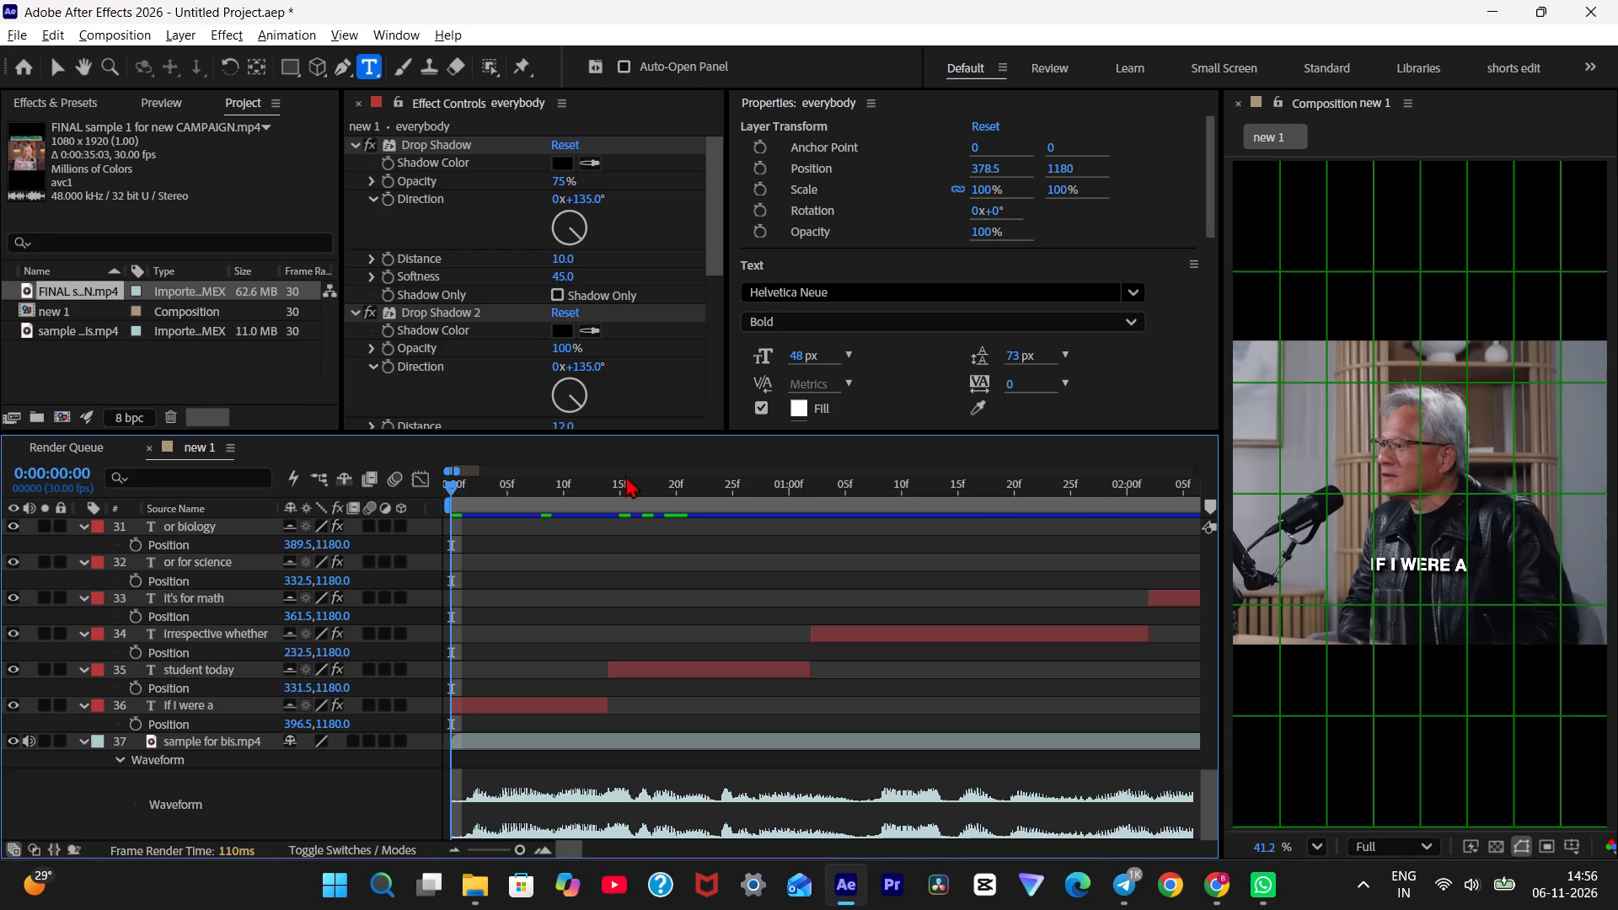
pyautogui.moveTo(609, 481); pyautogui.dragTo(1423, 538)
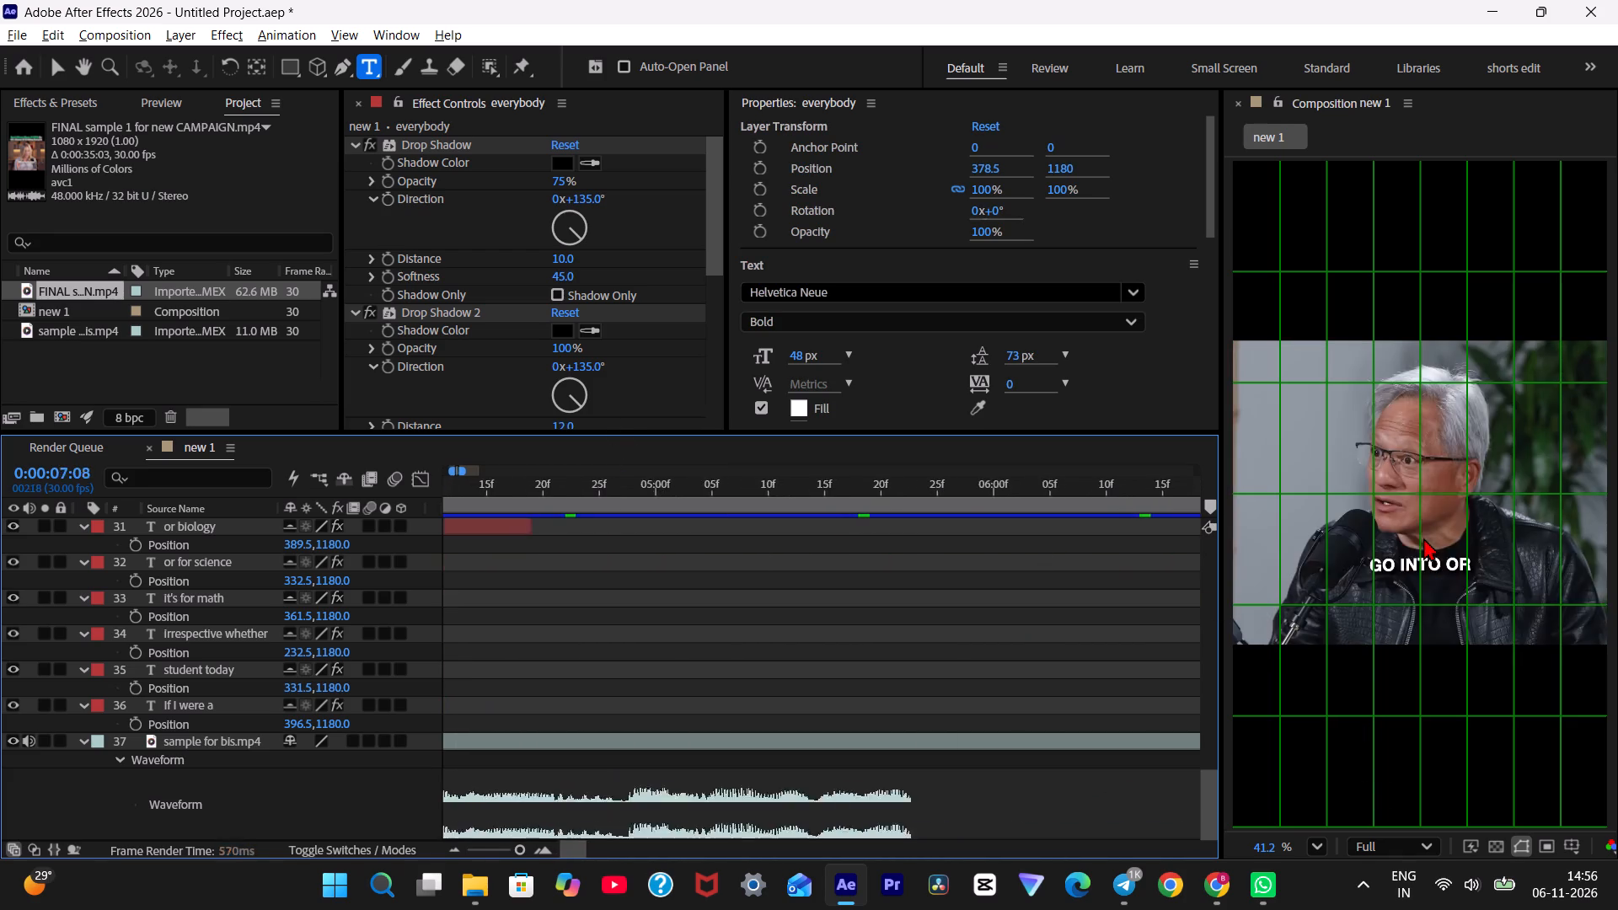
pyautogui.moveTo(1423, 538); pyautogui.dragTo(1418, 542)
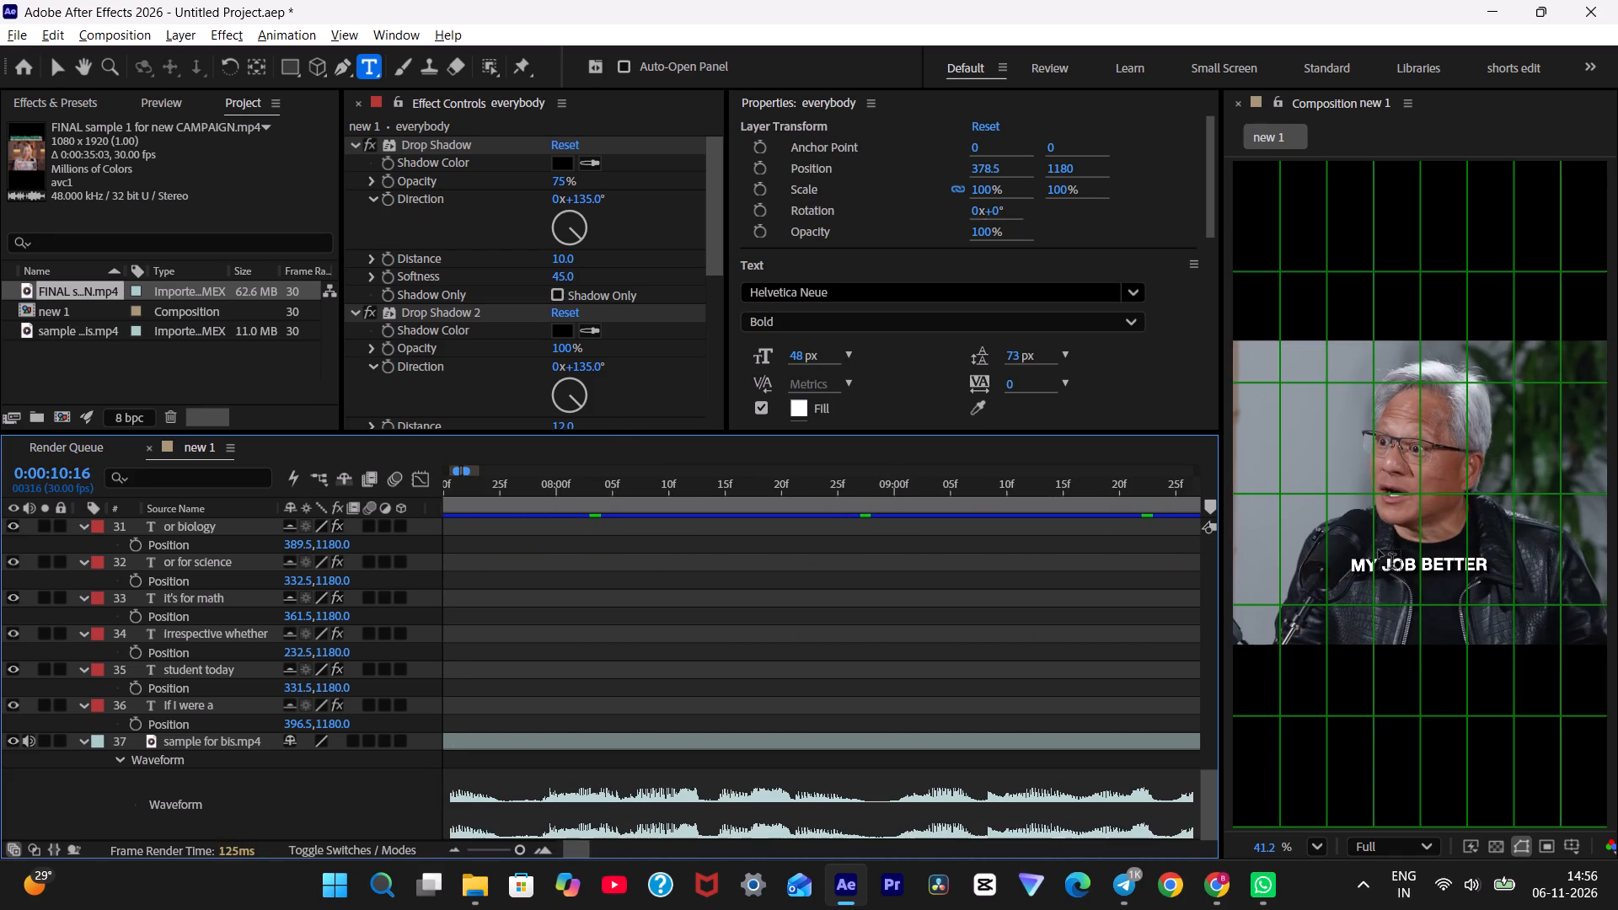
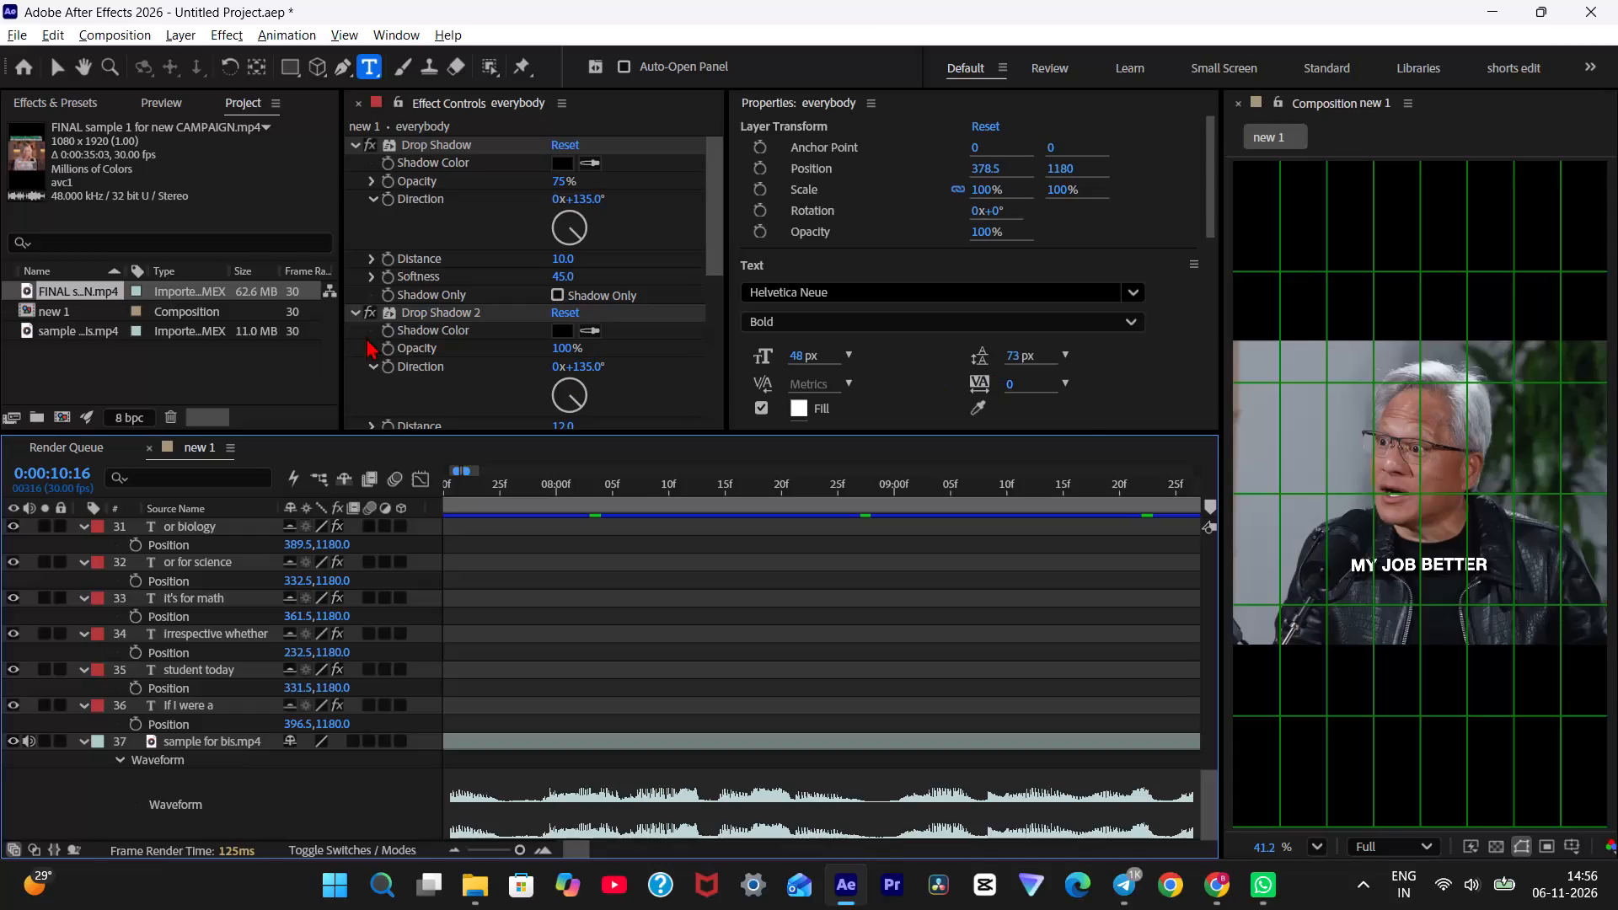
# Switch from the Type tool to the Selection tool.
pyautogui.click(55, 53)
pyautogui.click(58, 66)
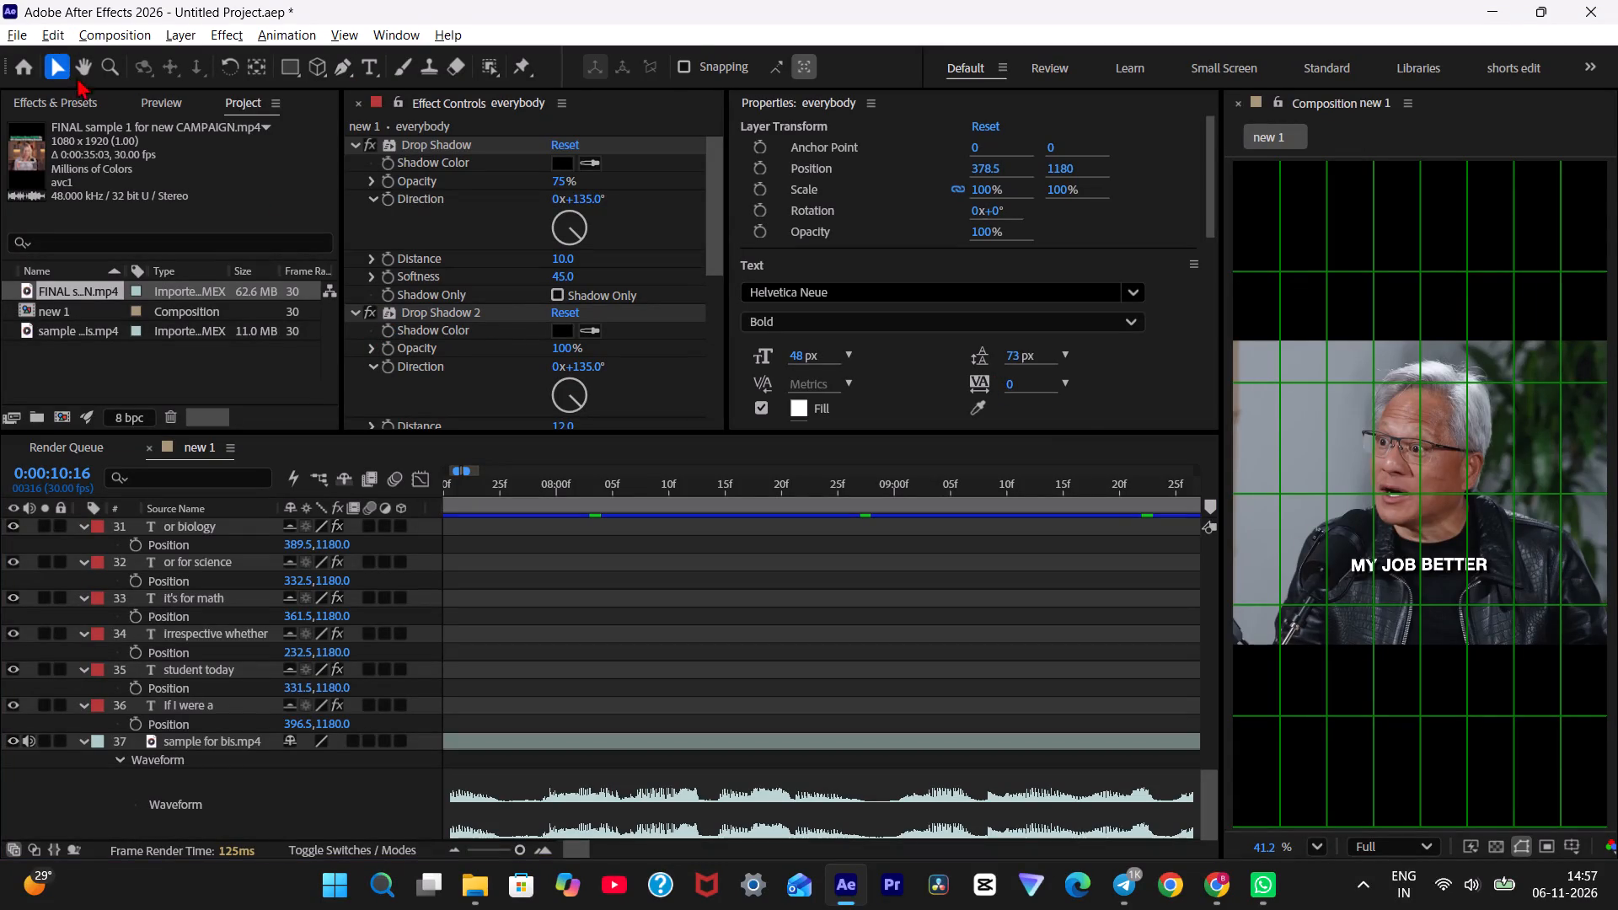
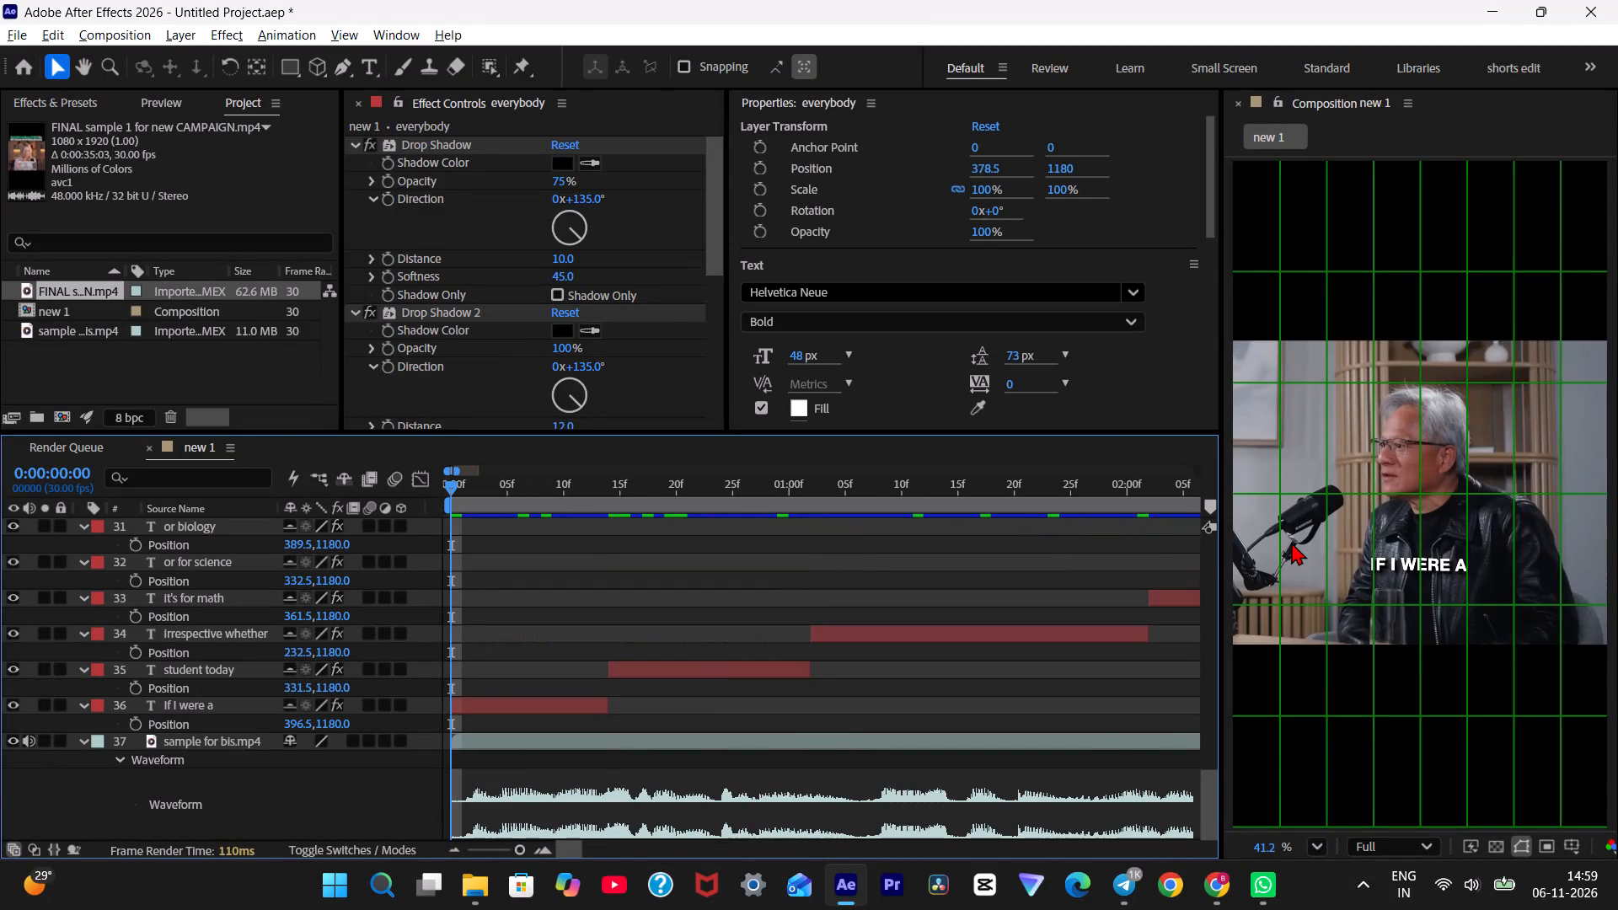
# Save the project as an After Effects project named "bis new 1" in the Downloads folder.
pyautogui.hotkey('ctrl', 's')
pyautogui.moveTo(662, 486); pyautogui.dragTo(937, 503)
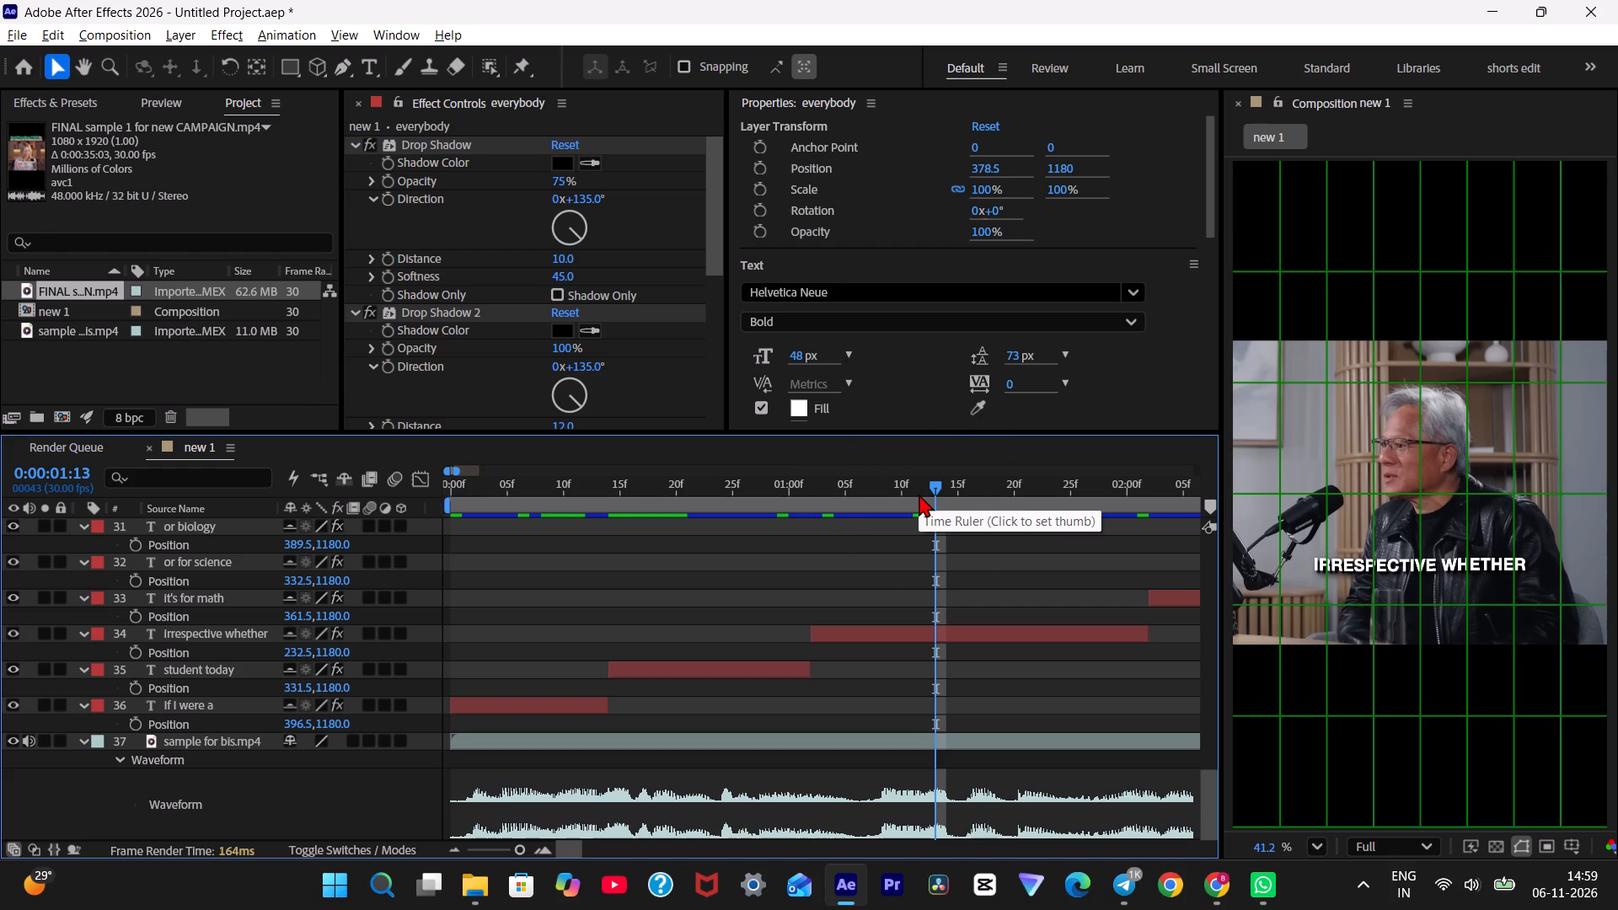
pyautogui.hotkey('ctrl', 's')
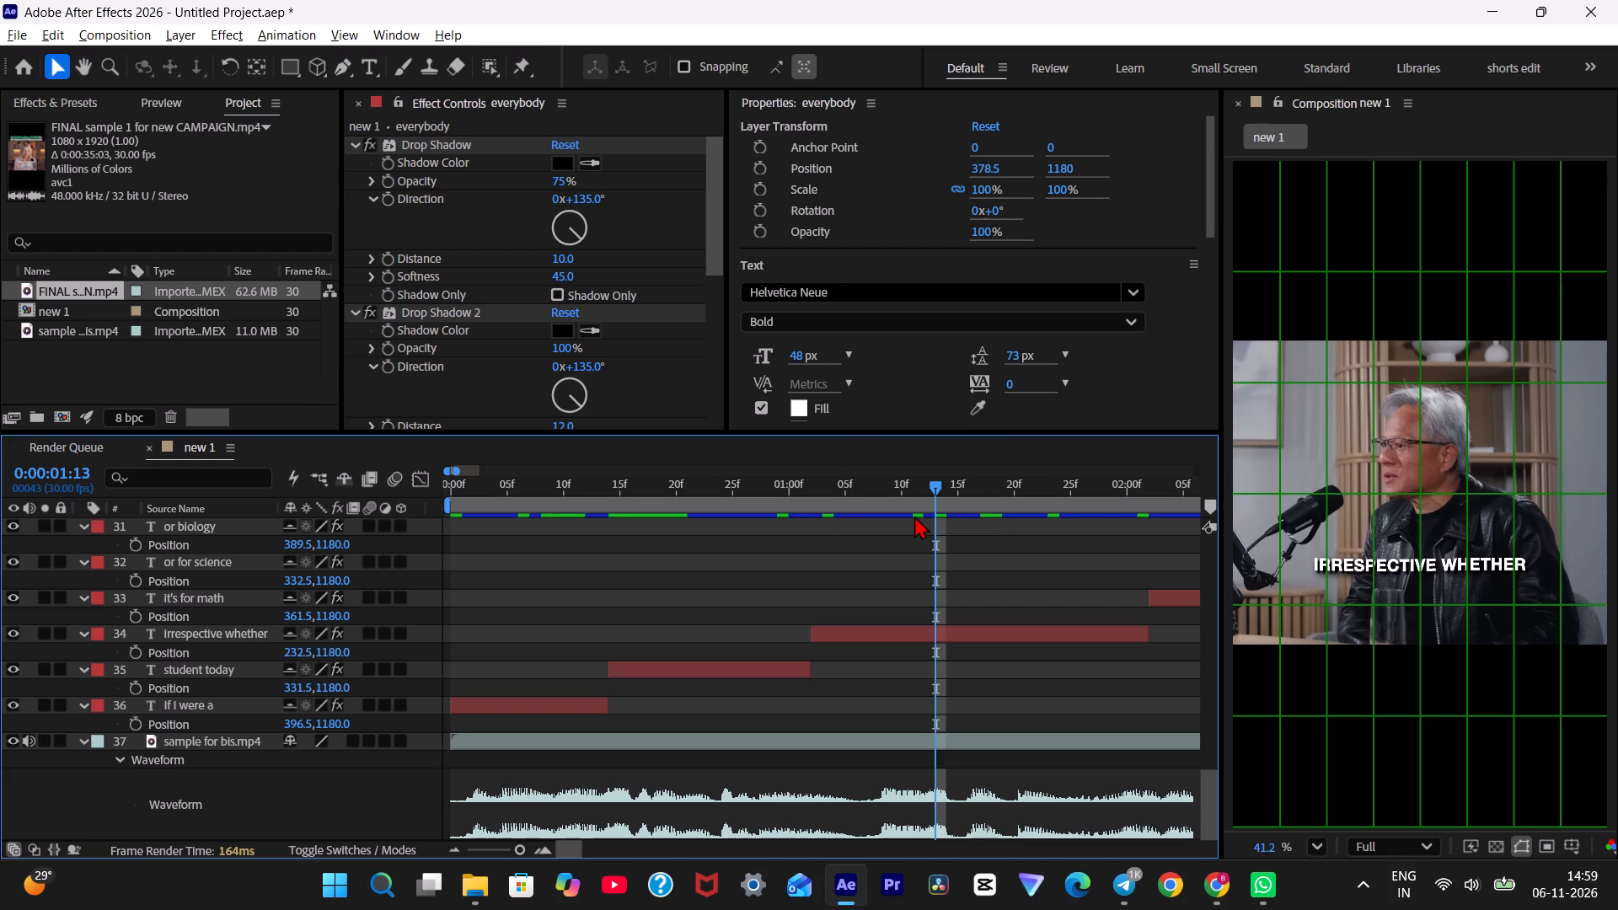
pyautogui.moveTo(917, 486); pyautogui.dragTo(696, 500)
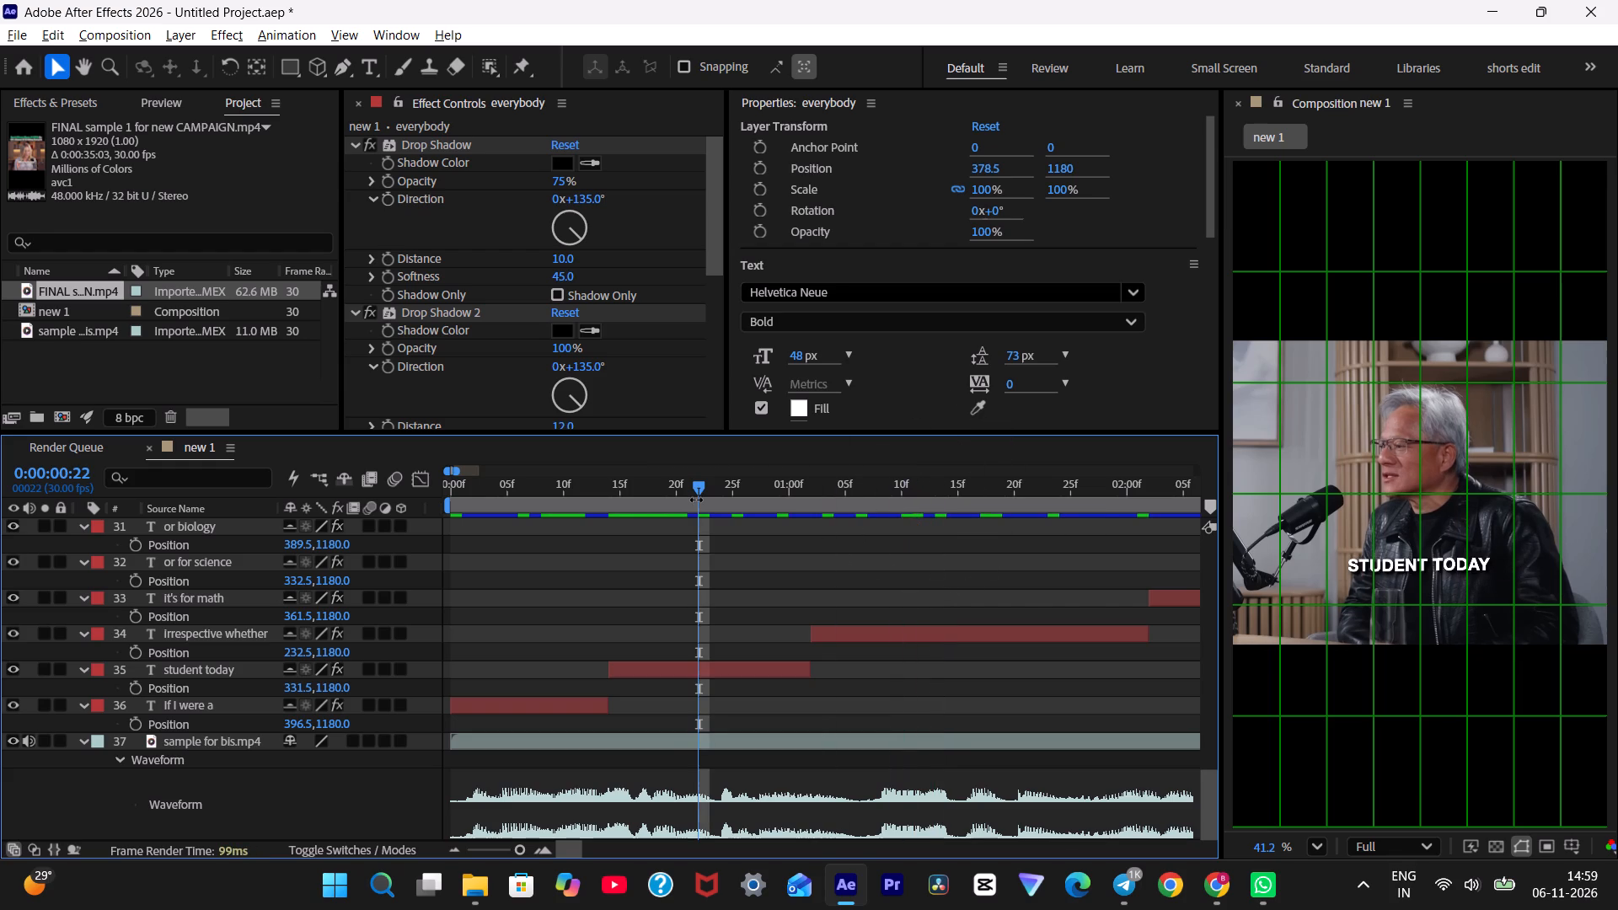
pyautogui.hotkey('ctrl', 'shift', 's')
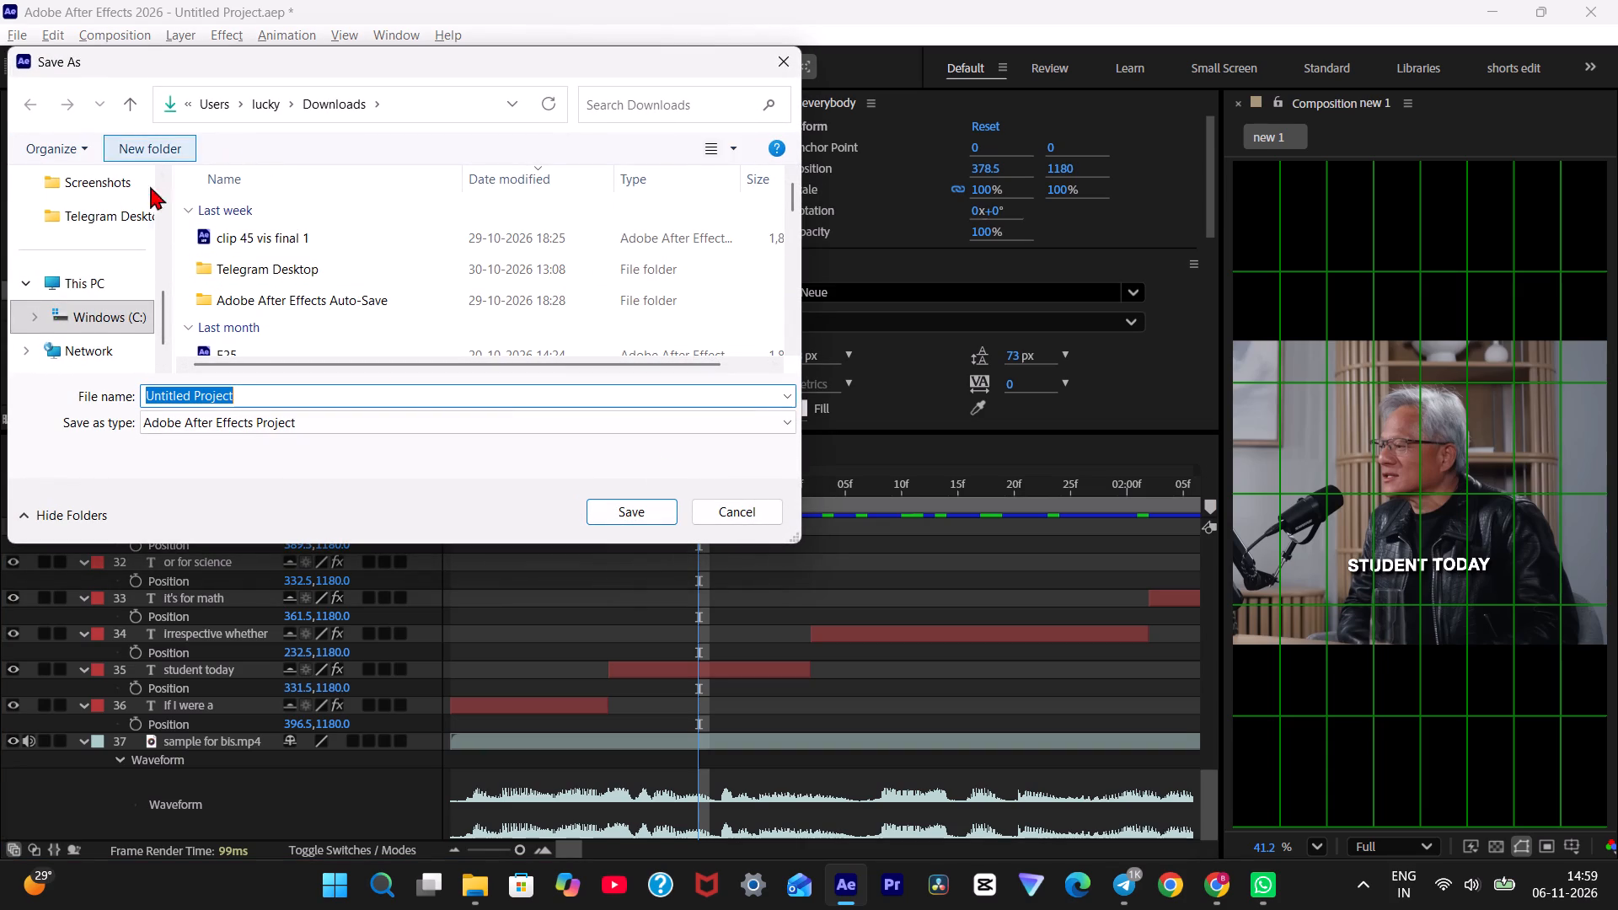
pyautogui.scroll(4, 0, 267)
pyautogui.scroll(5, 94, 252)
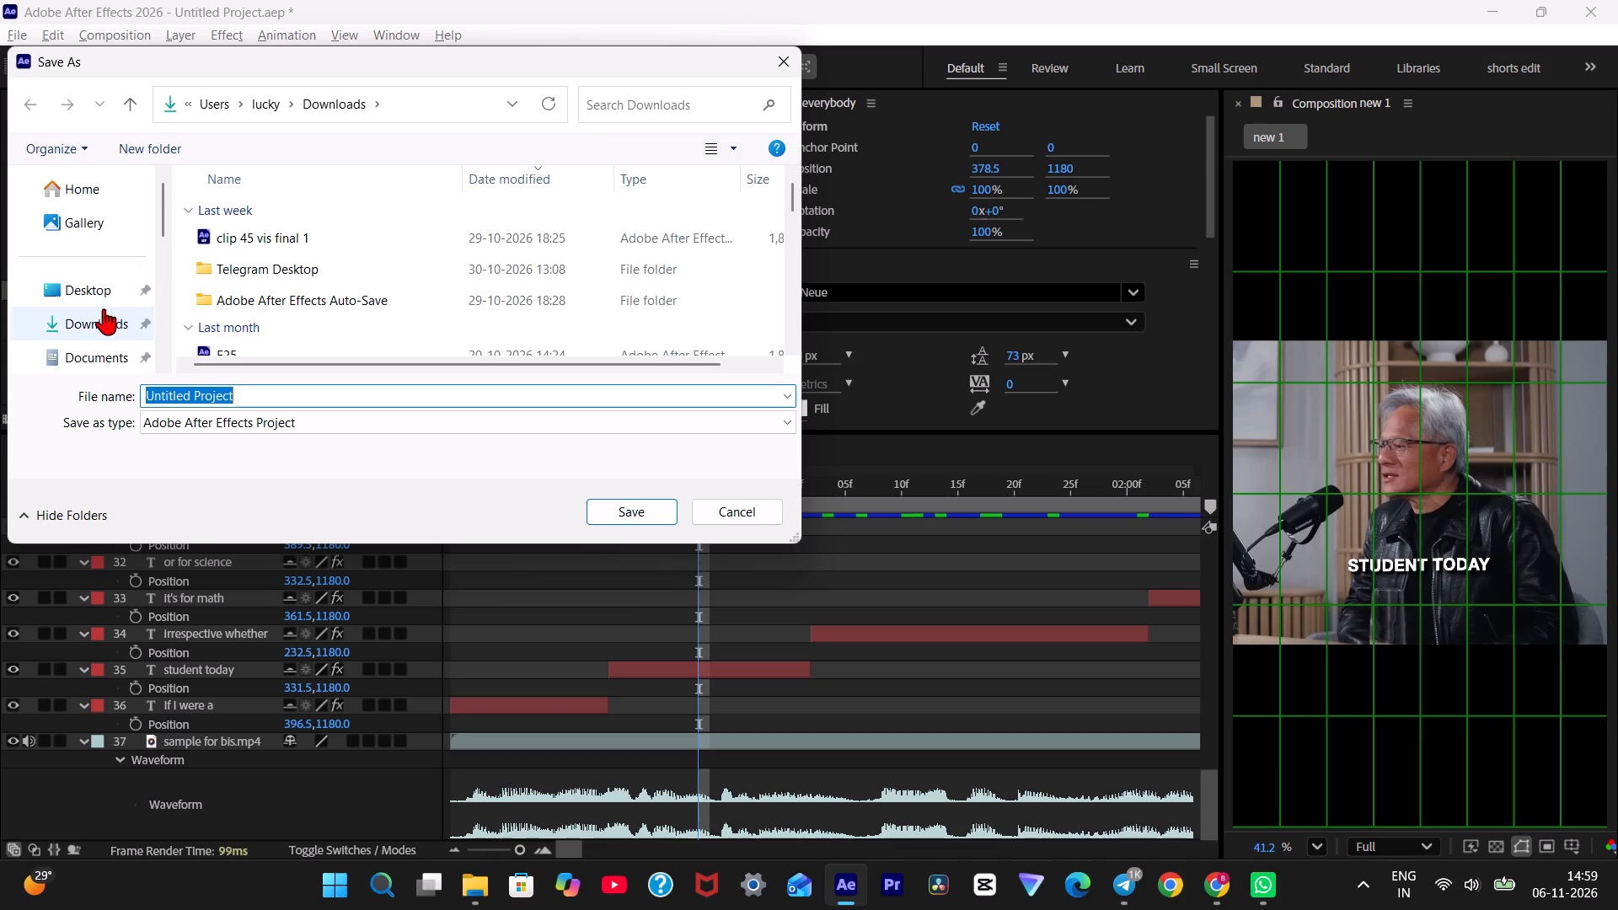
pyautogui.click(104, 311)
pyautogui.click(286, 442)
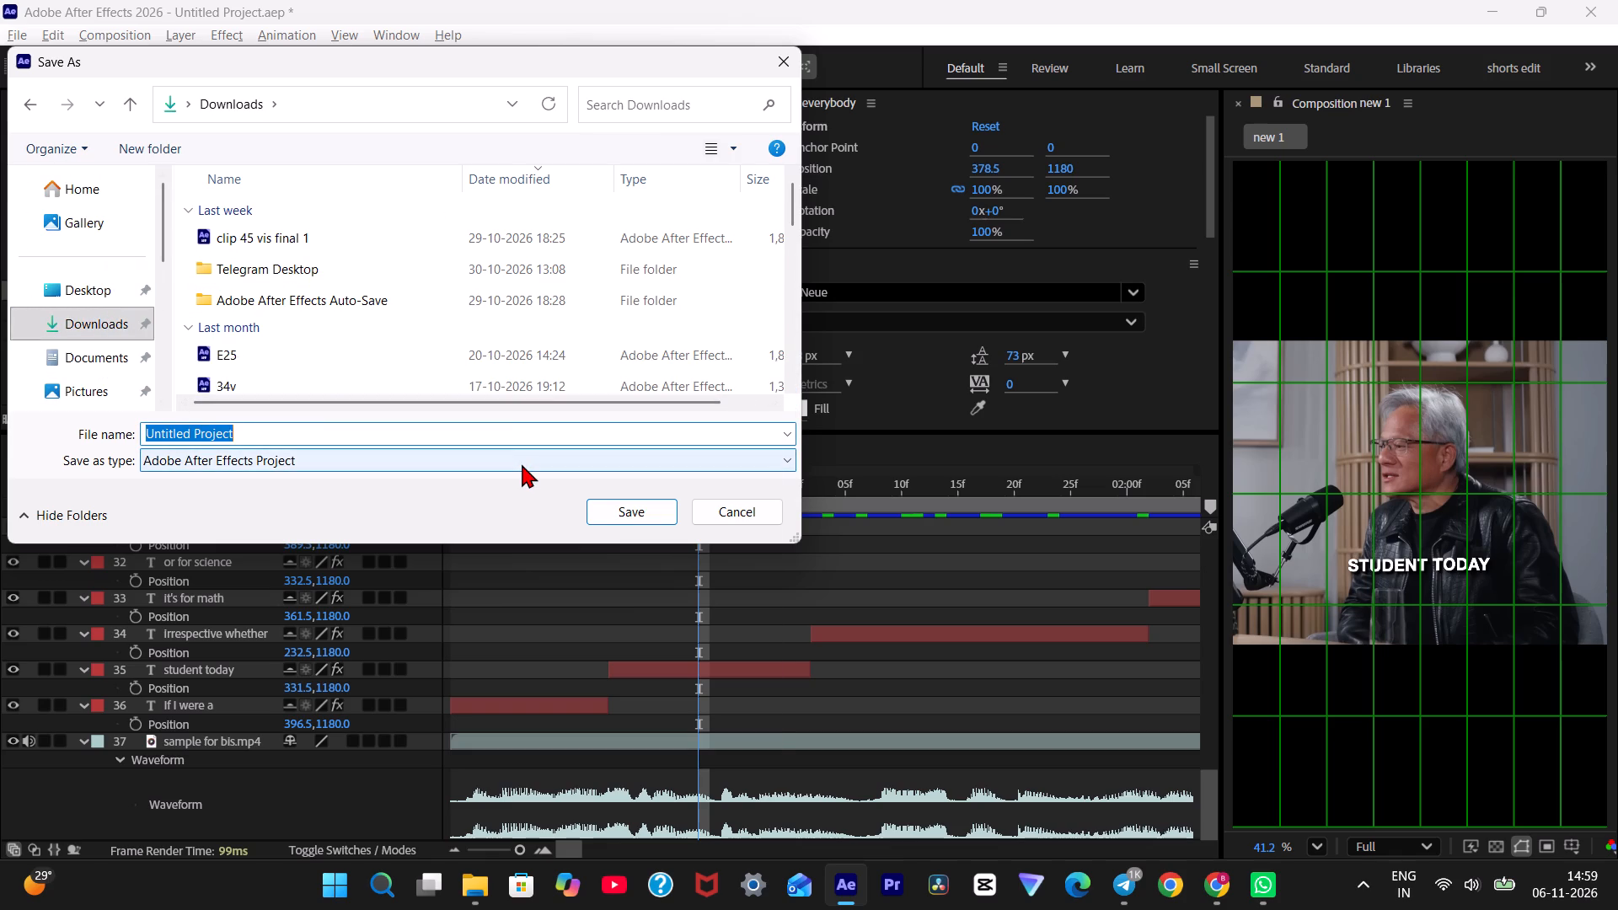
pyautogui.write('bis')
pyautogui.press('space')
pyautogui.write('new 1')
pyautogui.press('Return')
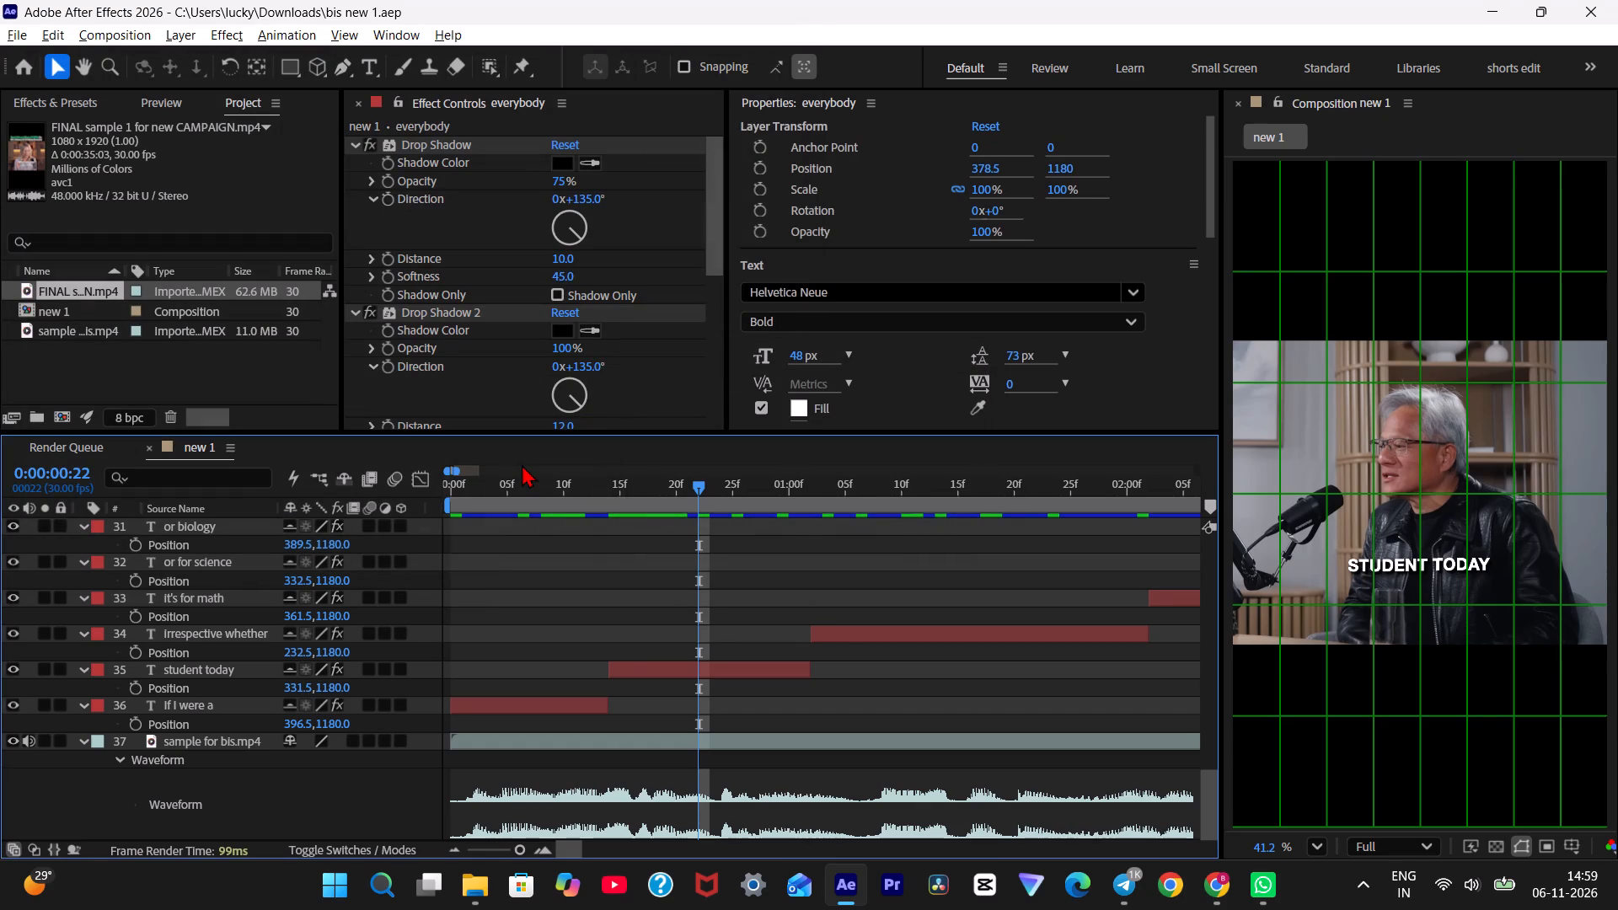
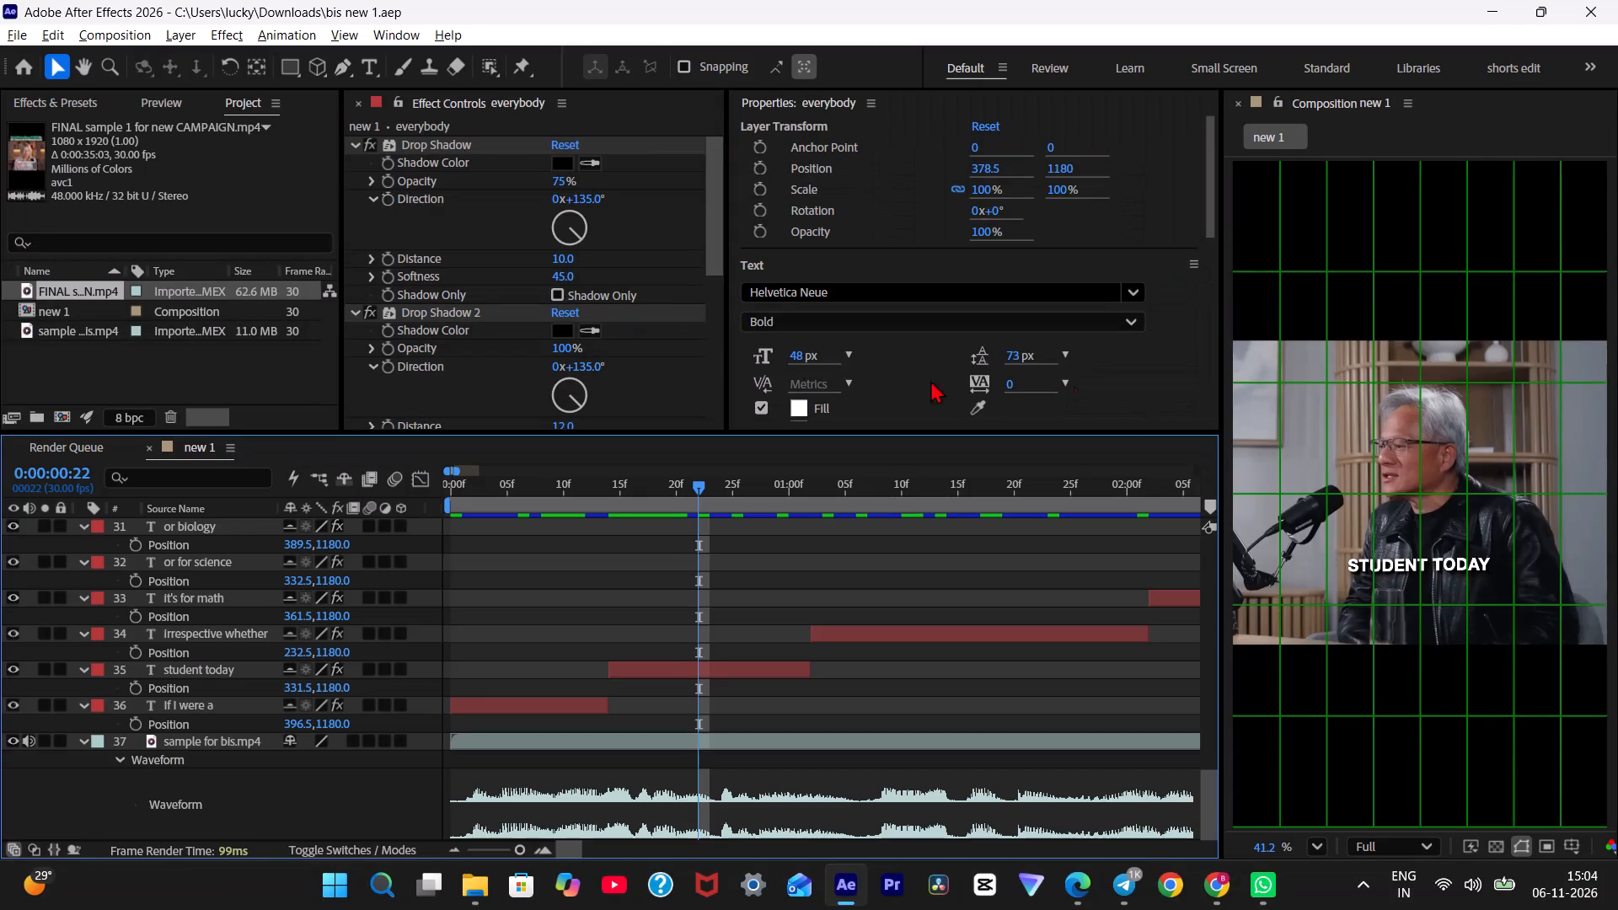
# Scrub back through the opening second of composition new 1 to check the "student today" caption against the footage.
pyautogui.moveTo(913, 501); pyautogui.dragTo(785, 500)
pyautogui.moveTo(857, 497); pyautogui.dragTo(806, 490)
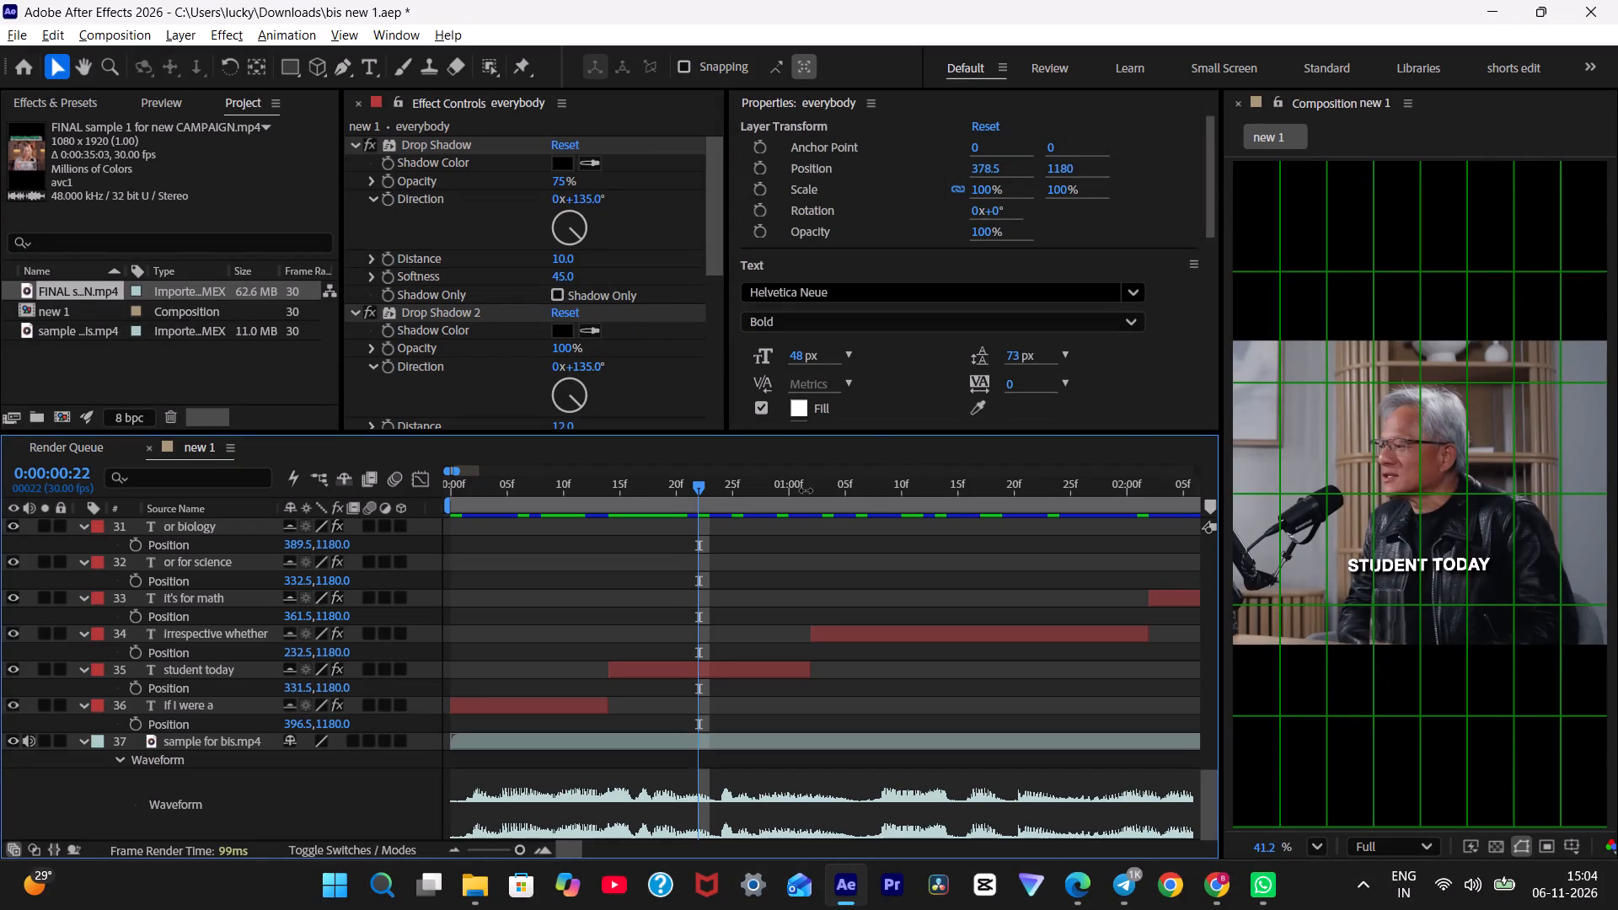
pyautogui.moveTo(806, 490); pyautogui.dragTo(796, 490)
pyautogui.moveTo(817, 489); pyautogui.dragTo(605, 503)
# Look over the project and video files in the Downloads folder, and close the folder window.
pyautogui.click(492, 883)
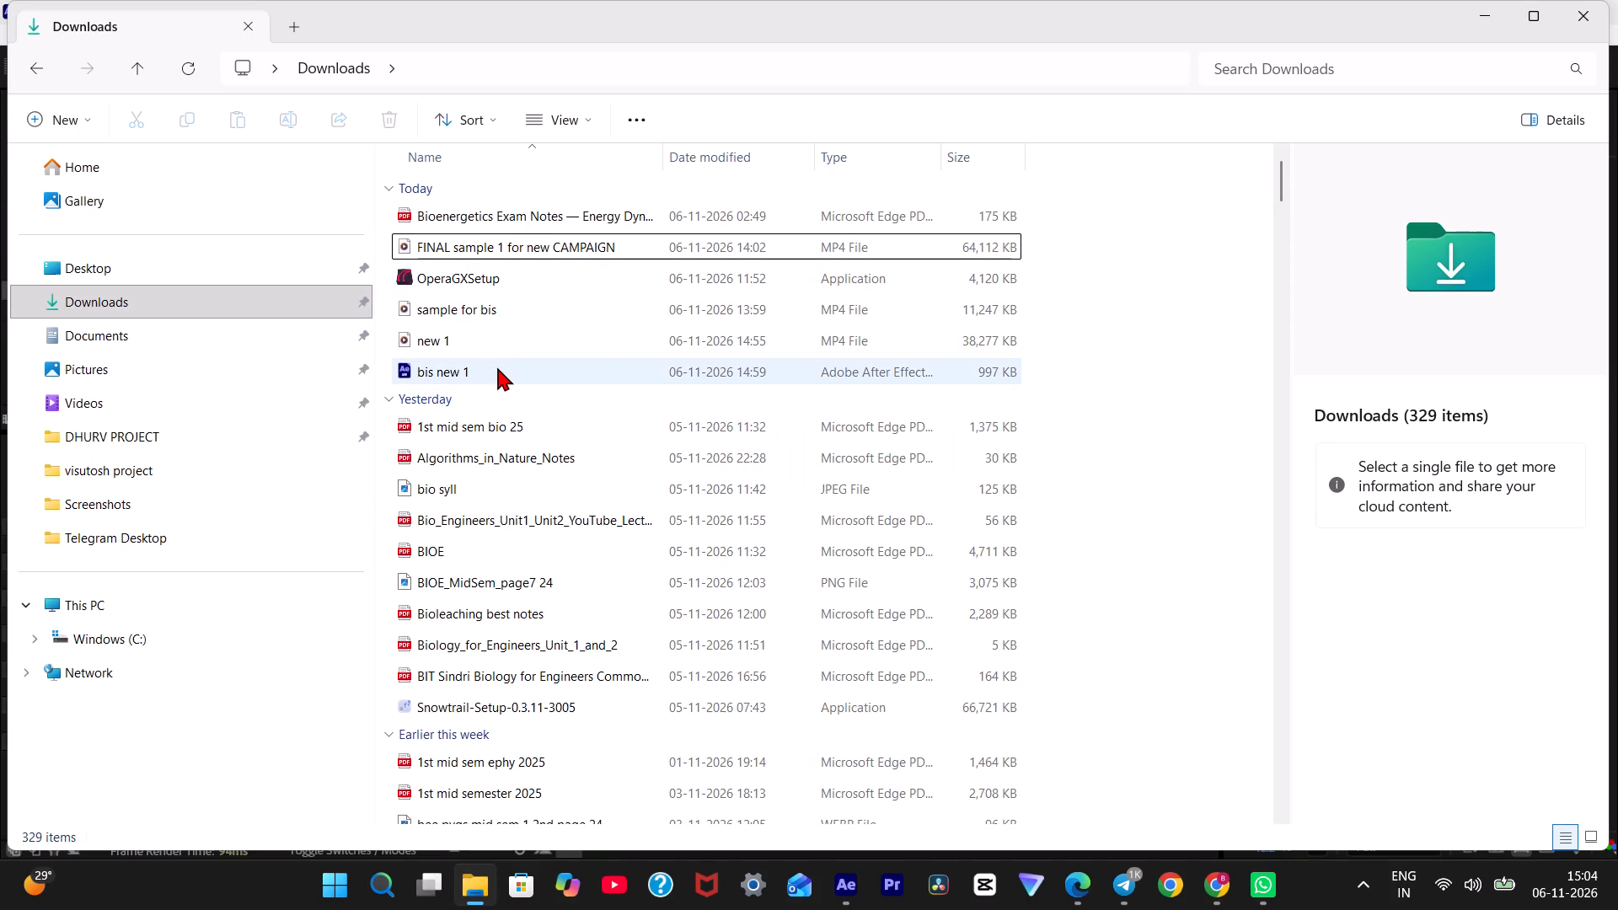
pyautogui.click(1583, 0)
pyautogui.click(1582, 19)
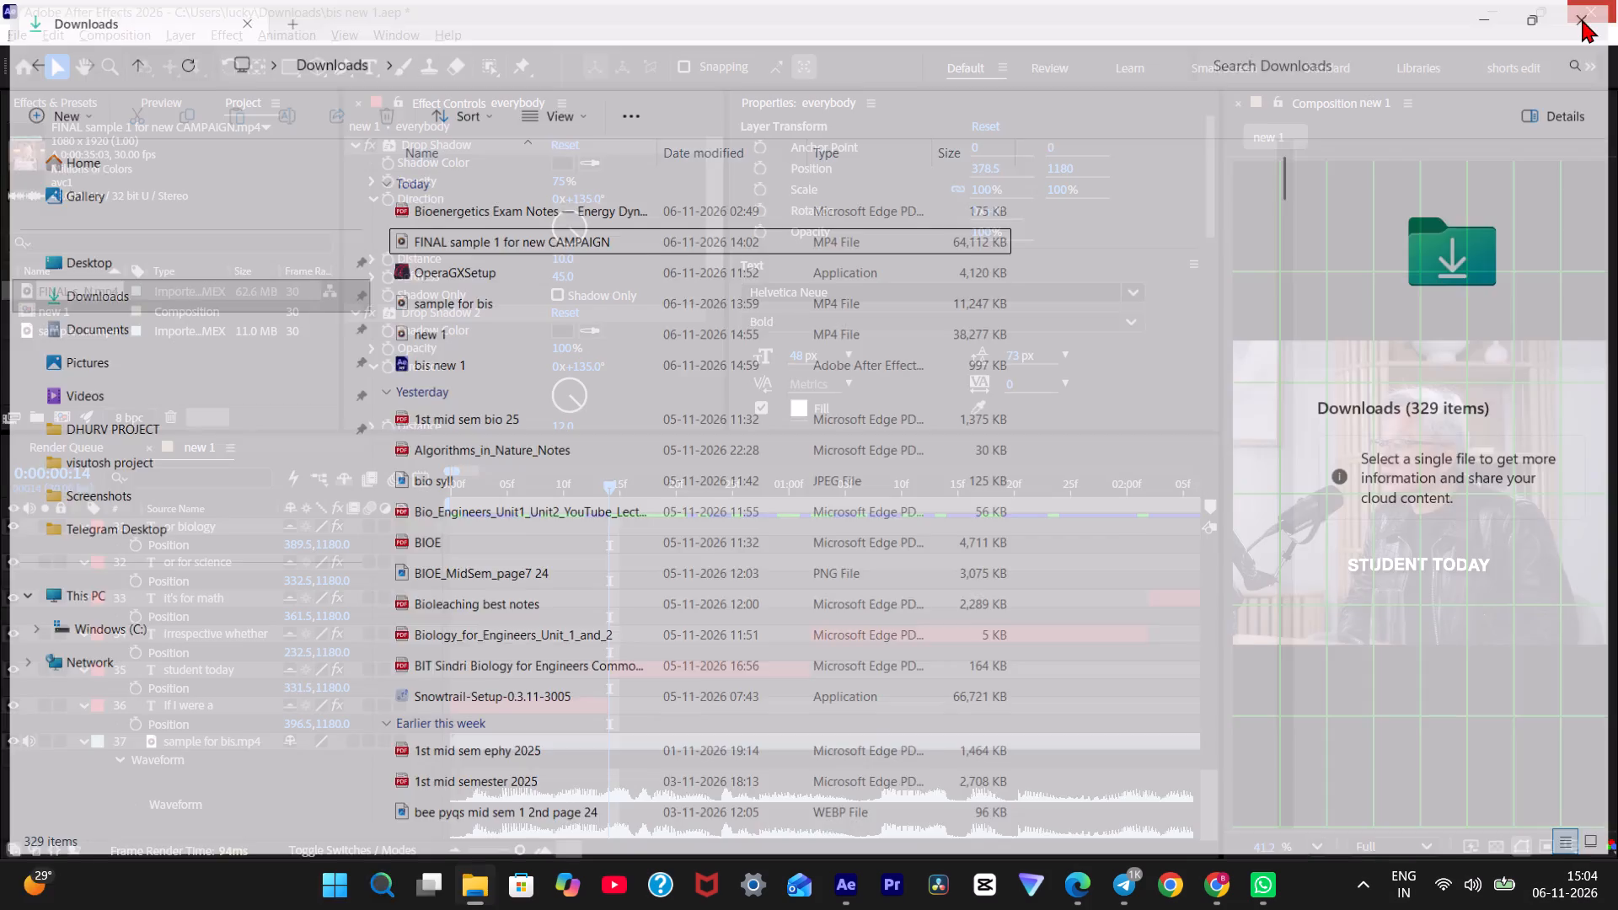
# Close the bis new 1 project and exit After Effects.
pyautogui.click(1587, 18)
pyautogui.click(874, 502)
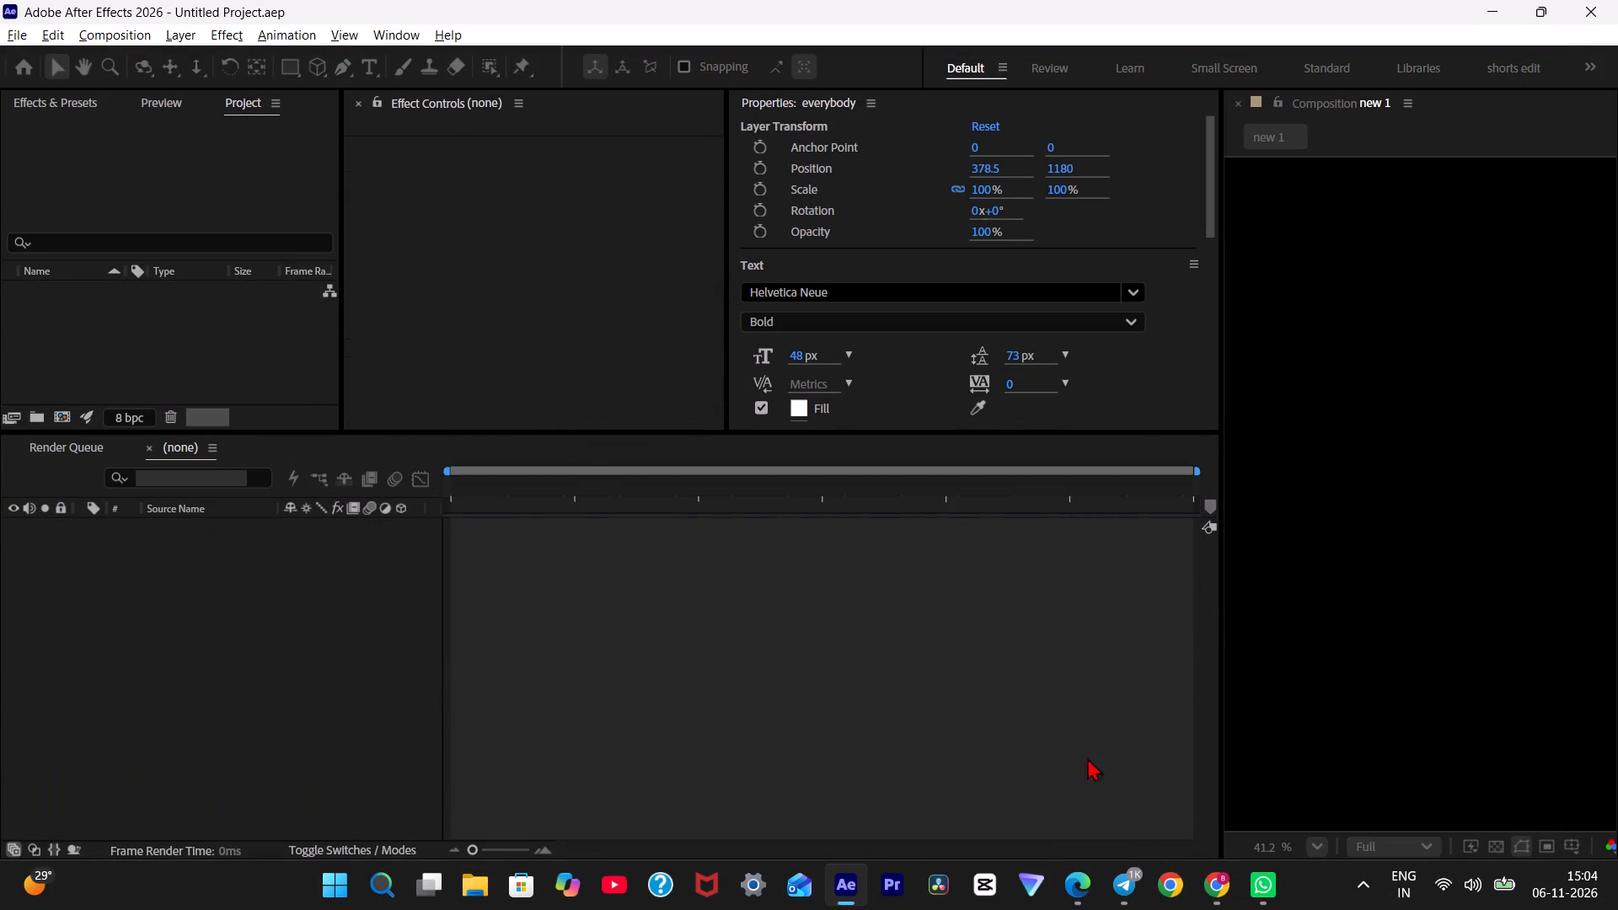
# Launch the Kuro application from the desktop.
pyautogui.doubleClick(276, 553)
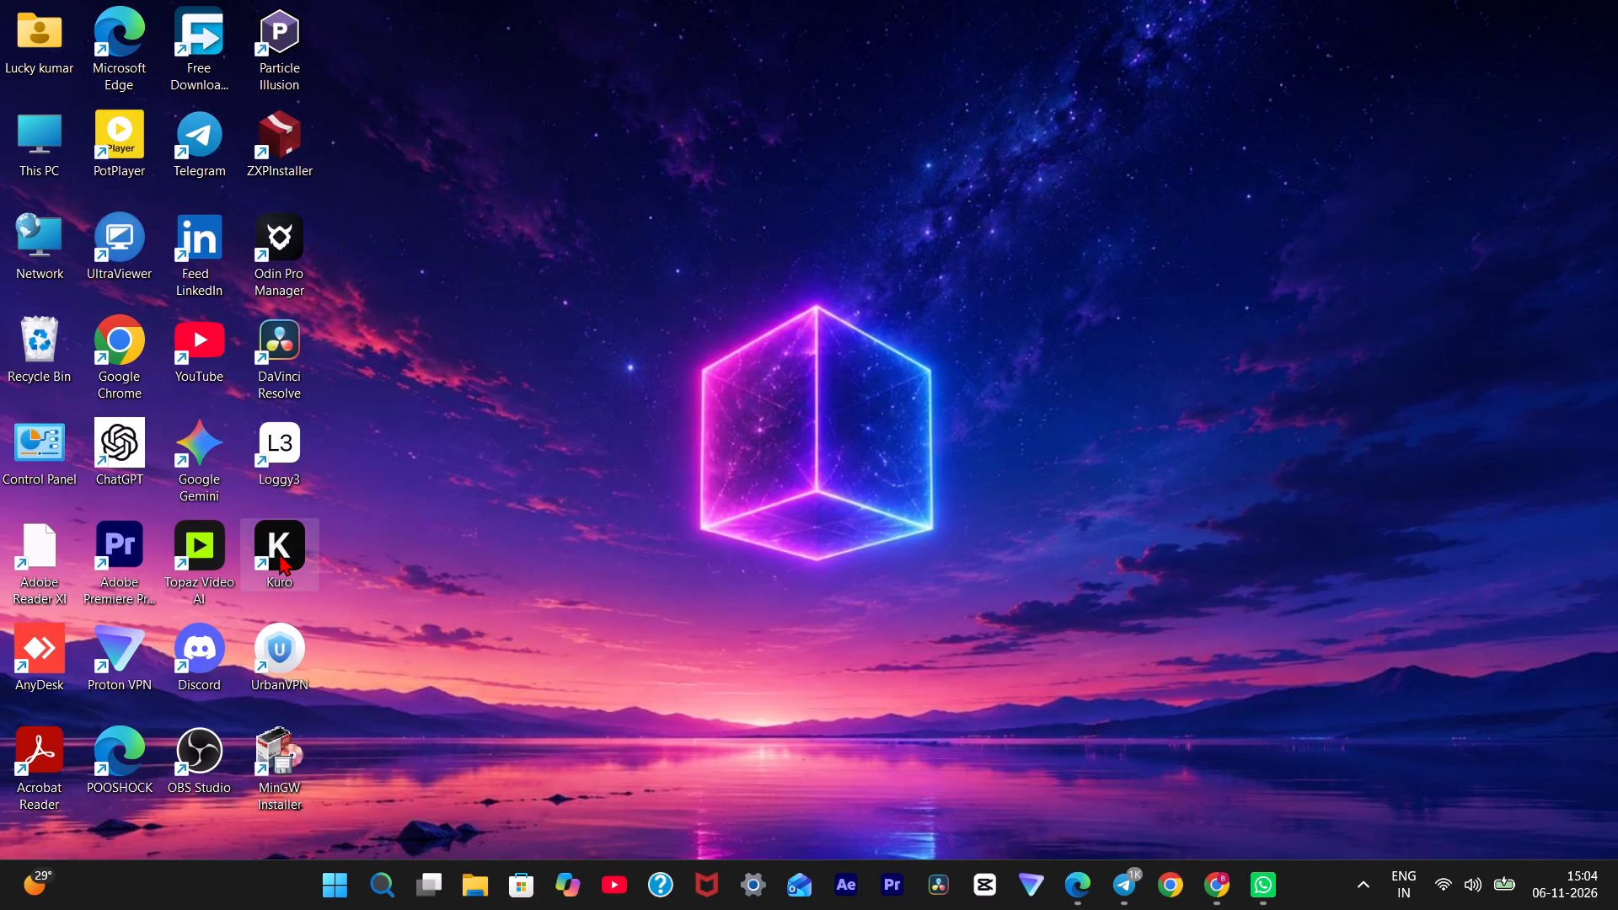
pyautogui.doubleClick(279, 547)
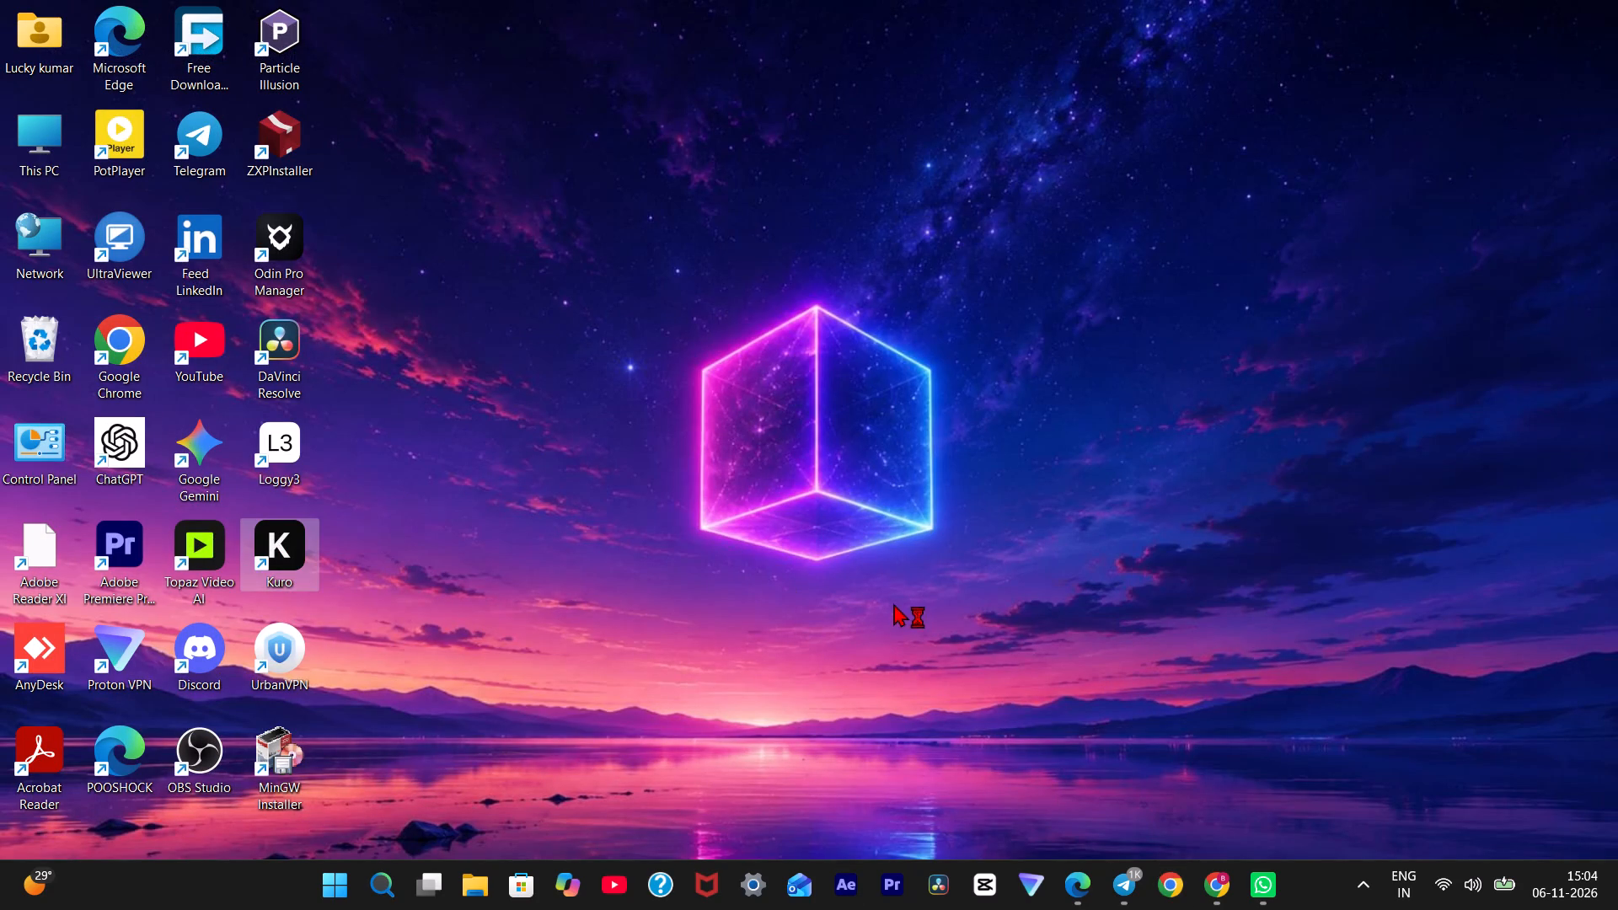